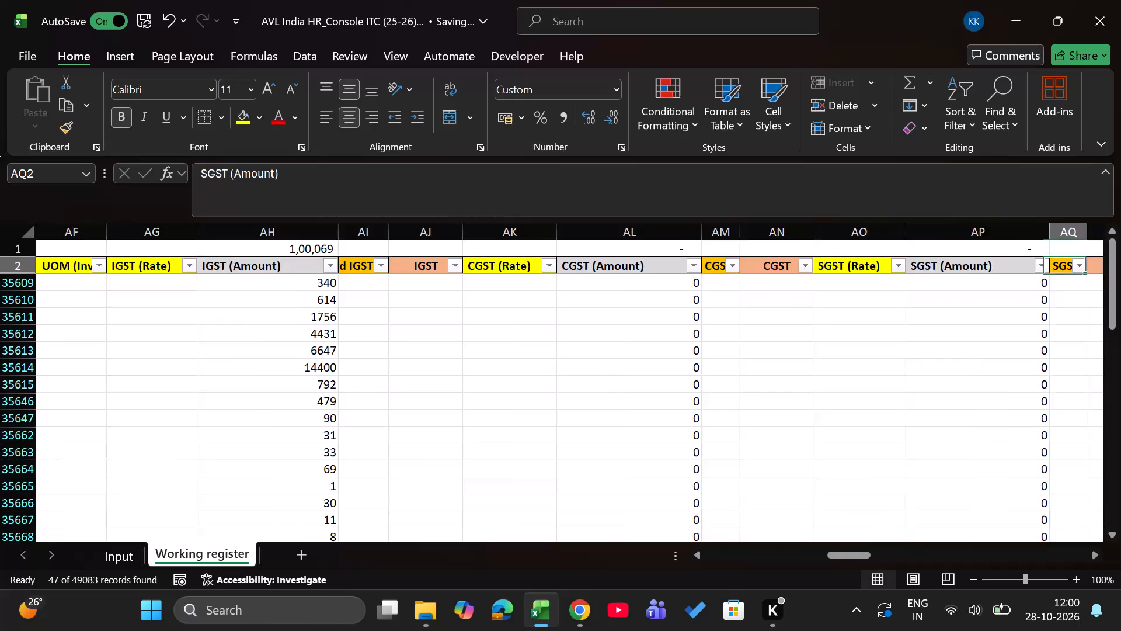
Examine the tax, ITC, MIRO, payment and goods description columns of the filtered rows in the Working register sheet.
{"action": "key", "text": "Right"}
{"action": "key", "text": "Right"}
{"action": "key", "text": "Right"}
{"action": "key", "text": "Right"}
{"action": "key", "text": "Right"}
{"action": "key", "text": "Right"}
{"action": "key", "text": "Right"}
{"action": "key", "text": "Right"}
{"action": "key", "text": "Right"}
{"action": "key", "text": "Right"}
{"action": "key", "text": "Right"}
{"action": "key", "text": "Right"}
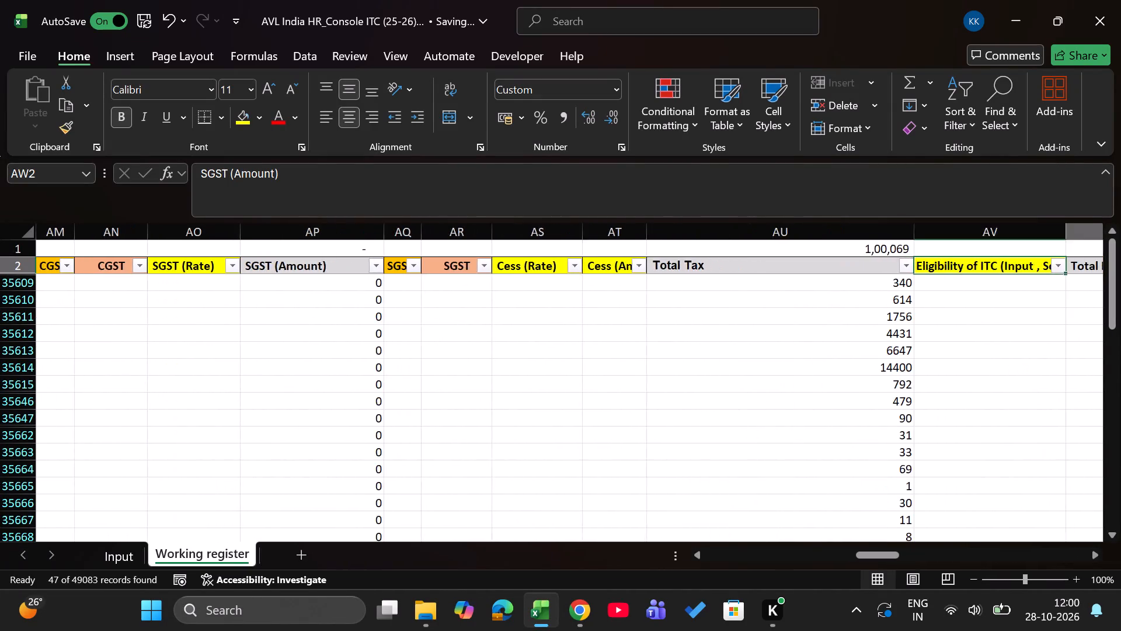
{"action": "key", "text": "Right"}
{"action": "key", "text": "Right"}
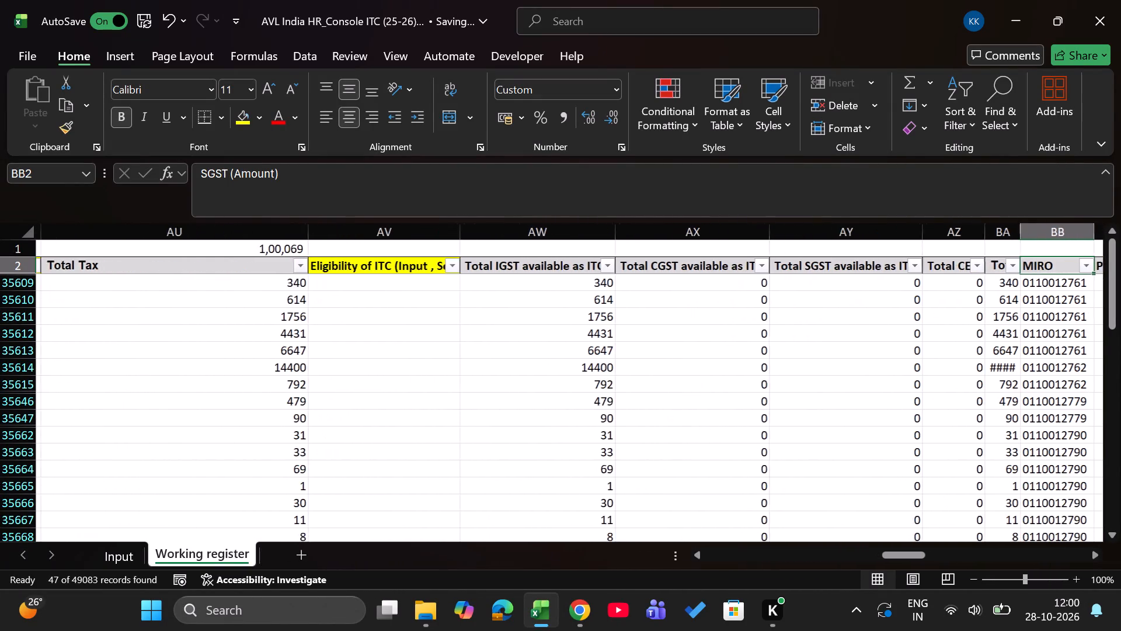
{"action": "scroll", "coordinate": [803, 349], "scroll_direction": "left", "scroll_amount": 2}
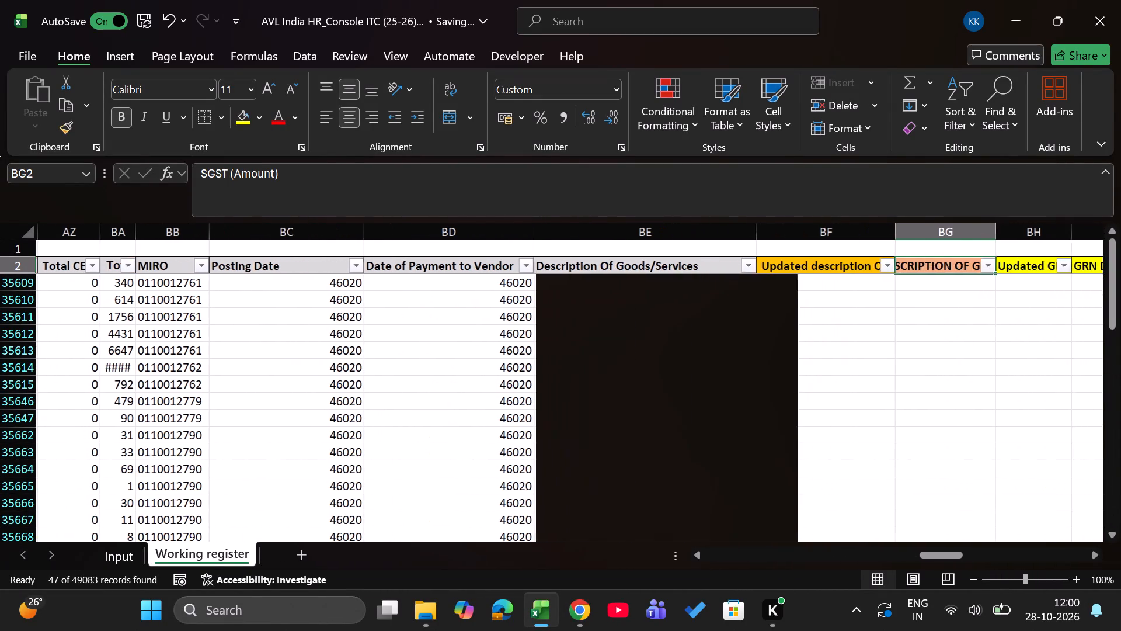
{"action": "key", "text": "Left"}
{"action": "scroll", "coordinate": [641, 321], "scroll_direction": "right", "scroll_amount": 2}
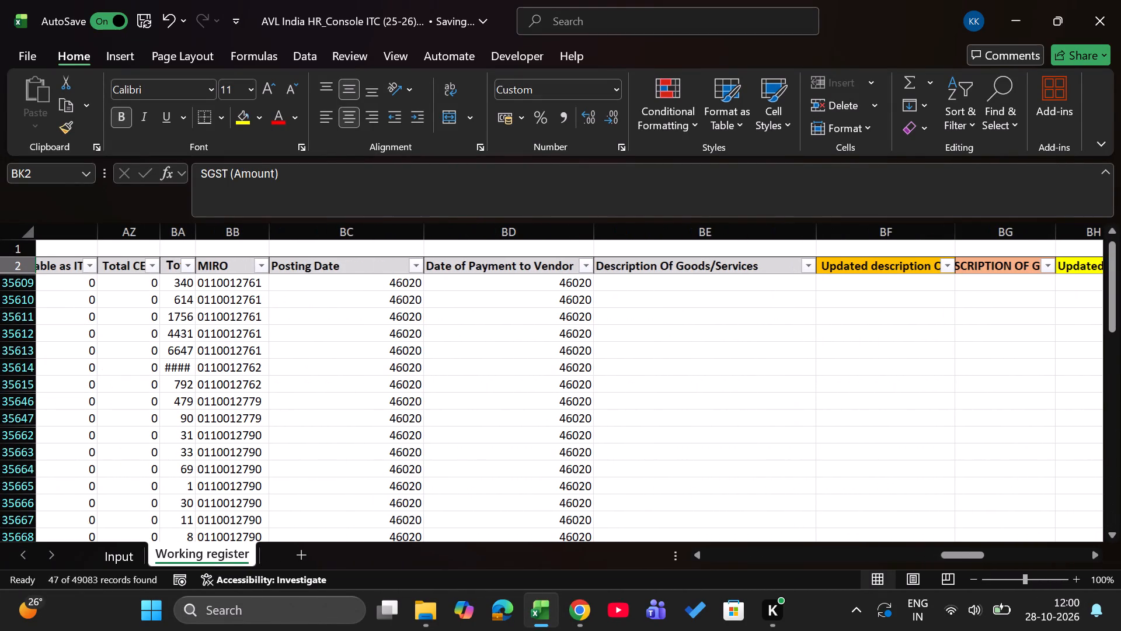
{"action": "scroll", "coordinate": [641, 321], "scroll_direction": "right", "scroll_amount": 1}
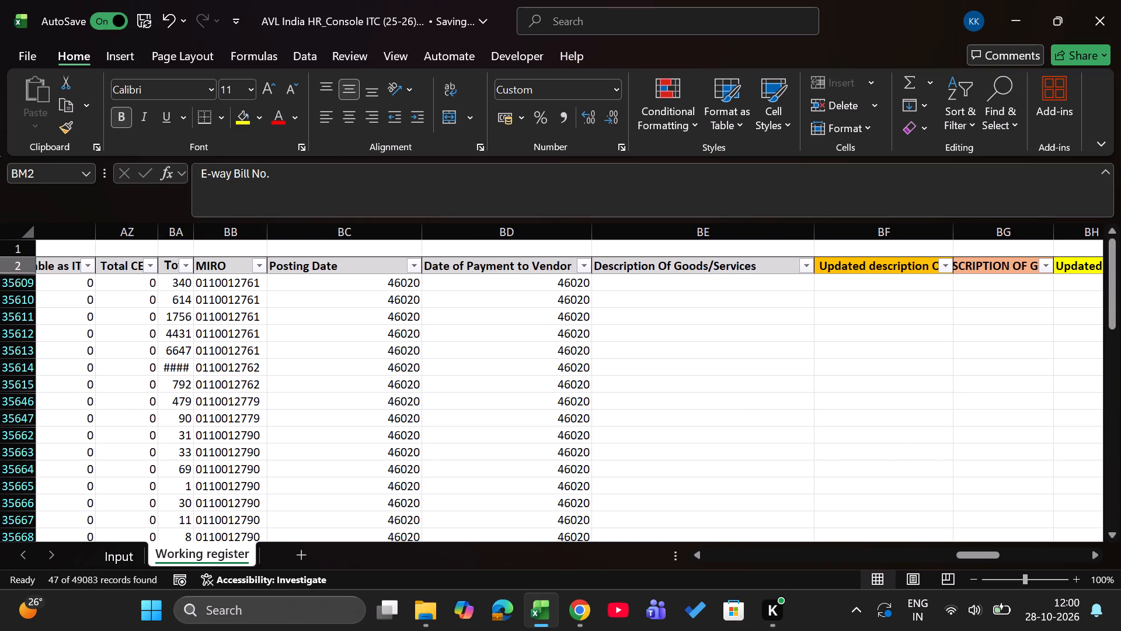
{"action": "left_click", "coordinate": [224, 270]}
{"action": "left_click", "coordinate": [230, 259]}
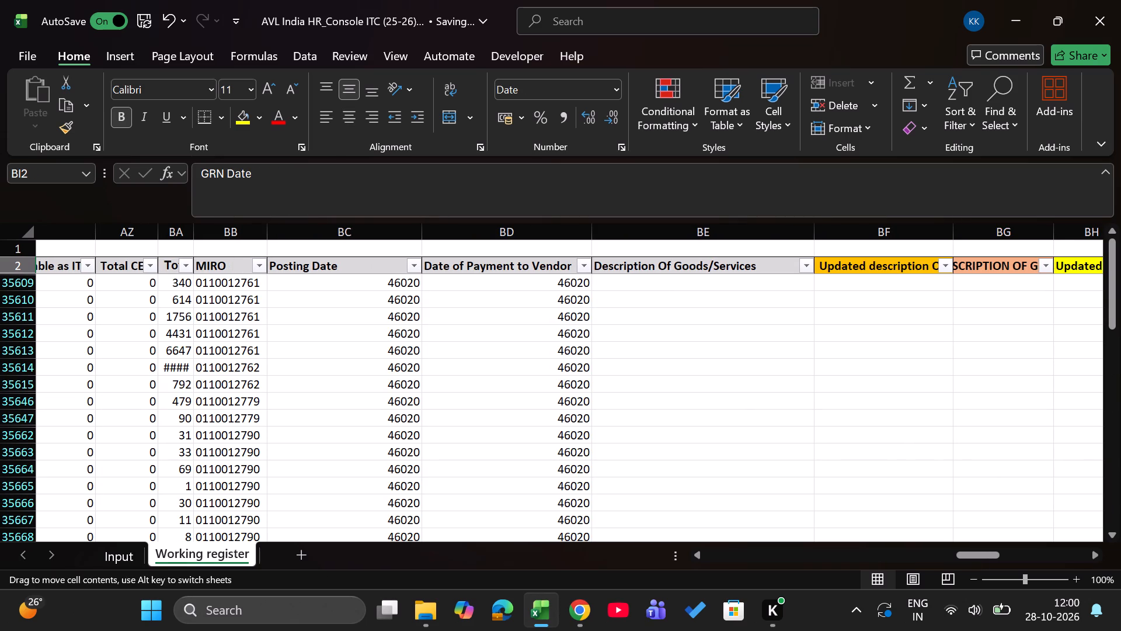
{"action": "key", "text": "Down"}
{"action": "key", "text": "Left"}
{"action": "left_click", "coordinate": [217, 270]}
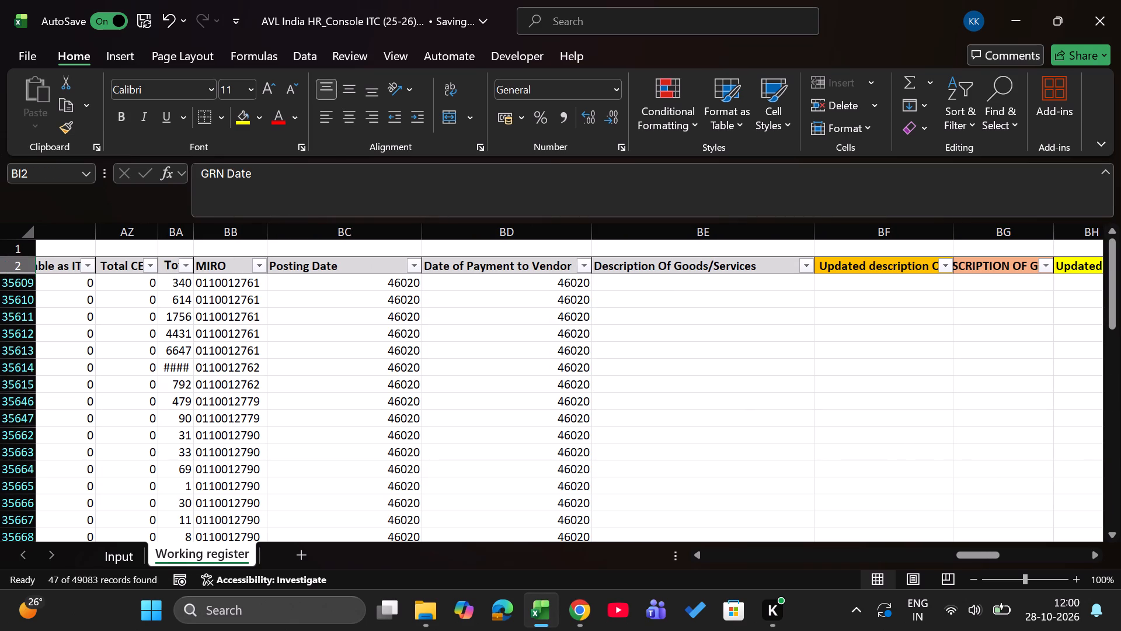
{"action": "left_click", "coordinate": [213, 268]}
{"action": "key", "text": "Left"}
{"action": "key", "text": "Left"}
{"action": "key", "text": "Left"}
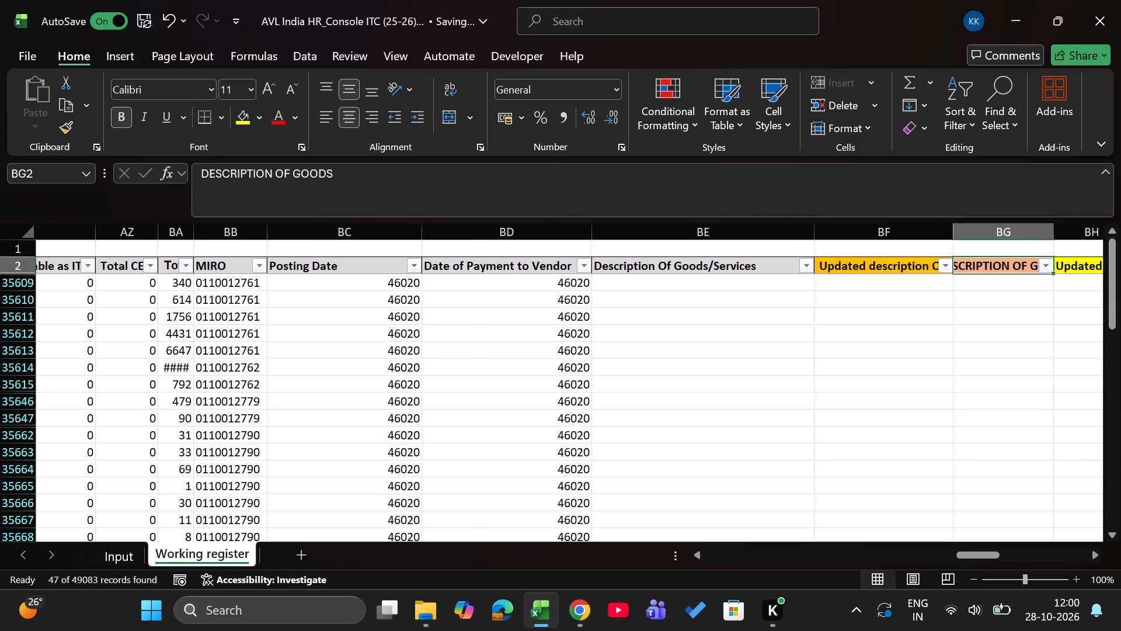
{"action": "key", "text": "Left"}
{"action": "key", "text": "Left"}
{"action": "key", "text": "Left"}
{"action": "key", "text": "Left"}
{"action": "key", "text": "Left"}
{"action": "key", "text": "Left"}
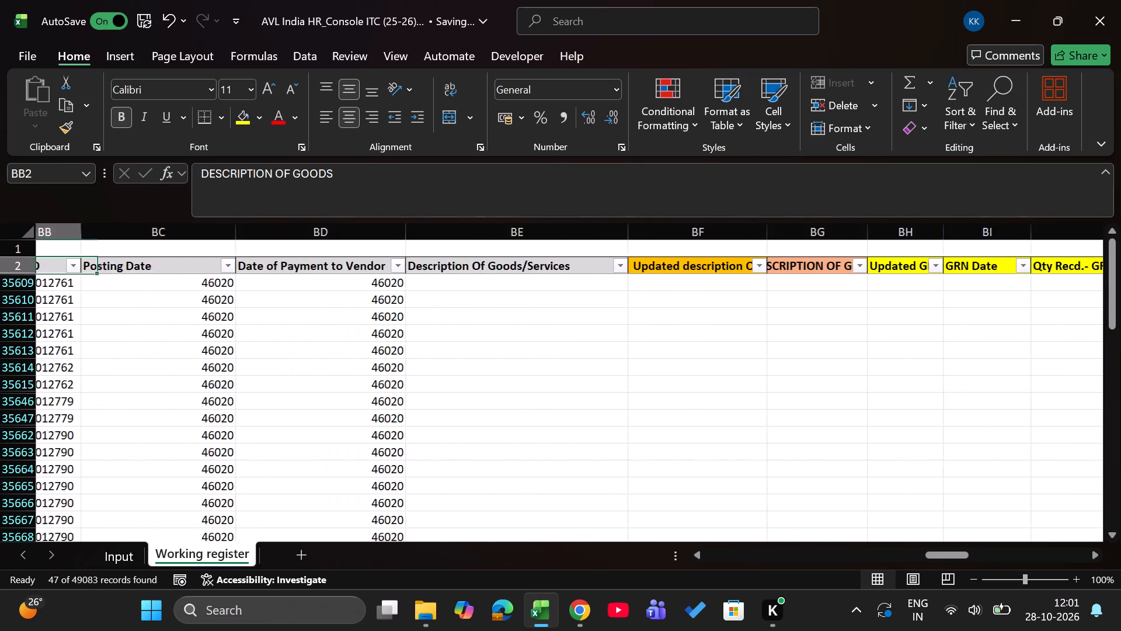
{"action": "key", "text": "Right"}
{"action": "key", "text": "Right"}
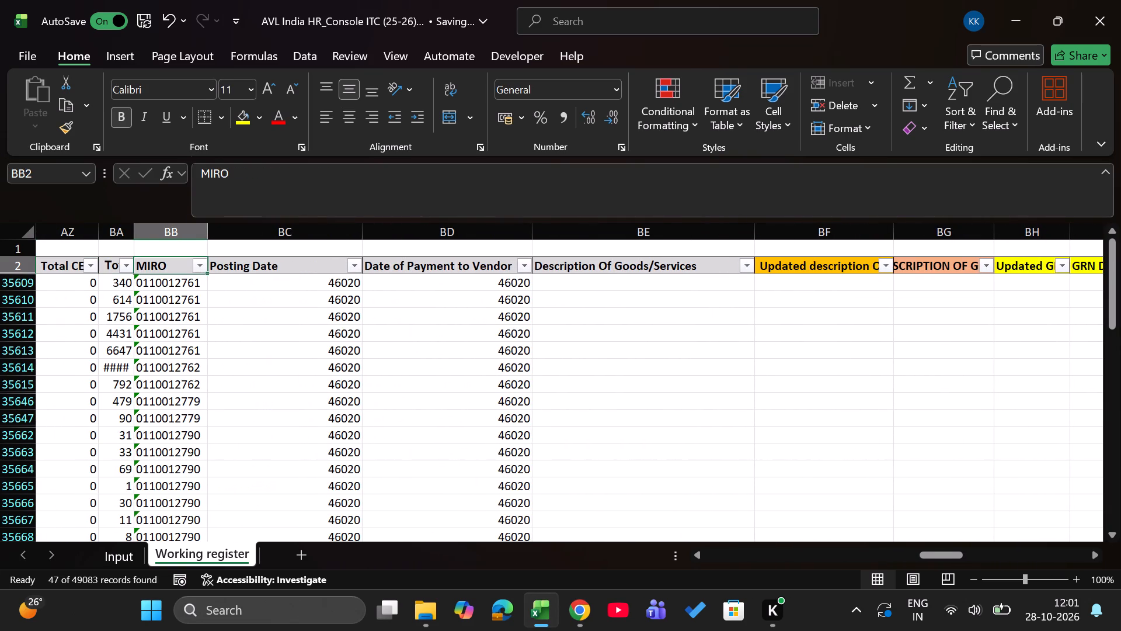
{"action": "key", "text": "alt+Down"}
{"action": "key", "text": "alt+Down"}
{"action": "key", "text": "alt+Down"}
{"action": "key", "text": "alt+Down"}
{"action": "key", "text": "alt+Down"}
{"action": "key", "text": "alt+Down"}
{"action": "key", "text": "alt+Down"}
{"action": "key", "text": "alt+Down"}
{"action": "key", "text": "alt+Down"}
{"action": "key", "text": "alt+Down"}
{"action": "key", "text": "alt+Down"}
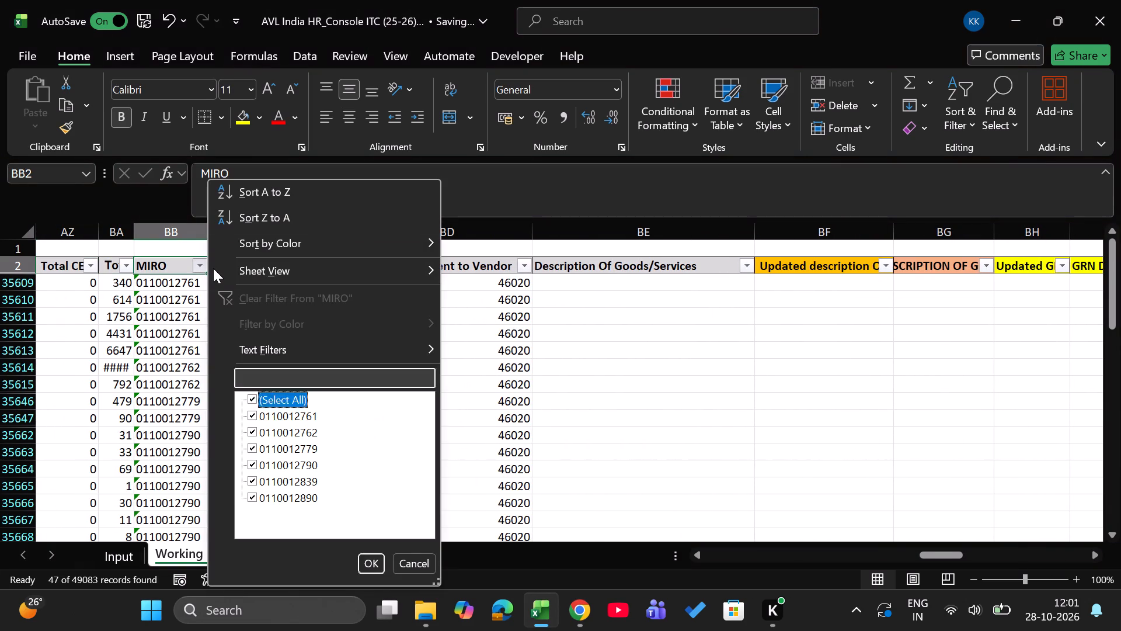
{"action": "key", "text": "Up"}
{"action": "key", "text": "space"}
{"action": "key", "text": "Down"}
{"action": "key", "text": "Down"}
{"action": "key", "text": "Down"}
{"action": "key", "text": "Down"}
{"action": "key", "text": "space"}
{"action": "key", "text": "Return"}
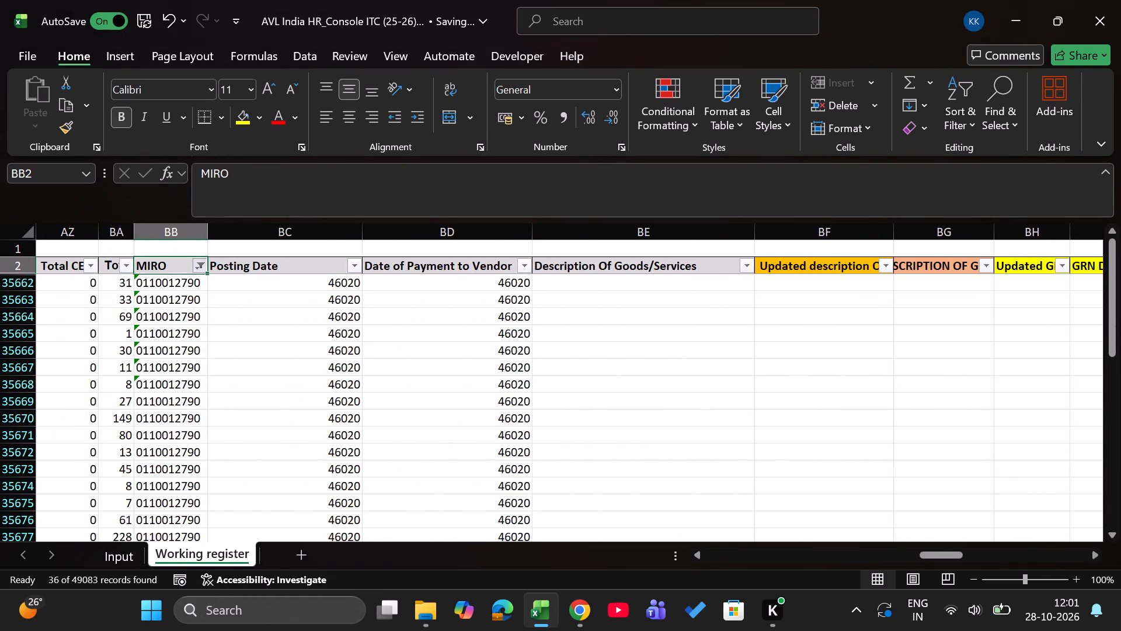
Enter 189 as the file number in the first filtered row, cell C35662.
{"action": "key", "text": "Down"}
{"action": "key", "text": "ctrl+shift+Down"}
{"action": "key", "text": "Up"}
{"action": "key", "text": "Left"}
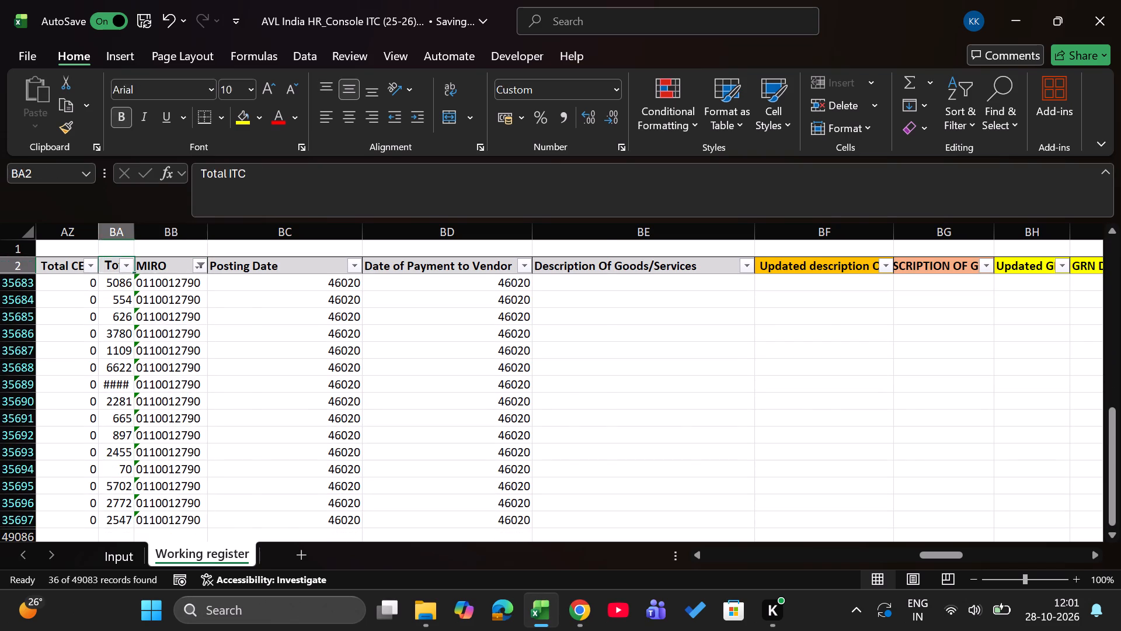
{"action": "key", "text": "Left"}
{"action": "key", "text": "Left"}
{"action": "key", "text": "Left"}
{"action": "key", "text": "Left"}
{"action": "key", "text": "Left"}
{"action": "key", "text": "Left"}
{"action": "key", "text": "Left"}
{"action": "key", "text": "Left"}
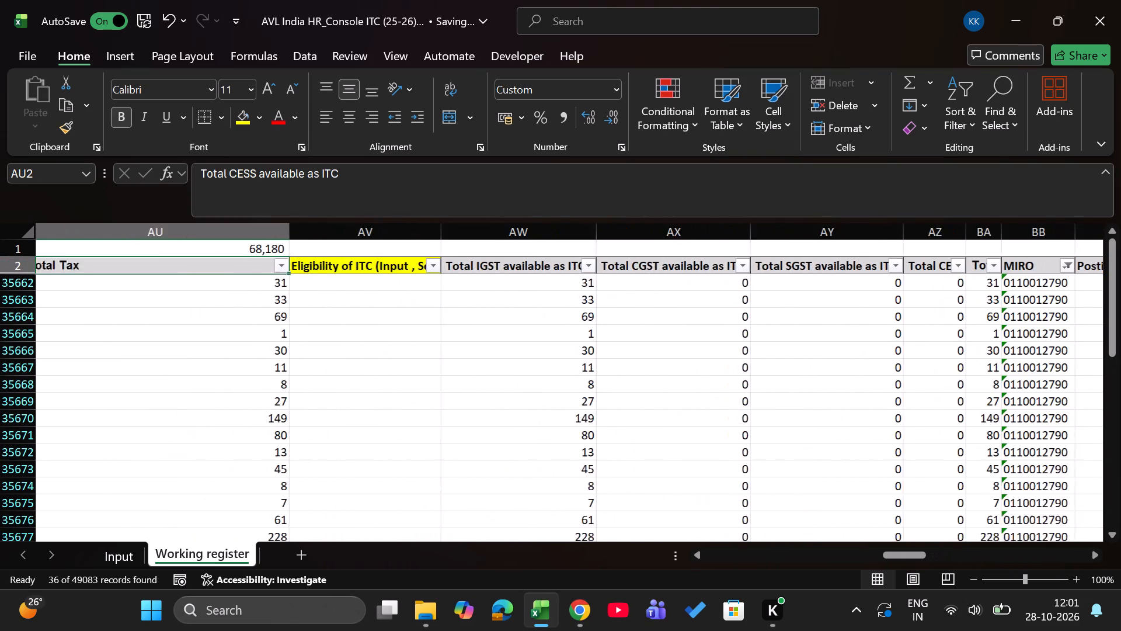
{"action": "key", "text": "ctrl+Left"}
{"action": "key", "text": "ctrl+Left"}
{"action": "key", "text": "ctrl+Left"}
{"action": "key", "text": "ctrl+Left"}
{"action": "key", "text": "Right"}
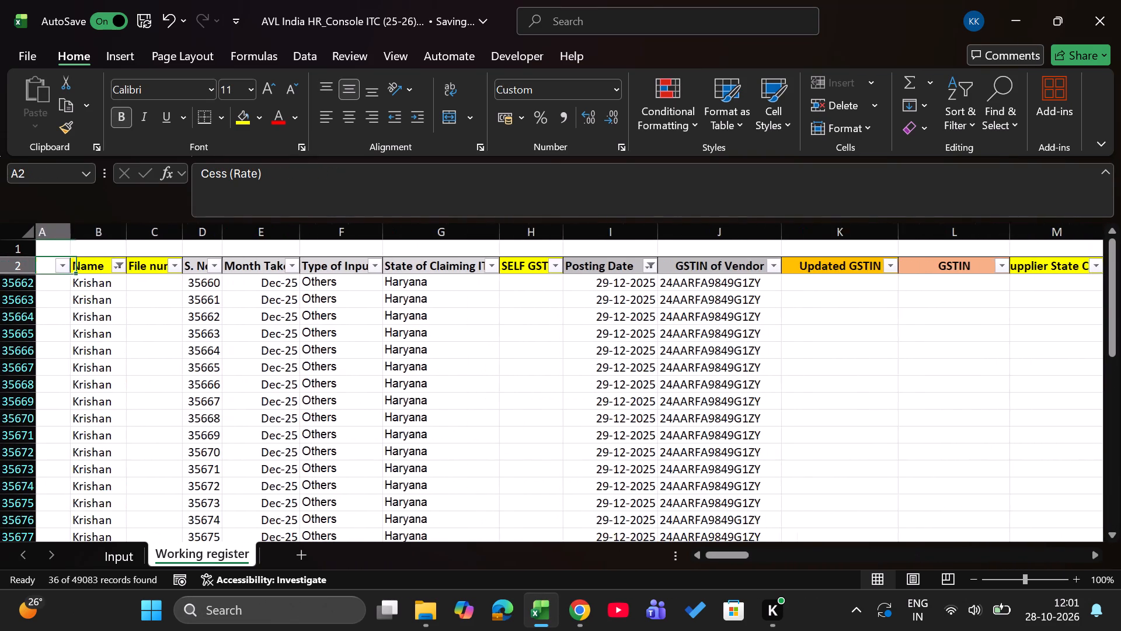
{"action": "key", "text": "Down"}
{"action": "key", "text": "Right"}
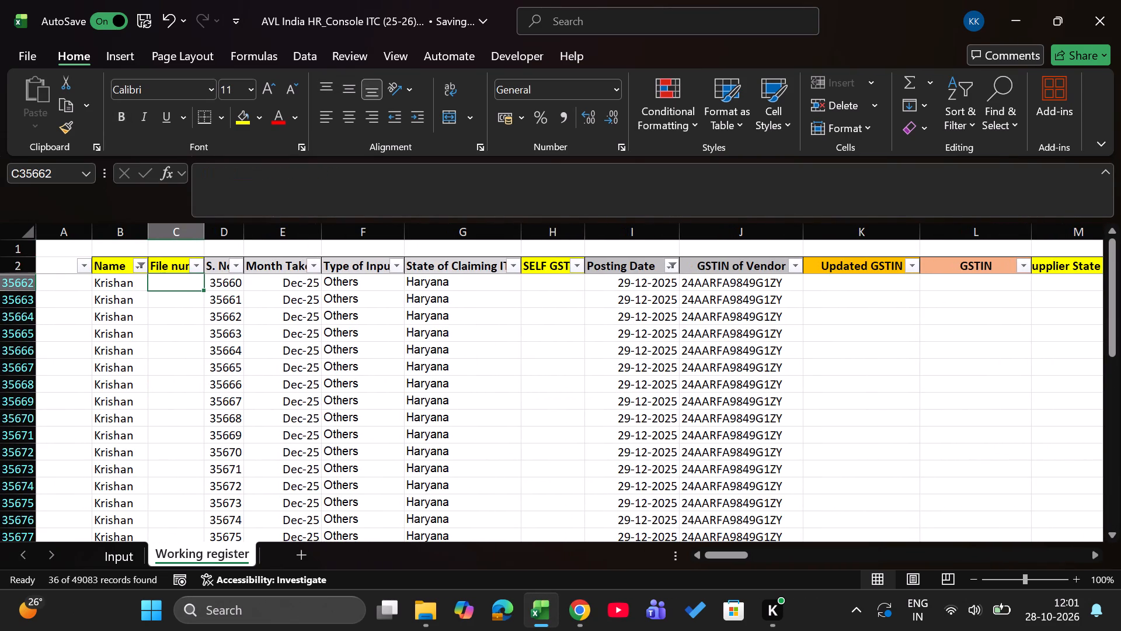
{"action": "type", "text": "189"}
{"action": "key", "text": "Return"}
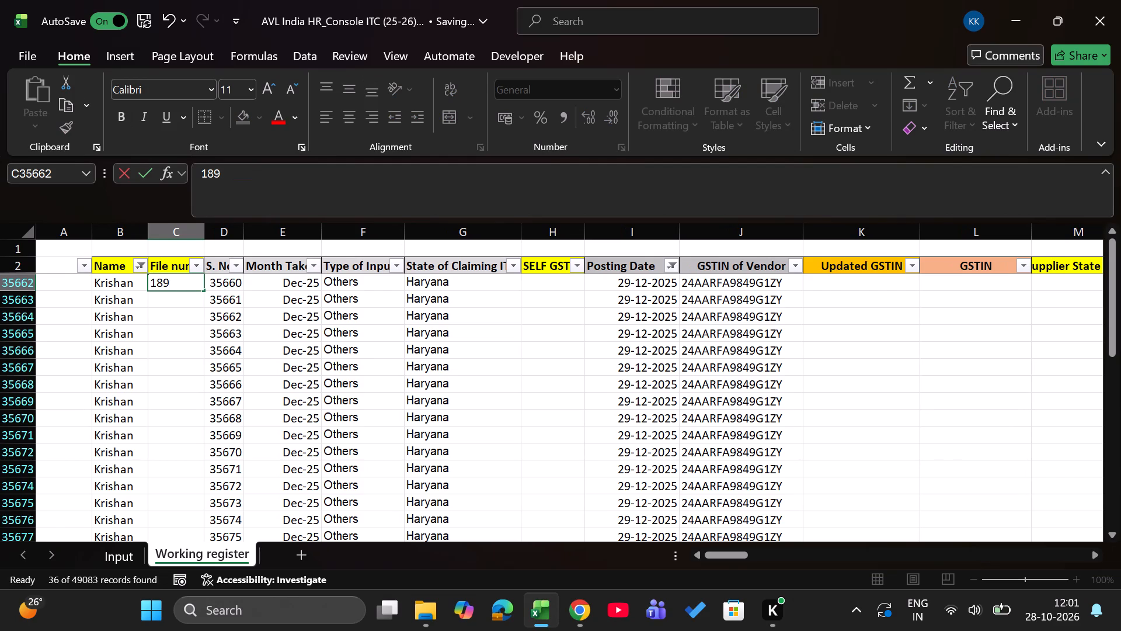
Fill the file number 189 down the visible filtered rows, from C35662 to C35697.
{"action": "key", "text": "Left"}
{"action": "key", "text": "ctrl+Down"}
{"action": "key", "text": "Right"}
{"action": "key", "text": "ctrl+shift+Up"}
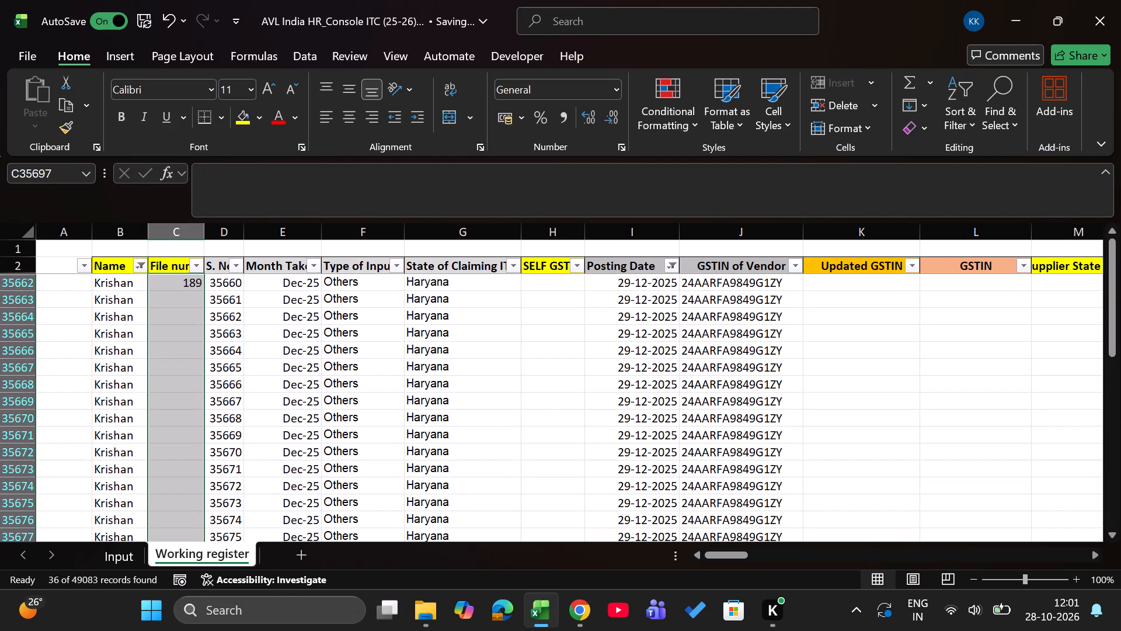
{"action": "key", "text": "alt+semicolon"}
{"action": "key", "text": "ctrl+d"}
Copy invoice number AFS-444/25-26 from the first filtered row's Invoice No. cell into its Updated Invoice No. cell, R35662.
{"action": "key", "text": "ctrl+Up"}
{"action": "key", "text": "Right"}
{"action": "key", "text": "Right"}
{"action": "key", "text": "Right"}
{"action": "key", "text": "Right"}
{"action": "key", "text": "Right"}
{"action": "key", "text": "Right"}
{"action": "key", "text": "Right"}
{"action": "key", "text": "Right"}
{"action": "key", "text": "Right"}
{"action": "key", "text": "Right"}
{"action": "key", "text": "Right"}
{"action": "key", "text": "Right"}
{"action": "key", "text": "Right"}
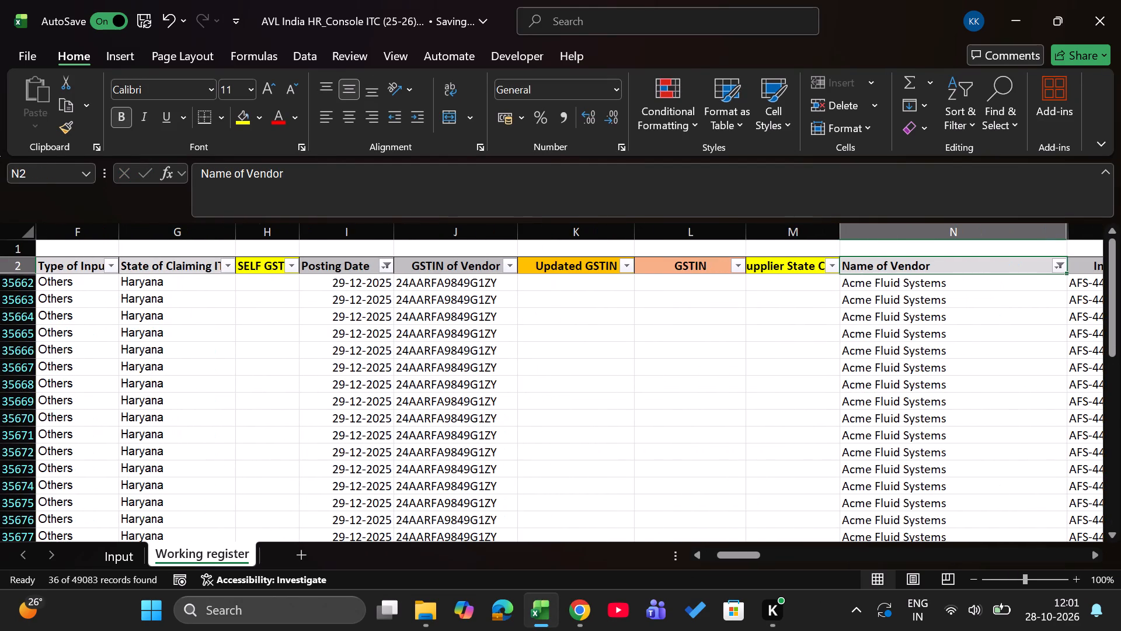
{"action": "key", "text": "Down"}
{"action": "key", "text": "Down"}
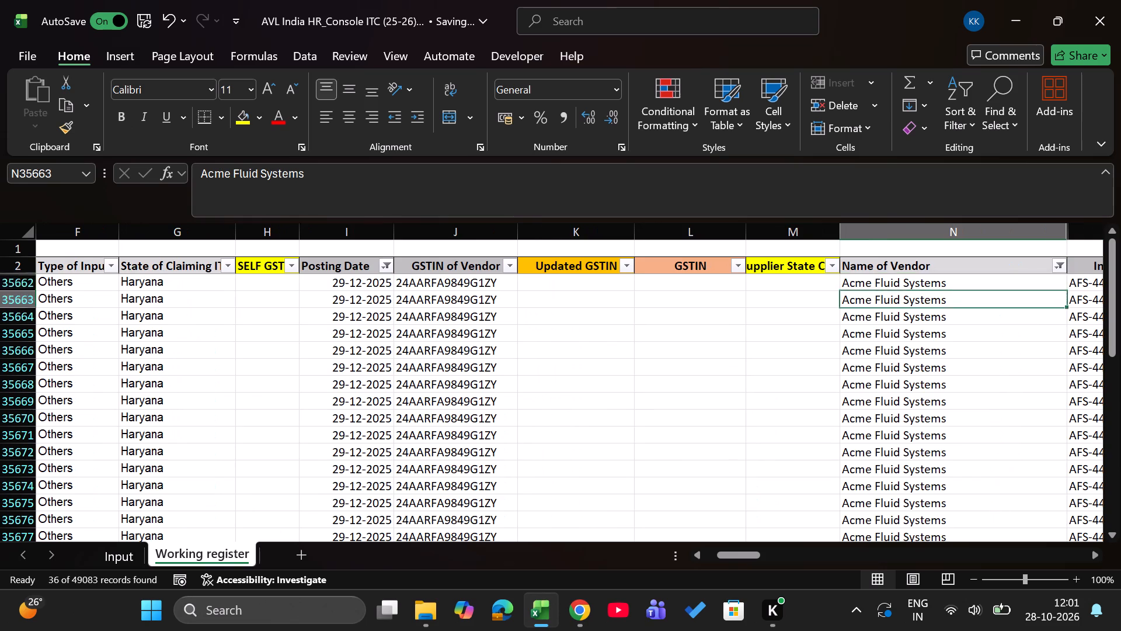
{"action": "key", "text": "Up"}
{"action": "key", "text": "Up"}
{"action": "key", "text": "Right"}
{"action": "key", "text": "Right"}
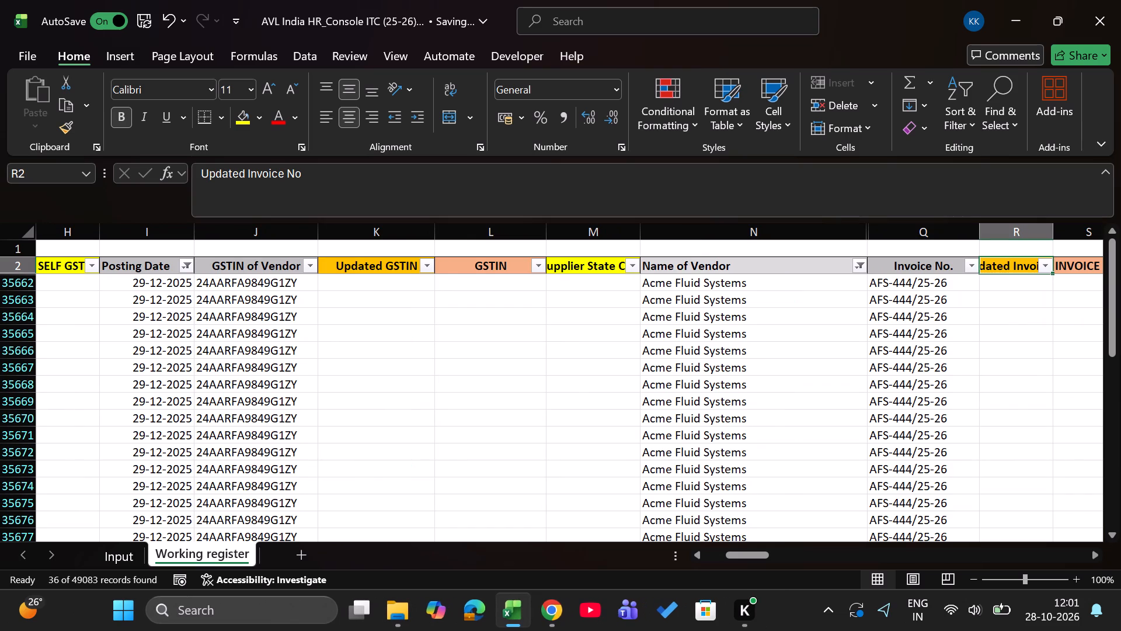
{"action": "key", "text": "Right"}
{"action": "key", "text": "Right"}
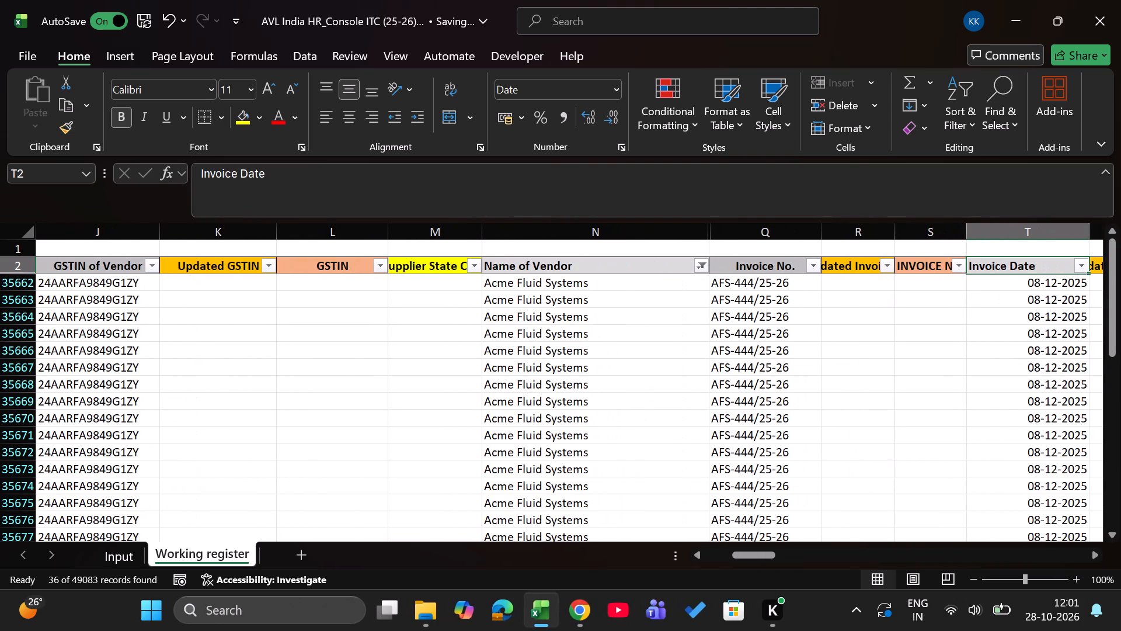
{"action": "key", "text": "Down"}
{"action": "key", "text": "Left"}
{"action": "key", "text": "Left"}
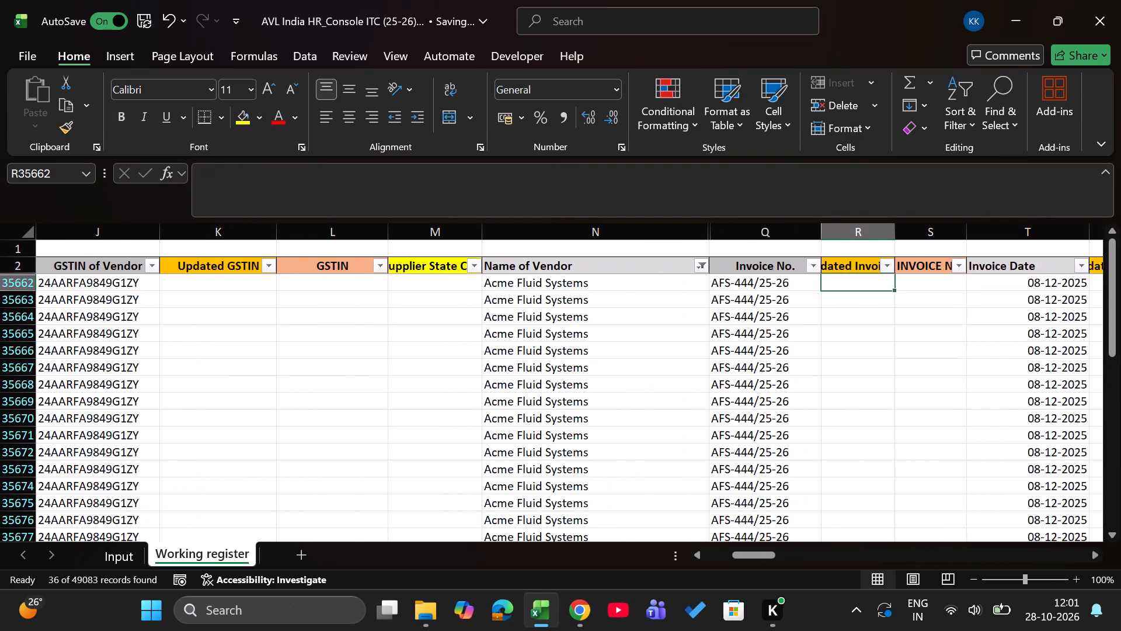
{"action": "key", "text": "Left"}
{"action": "key", "text": "ctrl+c"}
{"action": "key", "text": "Right"}
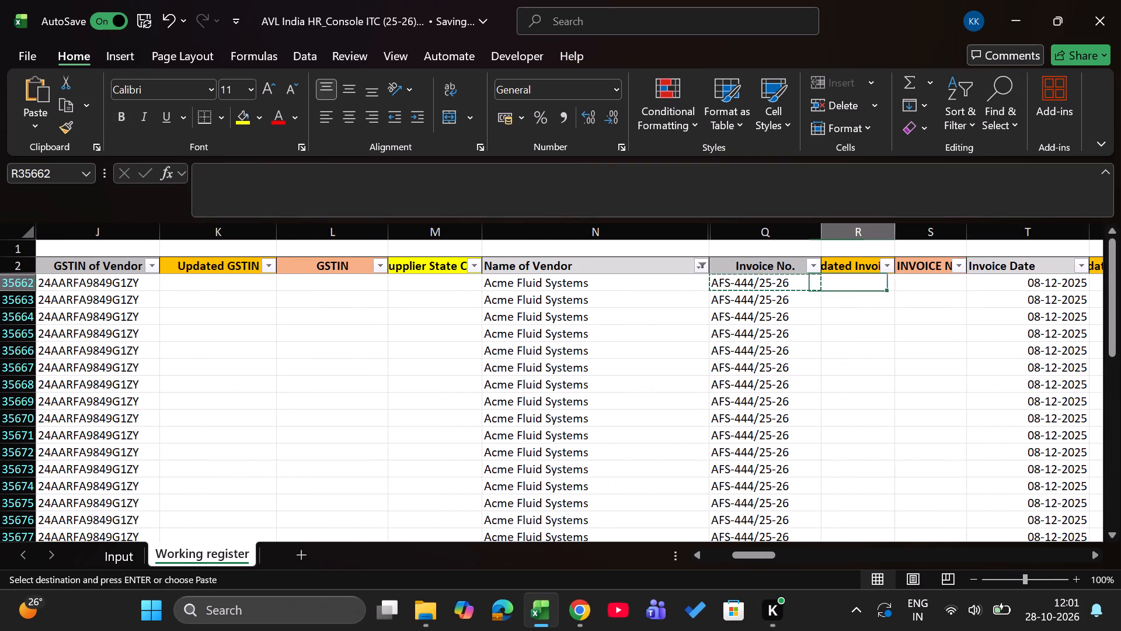
{"action": "key", "text": "Return"}
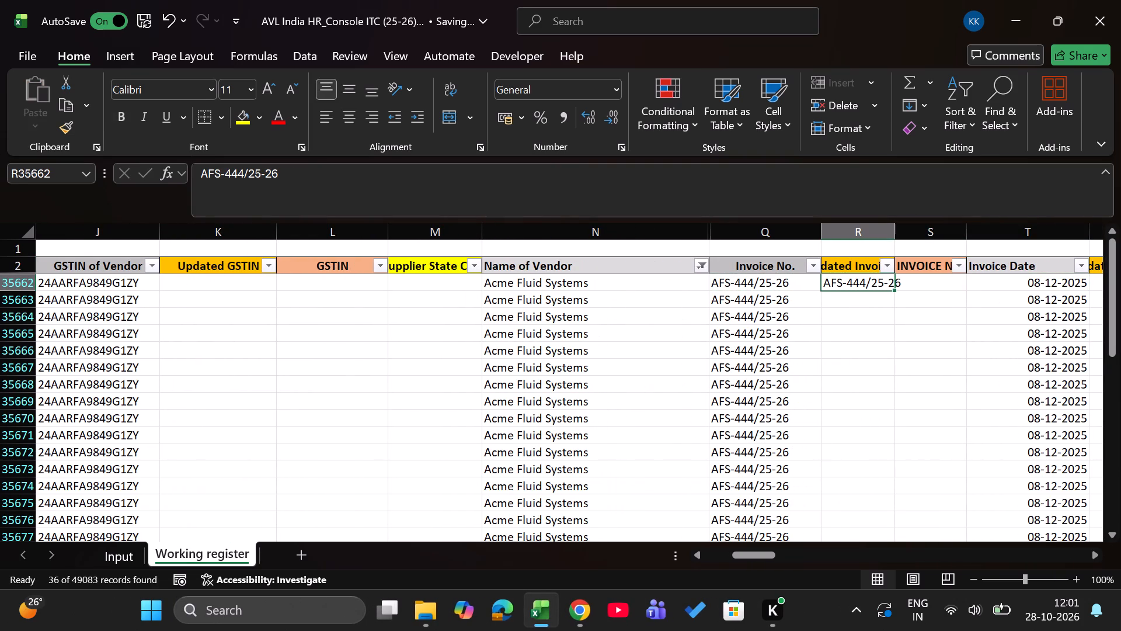
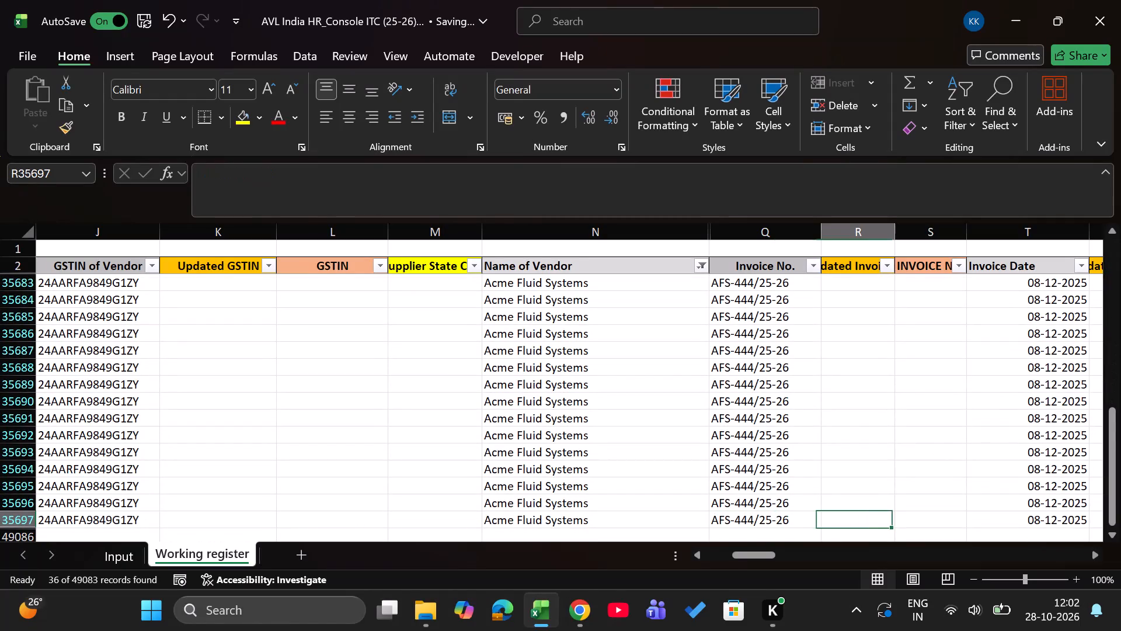
Fill the invoice number AFS-444/25-26 down the visible filtered rows of the Updated Invoice No. column, from R35662 to R35697.
{"action": "key", "text": "ctrl+shift+Up"}
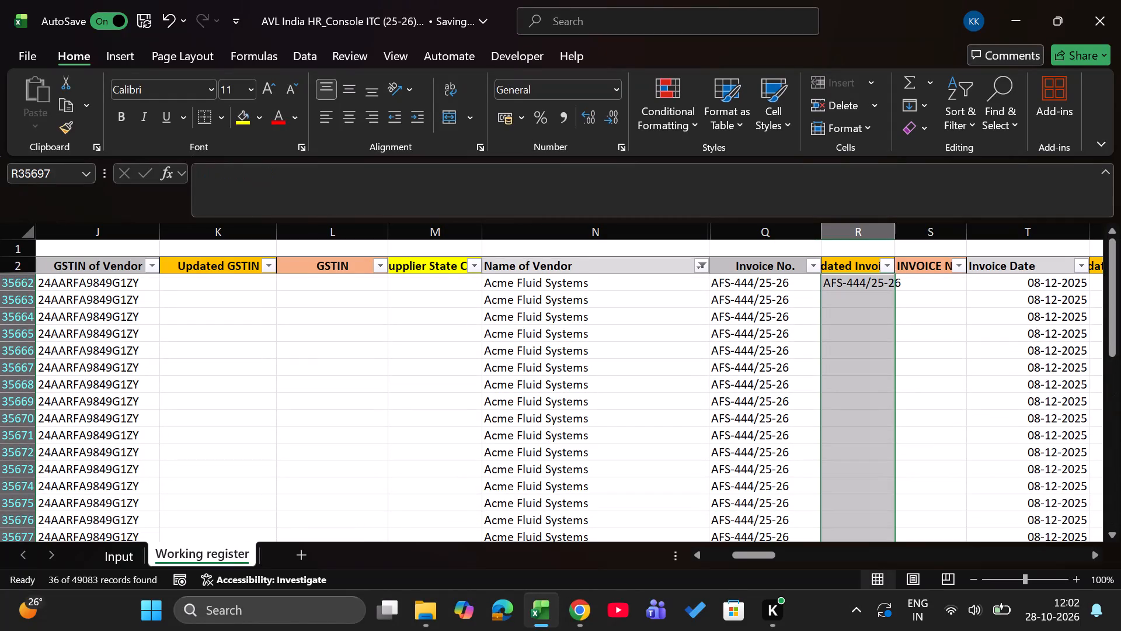
{"action": "key", "text": "alt+semicolon"}
{"action": "key", "text": "ctrl+d"}
{"action": "key", "text": "Up"}
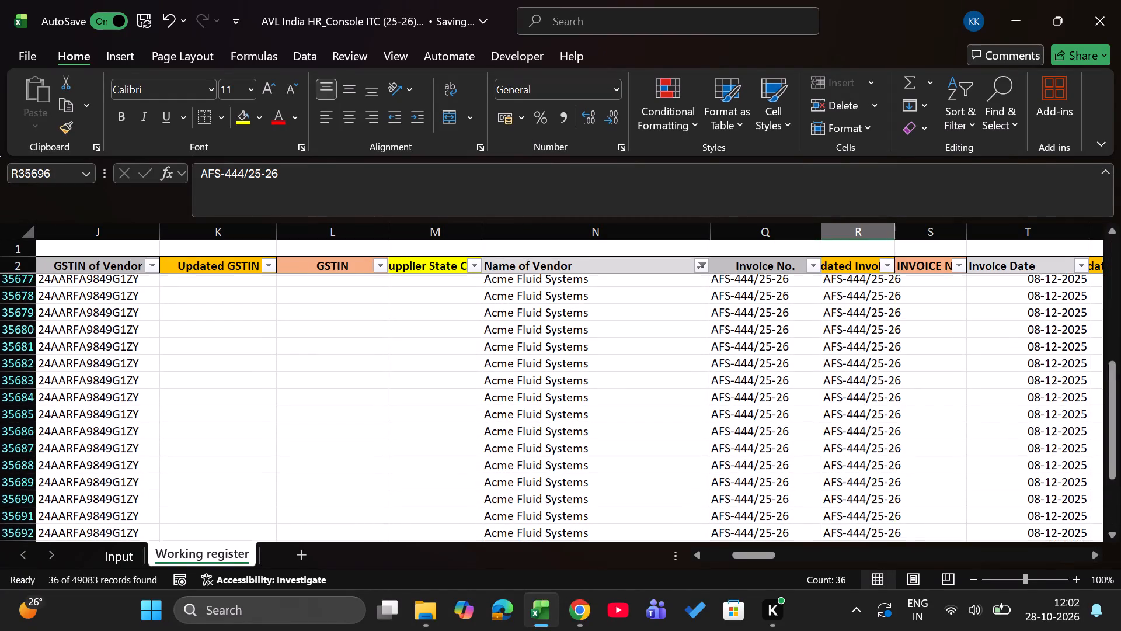
Enter ok in the first filtered row of the INVOICE NO. check column, cell S35662.
{"action": "key", "text": "ctrl+Up"}
{"action": "key", "text": "Right"}
{"action": "key", "text": "Down"}
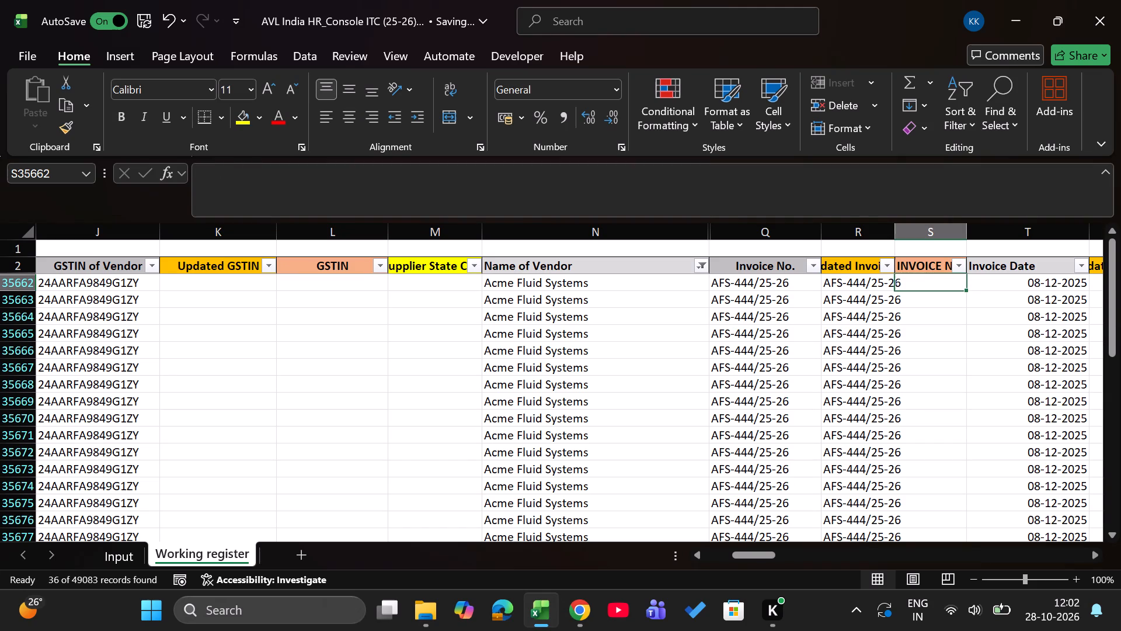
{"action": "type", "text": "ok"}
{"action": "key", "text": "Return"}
Fill the ok mark down the filtered rows of the INVOICE NO. check column, from S35662 to S35697.
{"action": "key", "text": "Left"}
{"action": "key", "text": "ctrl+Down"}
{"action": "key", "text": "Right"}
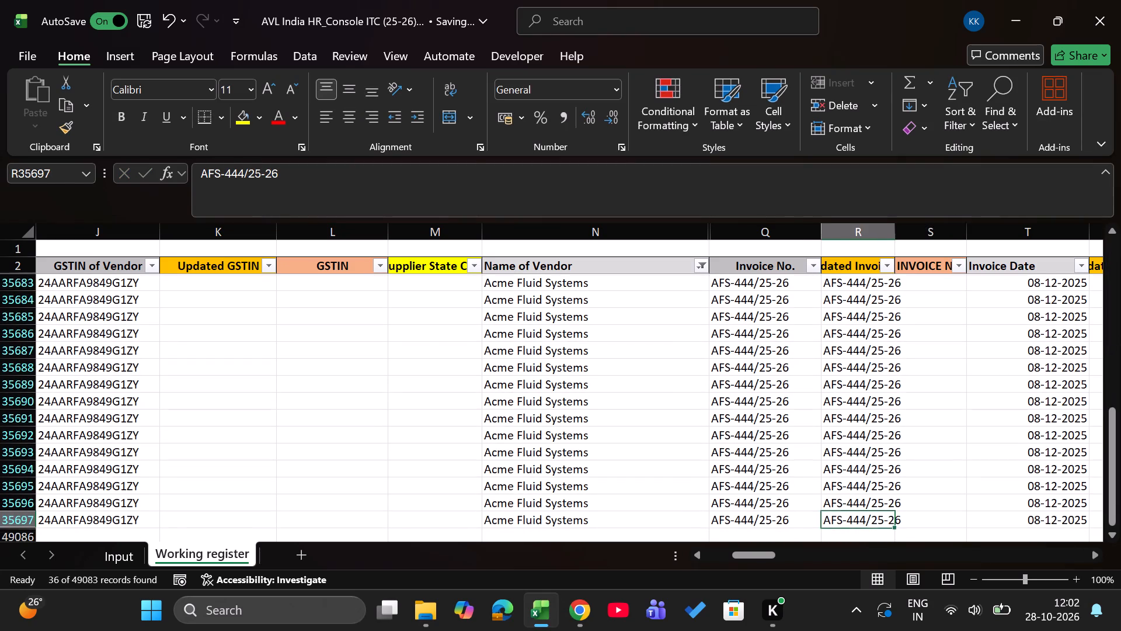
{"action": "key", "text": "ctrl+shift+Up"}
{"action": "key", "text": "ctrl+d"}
Copy the date 08-12-2025 from the first filtered row's Invoice Date cell into its Updated Invoice Date cell, U35662.
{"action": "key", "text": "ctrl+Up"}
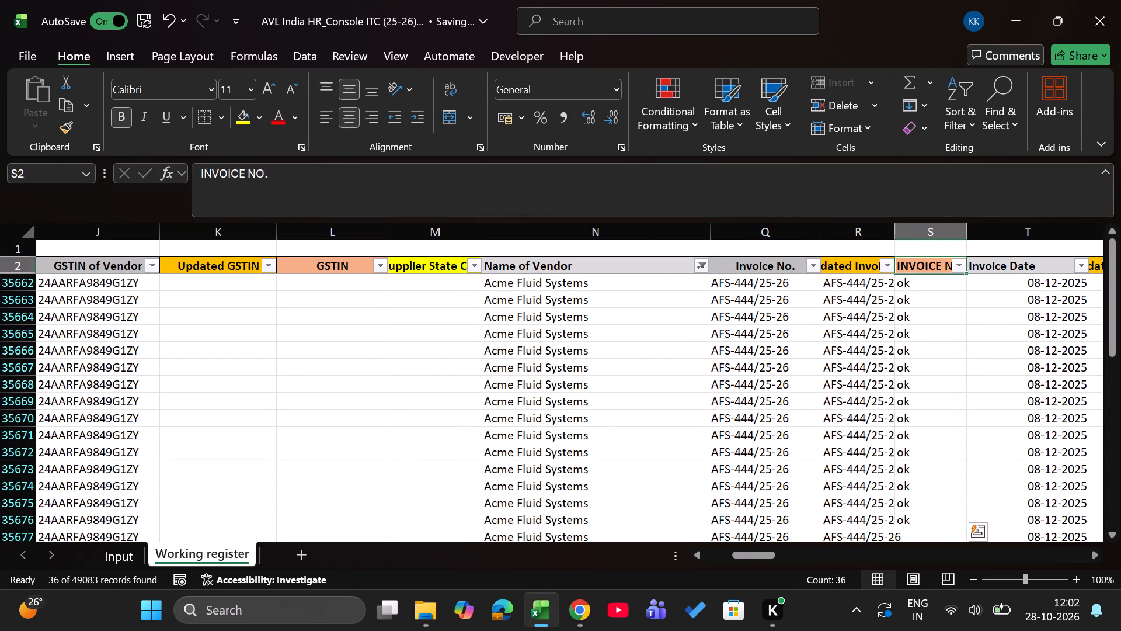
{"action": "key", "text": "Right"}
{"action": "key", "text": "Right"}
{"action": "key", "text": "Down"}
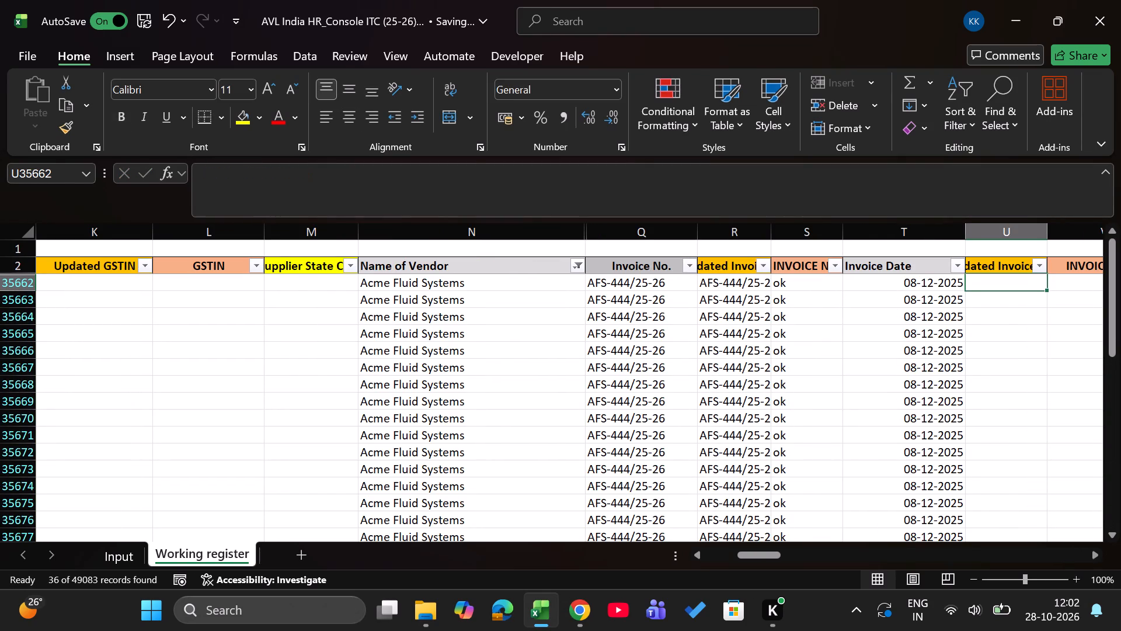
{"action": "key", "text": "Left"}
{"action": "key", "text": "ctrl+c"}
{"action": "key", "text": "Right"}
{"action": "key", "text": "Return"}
Enter ok in the first filtered row of the INVOICE DATE check column, cell V35662.
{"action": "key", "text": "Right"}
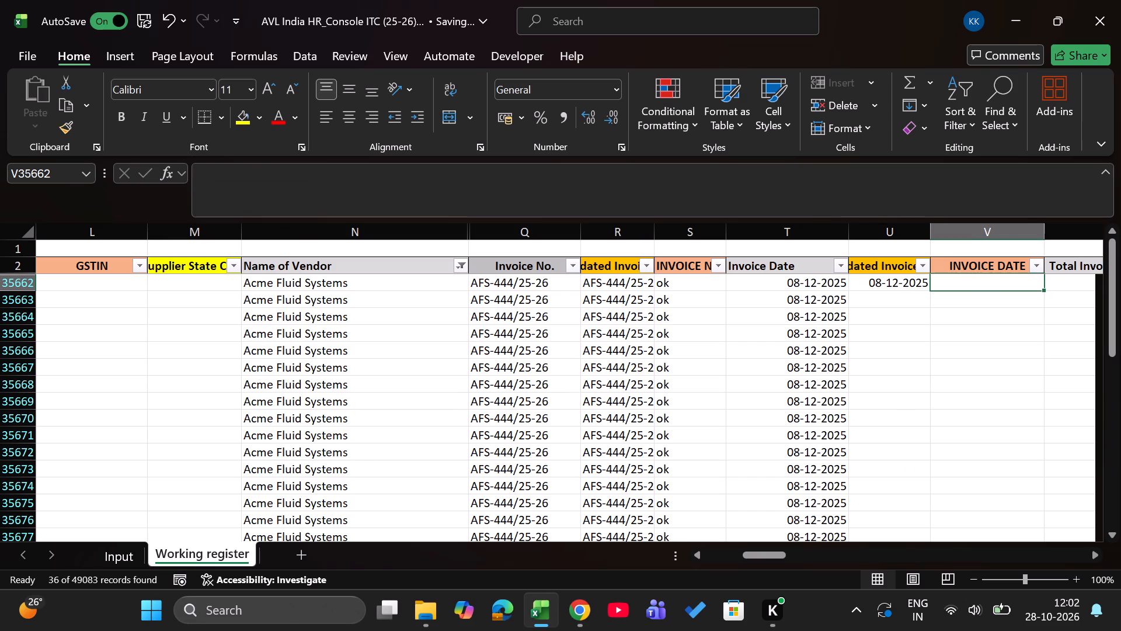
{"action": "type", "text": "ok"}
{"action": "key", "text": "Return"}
Fill the updated invoice date and its ok mark down the visible filtered rows, from U35662:V35662 to row 35697.
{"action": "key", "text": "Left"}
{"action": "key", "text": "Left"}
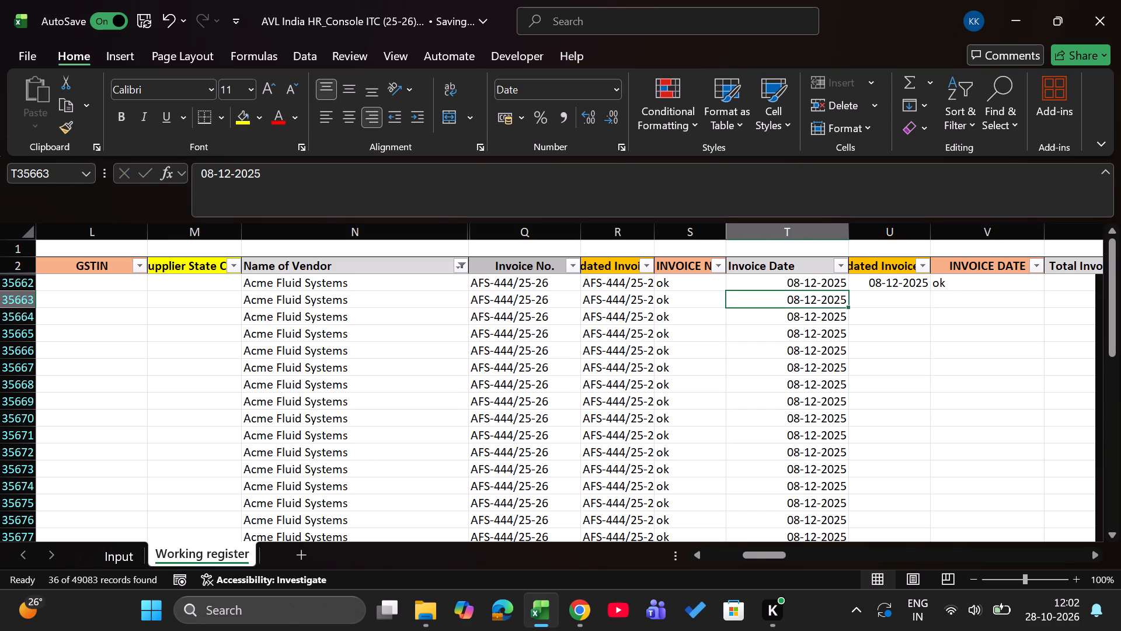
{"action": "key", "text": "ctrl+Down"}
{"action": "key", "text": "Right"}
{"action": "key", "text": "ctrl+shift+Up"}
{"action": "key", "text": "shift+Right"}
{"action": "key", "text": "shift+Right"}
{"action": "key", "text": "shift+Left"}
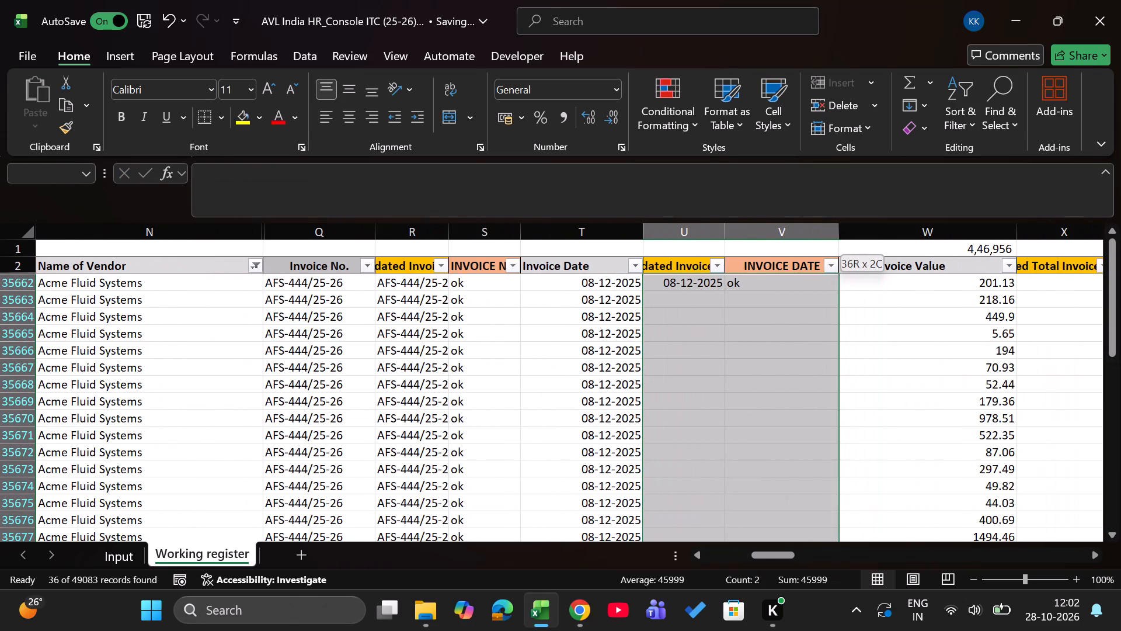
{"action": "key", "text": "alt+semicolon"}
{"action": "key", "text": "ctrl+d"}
Enter 446955 as the updated total invoice value in the first filtered row, cell X35662.
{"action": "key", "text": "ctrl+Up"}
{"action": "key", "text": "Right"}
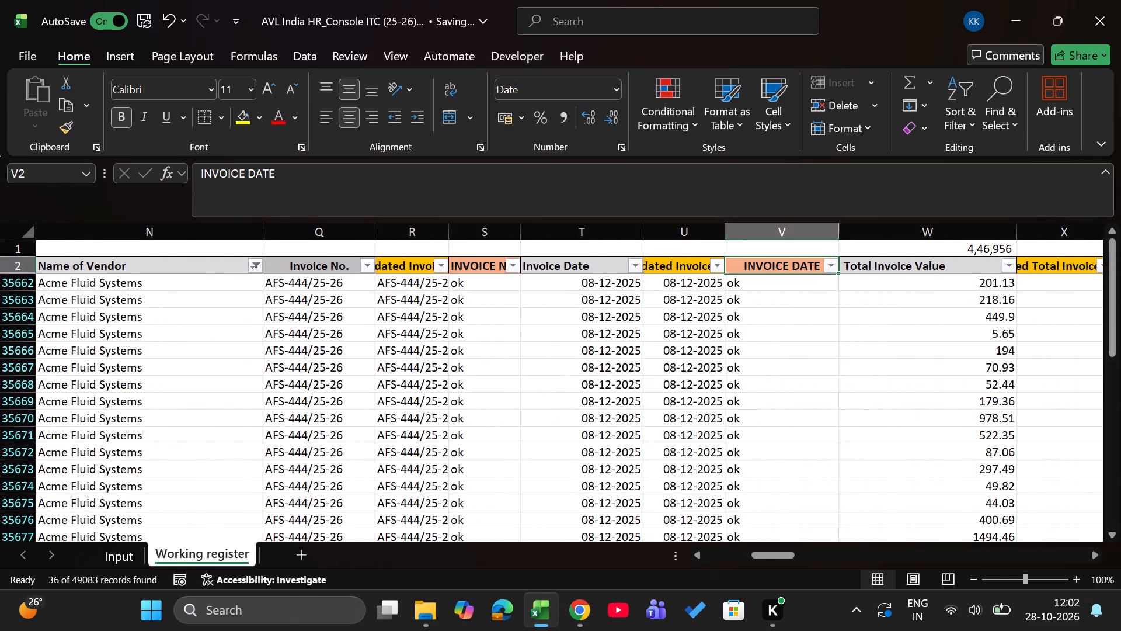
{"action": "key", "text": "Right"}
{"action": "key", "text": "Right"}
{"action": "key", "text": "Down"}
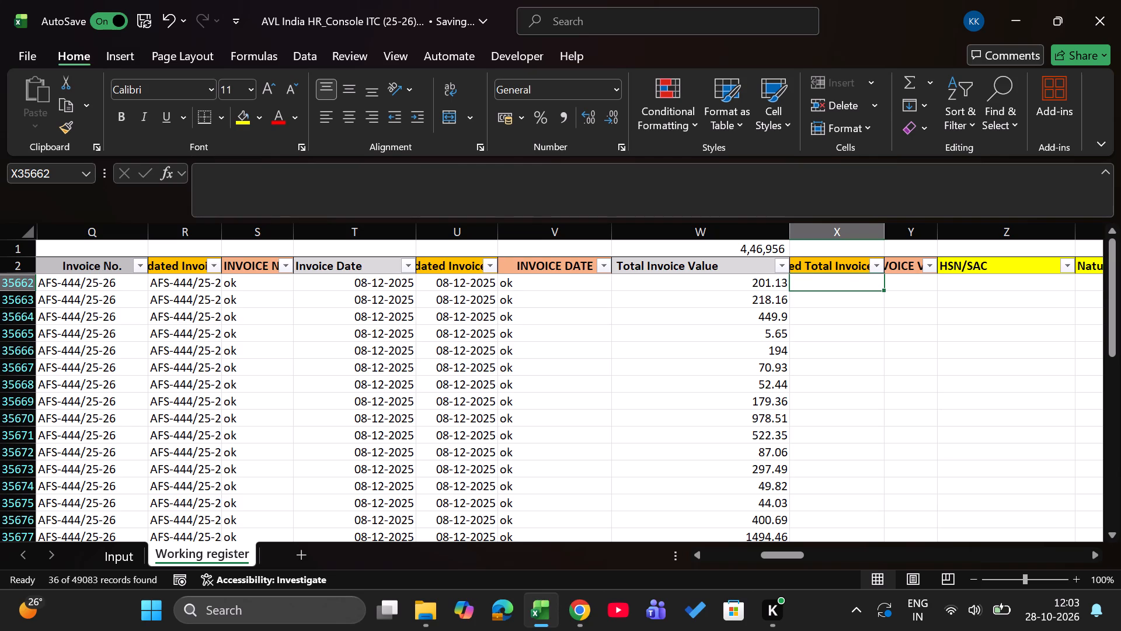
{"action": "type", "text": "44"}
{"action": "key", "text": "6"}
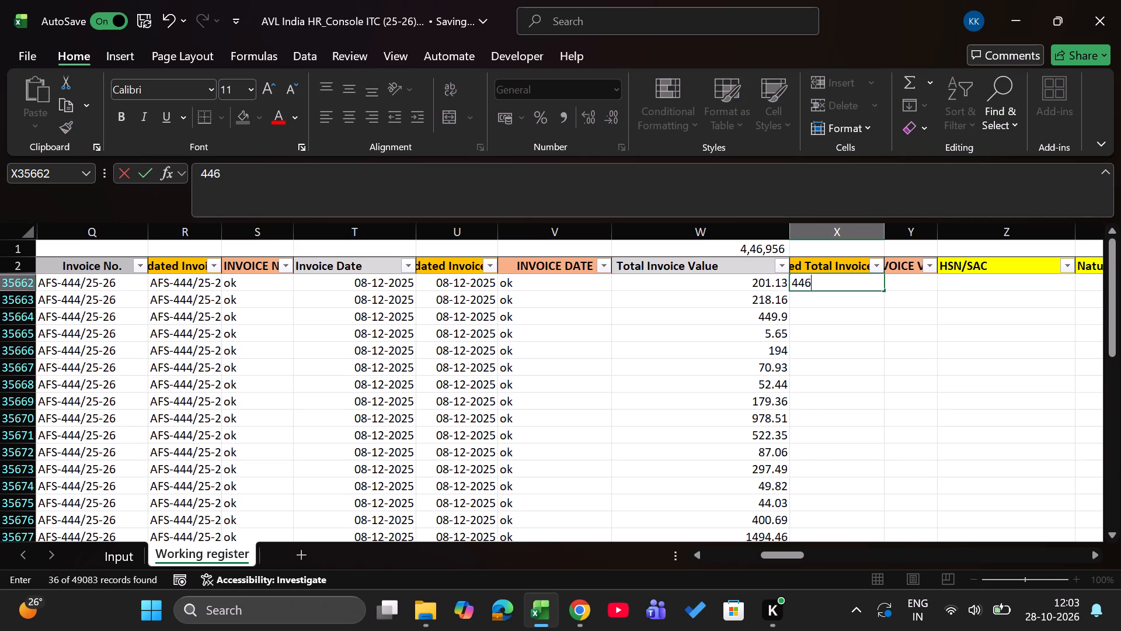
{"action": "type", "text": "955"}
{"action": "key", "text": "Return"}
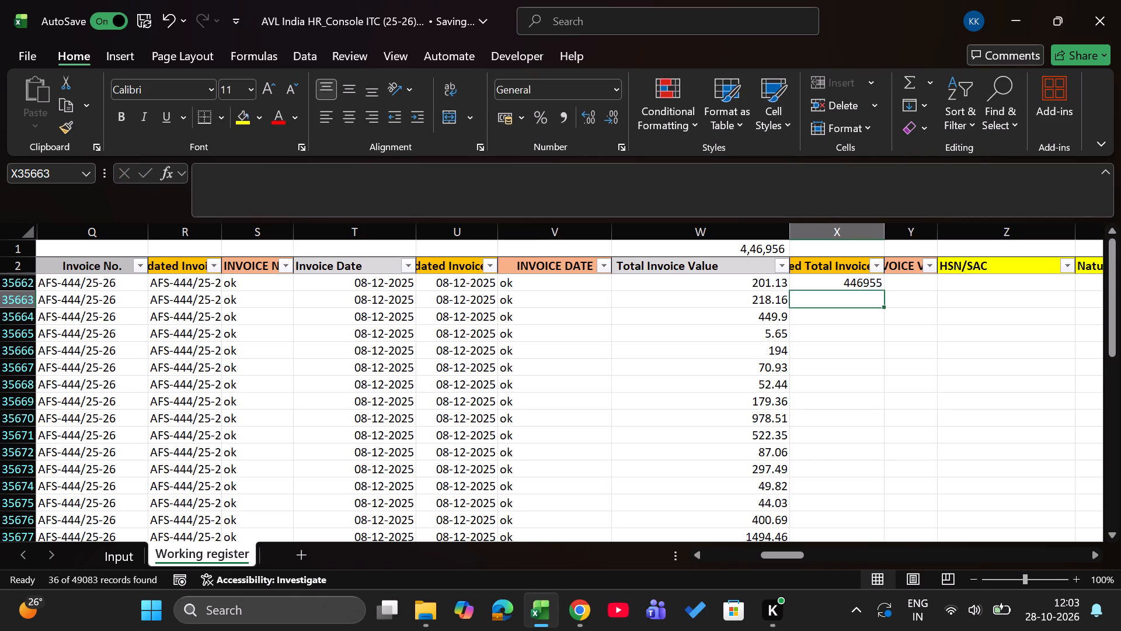
Fill the updated total invoice value 446955 down the filtered rows, from X35662 to X35697.
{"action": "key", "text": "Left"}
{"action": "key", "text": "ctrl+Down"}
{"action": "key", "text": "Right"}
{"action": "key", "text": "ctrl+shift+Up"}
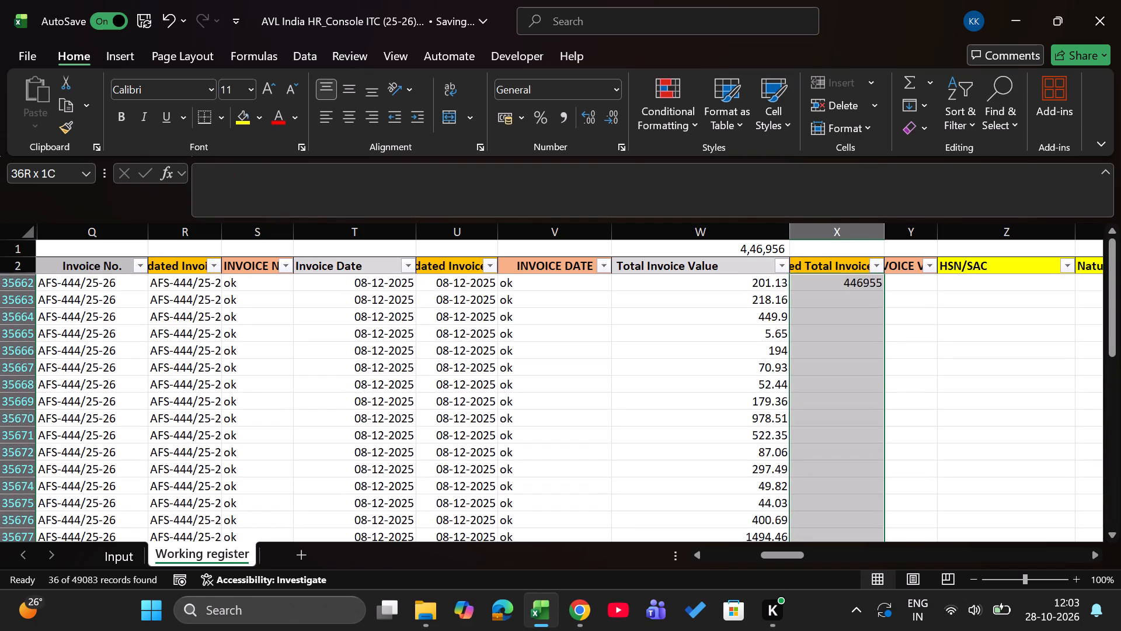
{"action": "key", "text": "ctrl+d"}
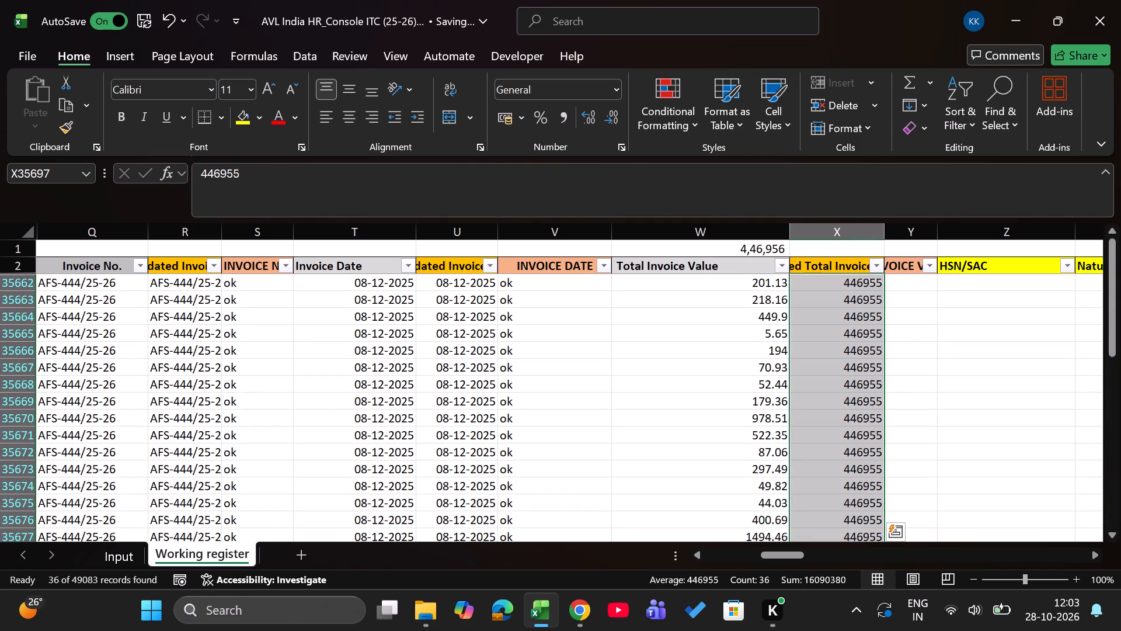
Enter ok in the first filtered row of the INVOICE VALUE check column, cell Y35662.
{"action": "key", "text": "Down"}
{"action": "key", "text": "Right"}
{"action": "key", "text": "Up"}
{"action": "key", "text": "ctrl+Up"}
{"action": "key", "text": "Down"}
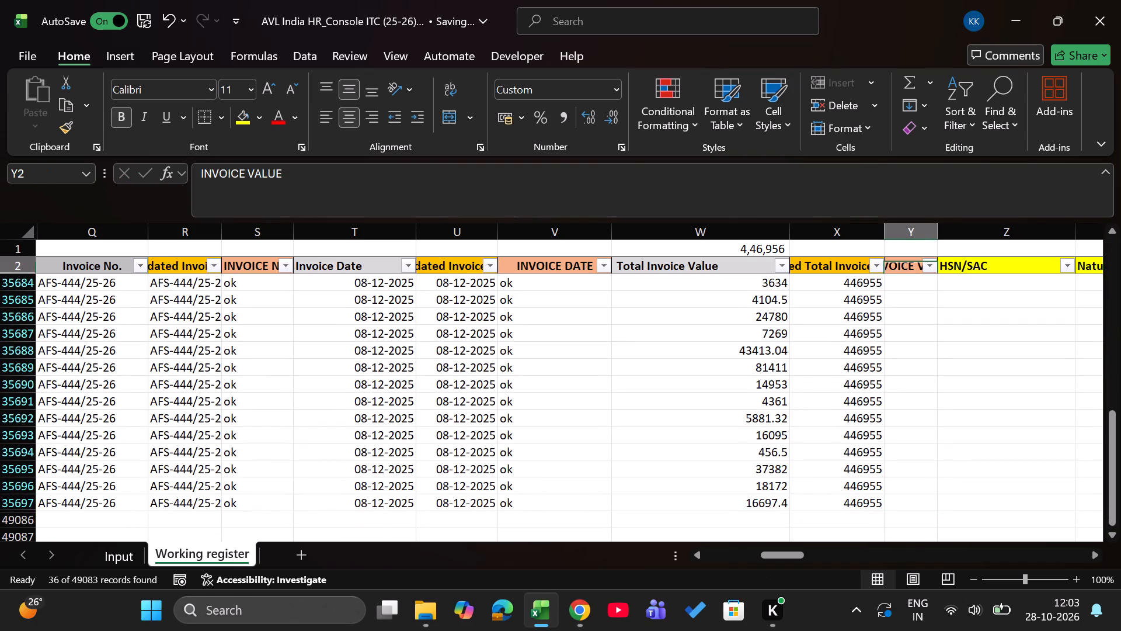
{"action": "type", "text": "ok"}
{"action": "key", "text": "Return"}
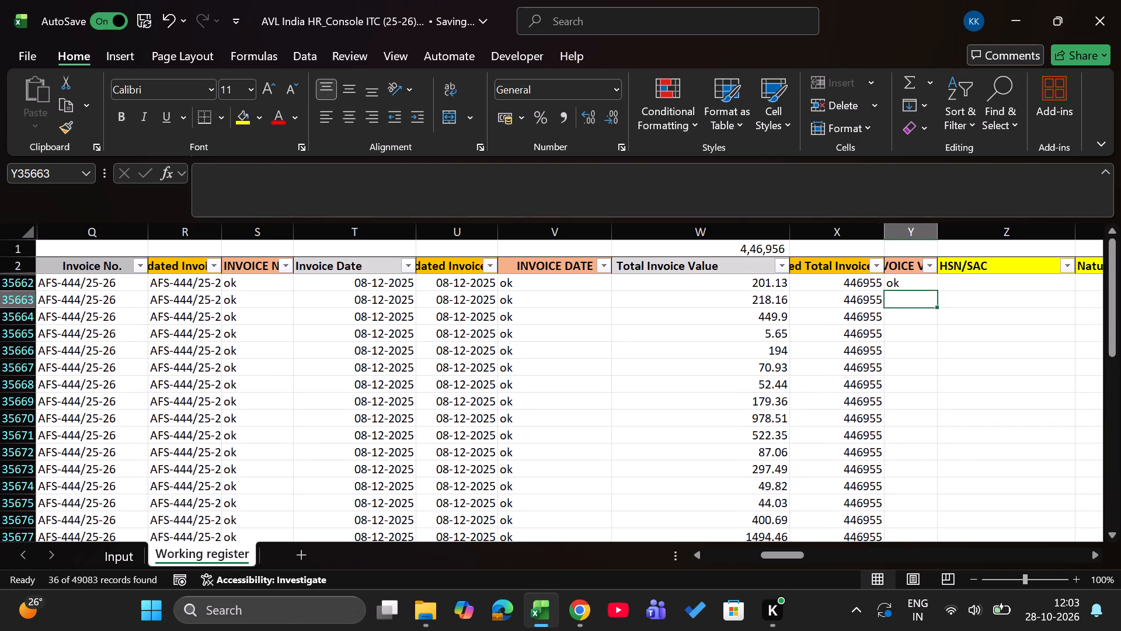
Fill the ok mark down the visible filtered rows of the INVOICE VALUE check column, from Y35662 to Y35697.
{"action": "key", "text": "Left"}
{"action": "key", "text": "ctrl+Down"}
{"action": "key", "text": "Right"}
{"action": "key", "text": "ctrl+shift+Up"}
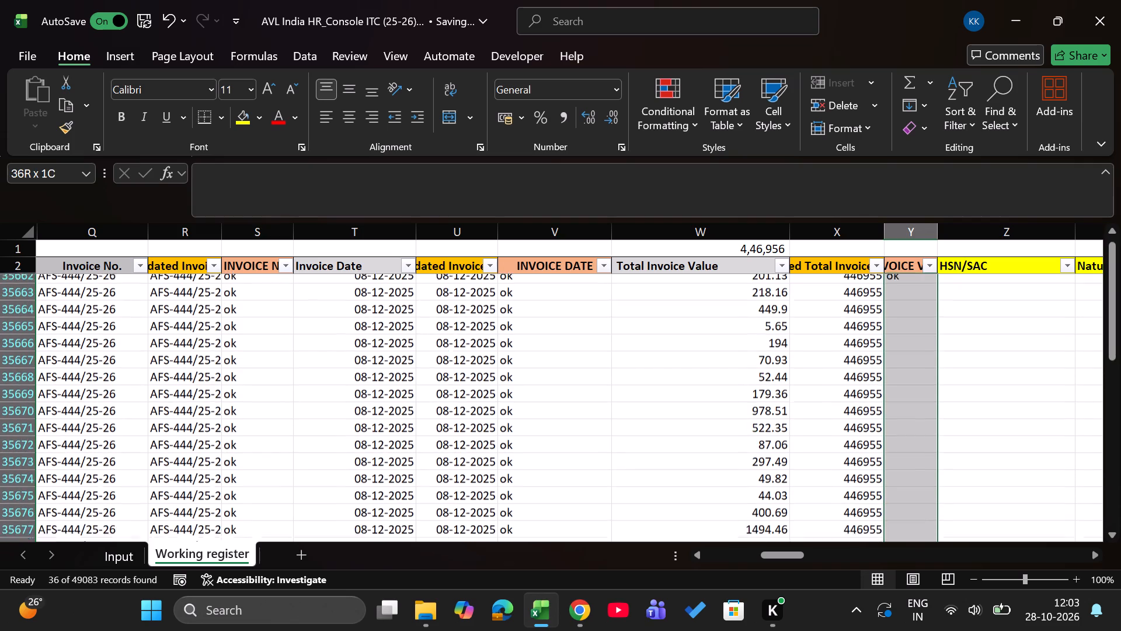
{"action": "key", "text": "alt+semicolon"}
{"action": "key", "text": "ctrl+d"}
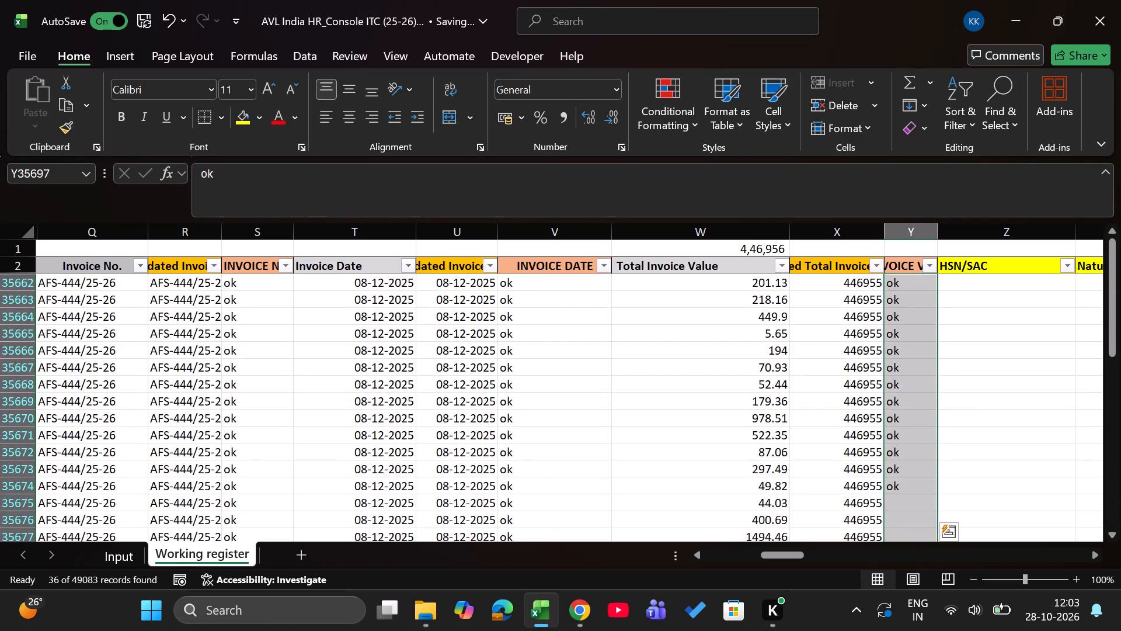
Enter 84212900 as the HSN/SAC code in the first filtered row, cell Z35662.
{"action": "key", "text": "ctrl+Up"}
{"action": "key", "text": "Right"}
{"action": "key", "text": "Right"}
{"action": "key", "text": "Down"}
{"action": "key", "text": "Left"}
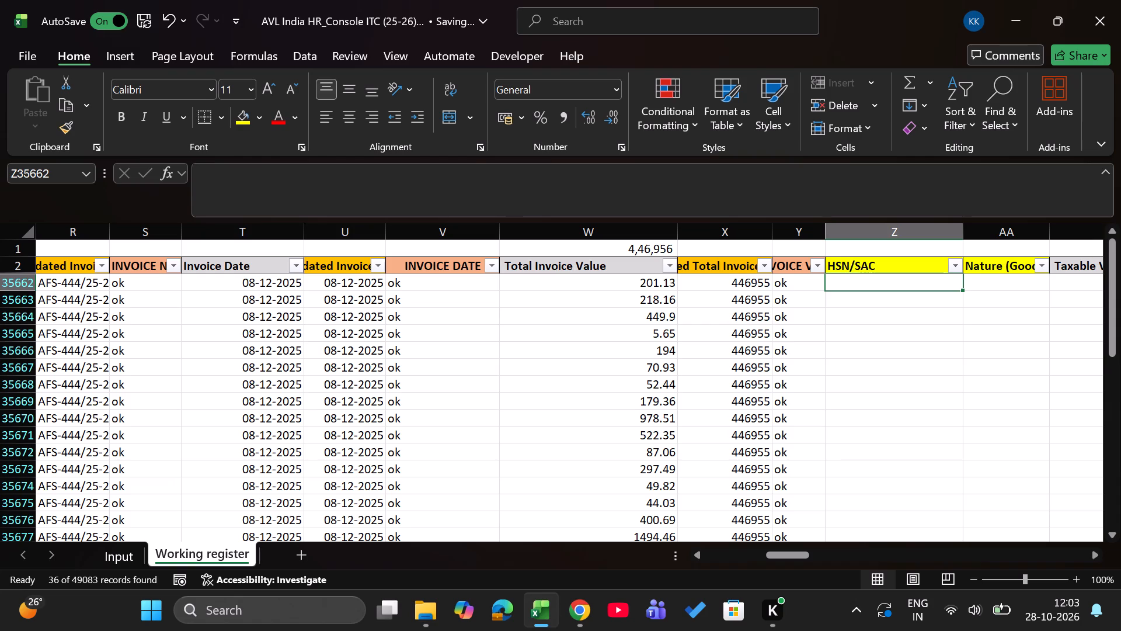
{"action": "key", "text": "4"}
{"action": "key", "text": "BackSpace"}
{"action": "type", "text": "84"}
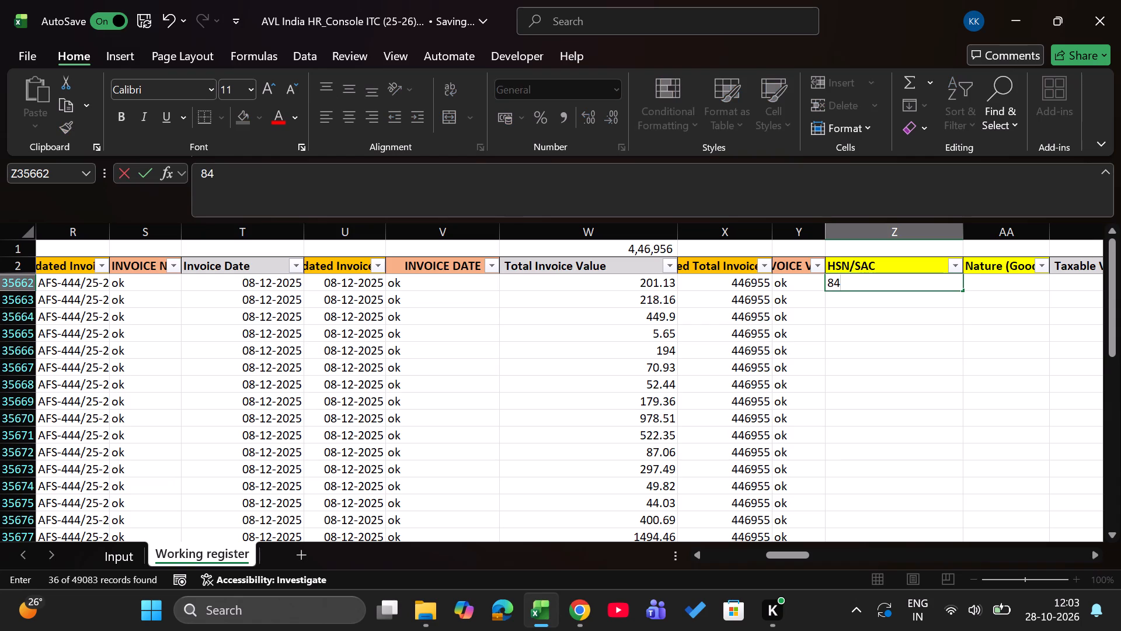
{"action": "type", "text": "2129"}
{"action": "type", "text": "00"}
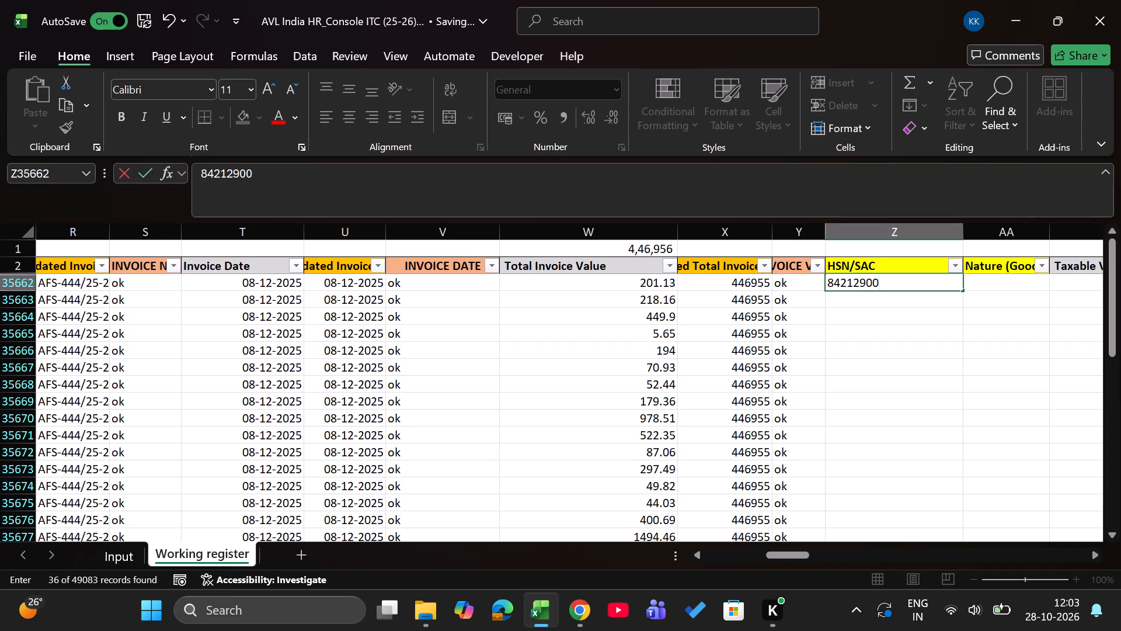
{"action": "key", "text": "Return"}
Fill the HSN/SAC code 84212900 down the filtered rows, from Z35662 to Z35697.
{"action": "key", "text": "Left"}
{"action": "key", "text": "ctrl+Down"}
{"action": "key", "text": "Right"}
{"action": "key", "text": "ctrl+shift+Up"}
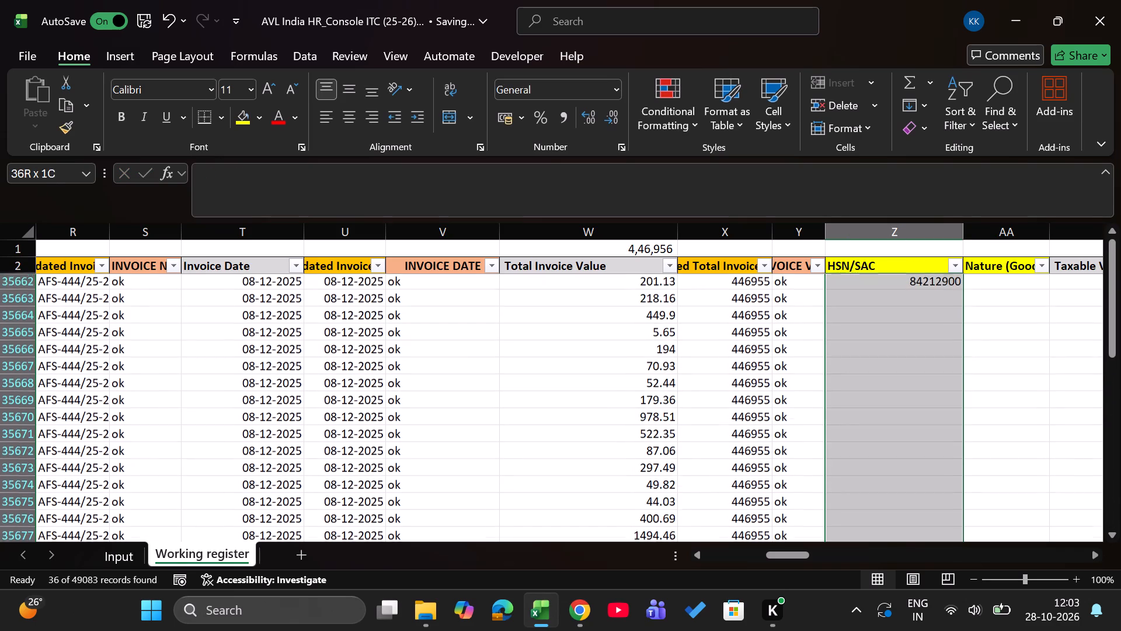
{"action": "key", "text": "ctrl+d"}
Enter Spare filter element in the first filtered row of the Nature (Goods/Services) column, cell AA35662.
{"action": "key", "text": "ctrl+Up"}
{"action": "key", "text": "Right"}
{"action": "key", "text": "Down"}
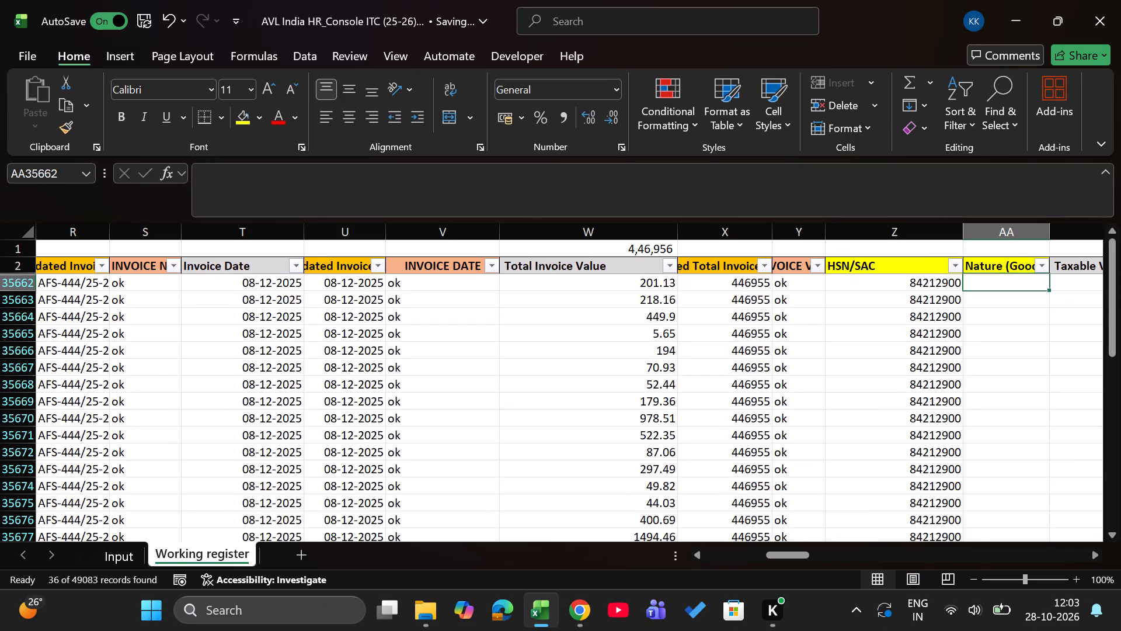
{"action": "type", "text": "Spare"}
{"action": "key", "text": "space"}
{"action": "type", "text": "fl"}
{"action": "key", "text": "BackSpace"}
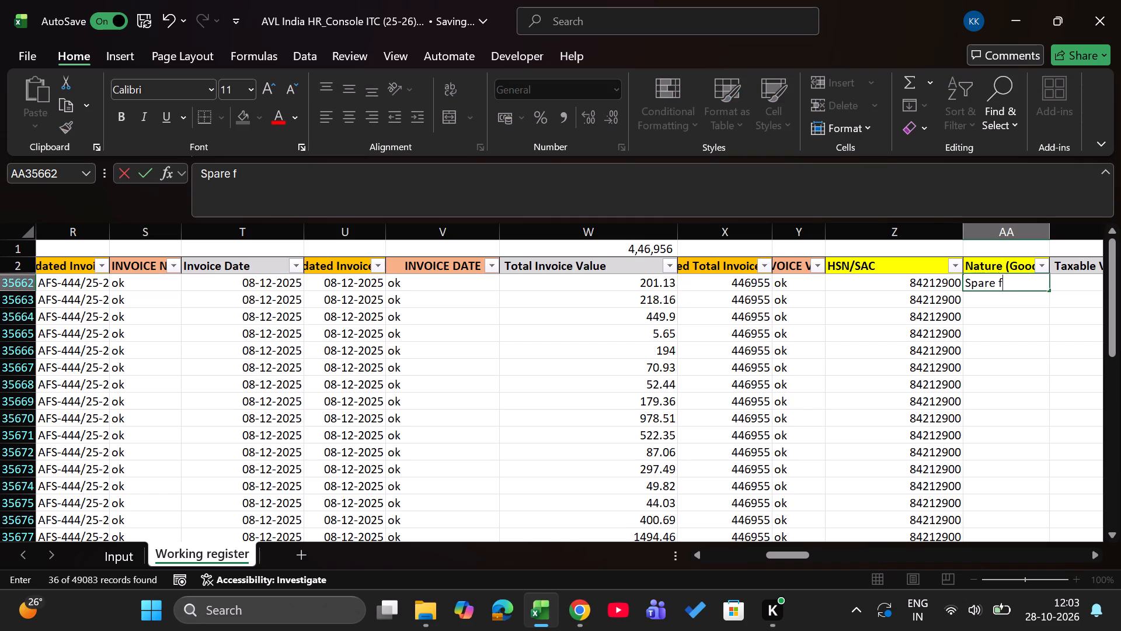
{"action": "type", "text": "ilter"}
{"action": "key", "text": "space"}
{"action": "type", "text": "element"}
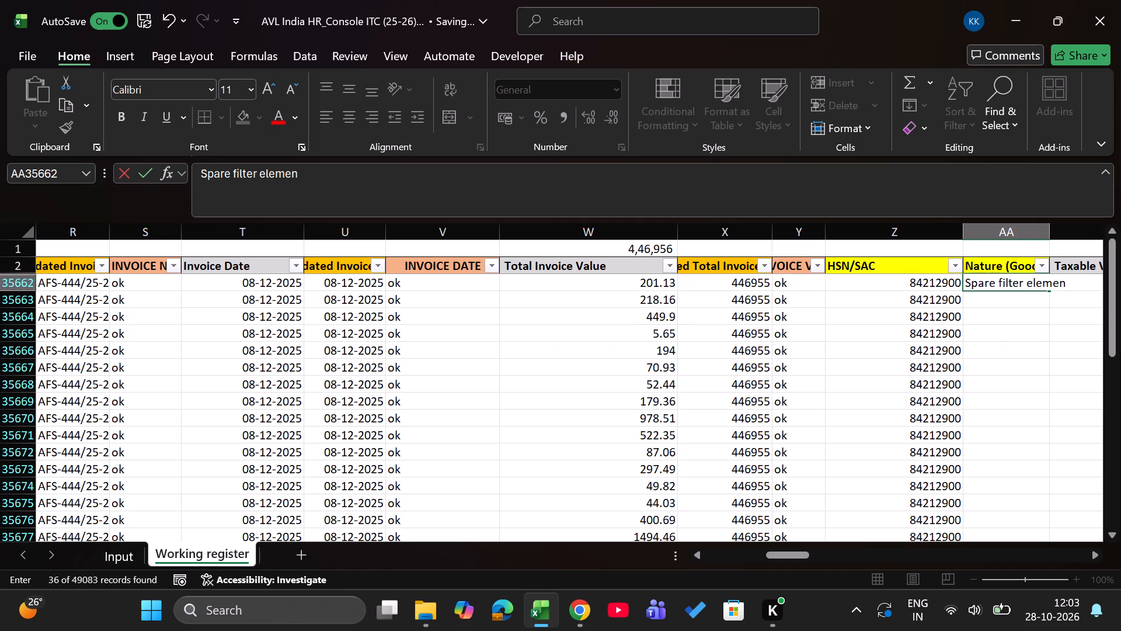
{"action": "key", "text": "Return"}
Fill the description Spare filter element down the filtered rows of the Nature (Goods/Services) column, from AA35662 to AA35697.
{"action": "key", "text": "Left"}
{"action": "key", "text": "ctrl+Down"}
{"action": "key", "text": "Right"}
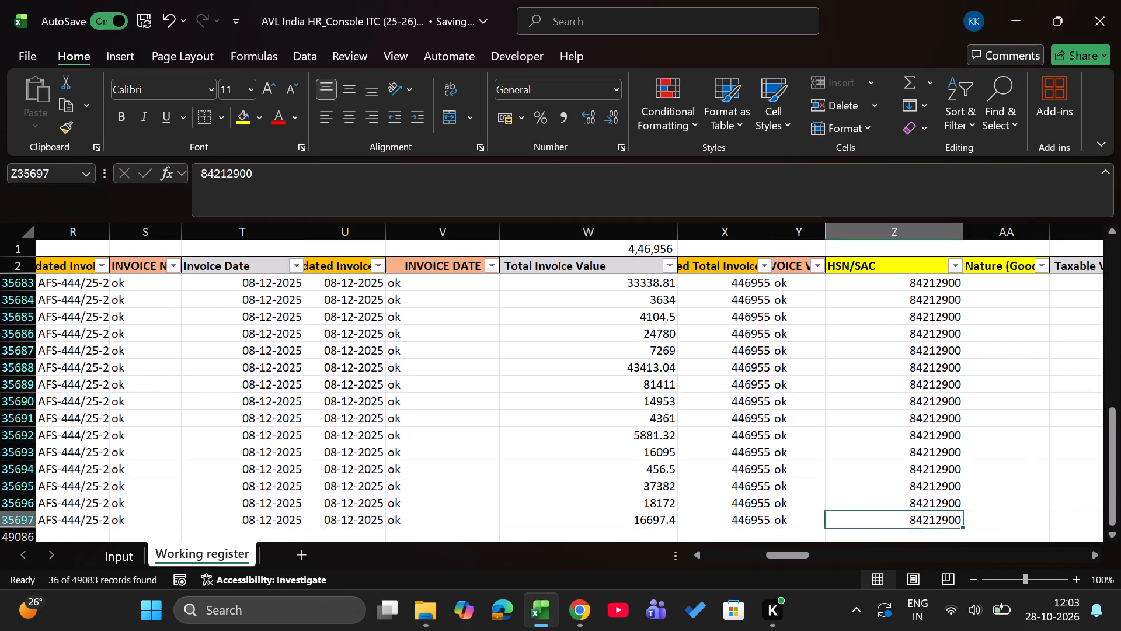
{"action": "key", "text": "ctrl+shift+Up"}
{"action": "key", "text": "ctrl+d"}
Enter 378775 as the updated taxable value in the first filtered row, cell AC35662.
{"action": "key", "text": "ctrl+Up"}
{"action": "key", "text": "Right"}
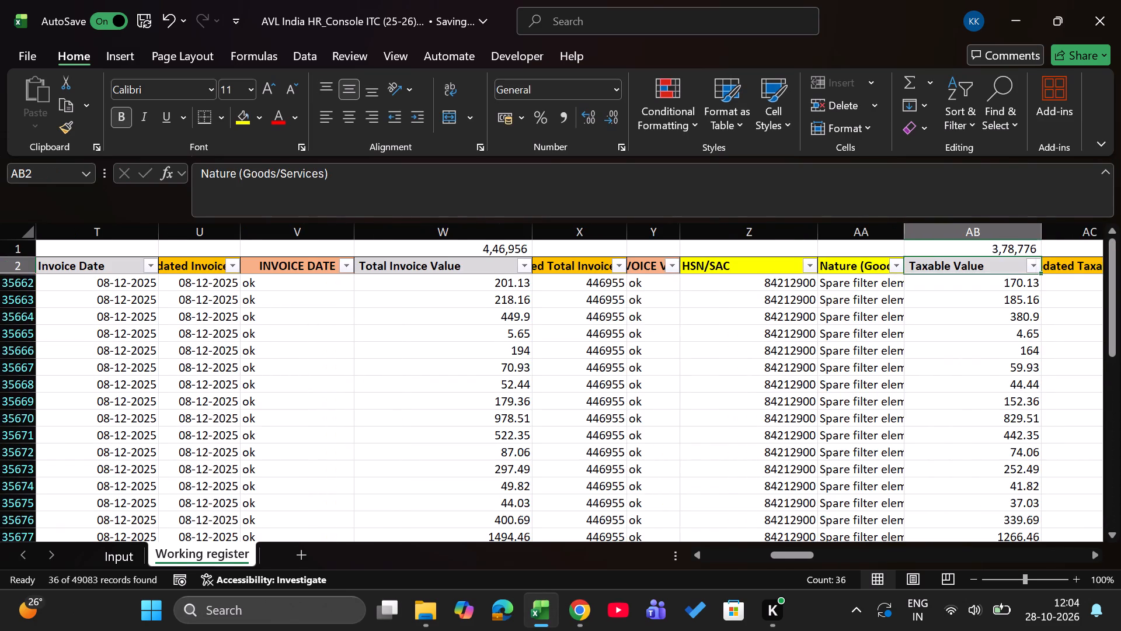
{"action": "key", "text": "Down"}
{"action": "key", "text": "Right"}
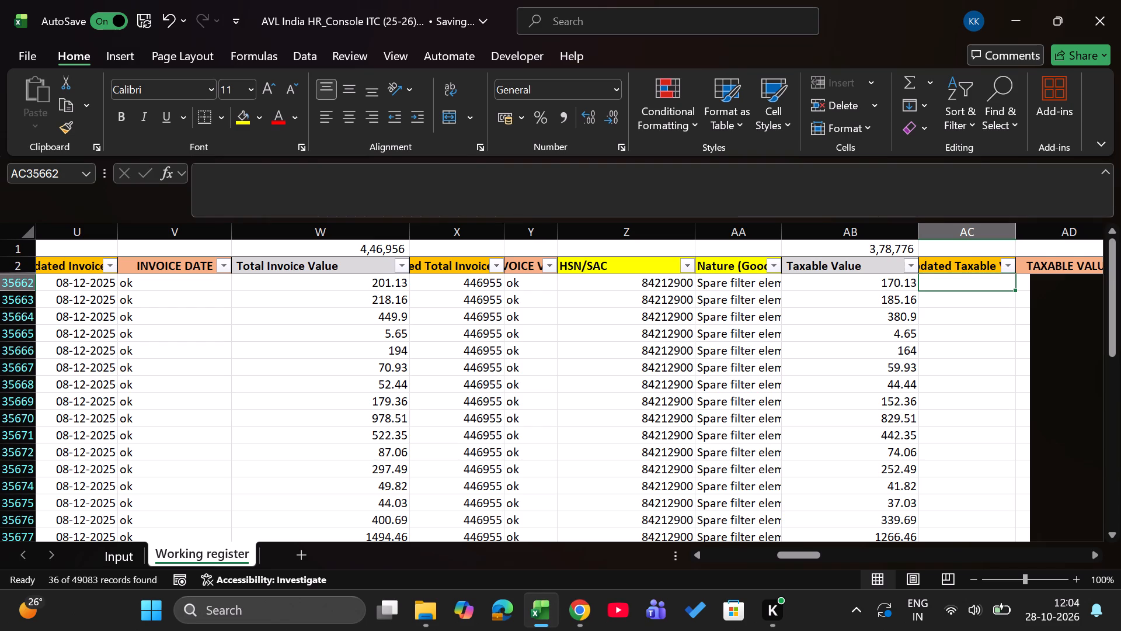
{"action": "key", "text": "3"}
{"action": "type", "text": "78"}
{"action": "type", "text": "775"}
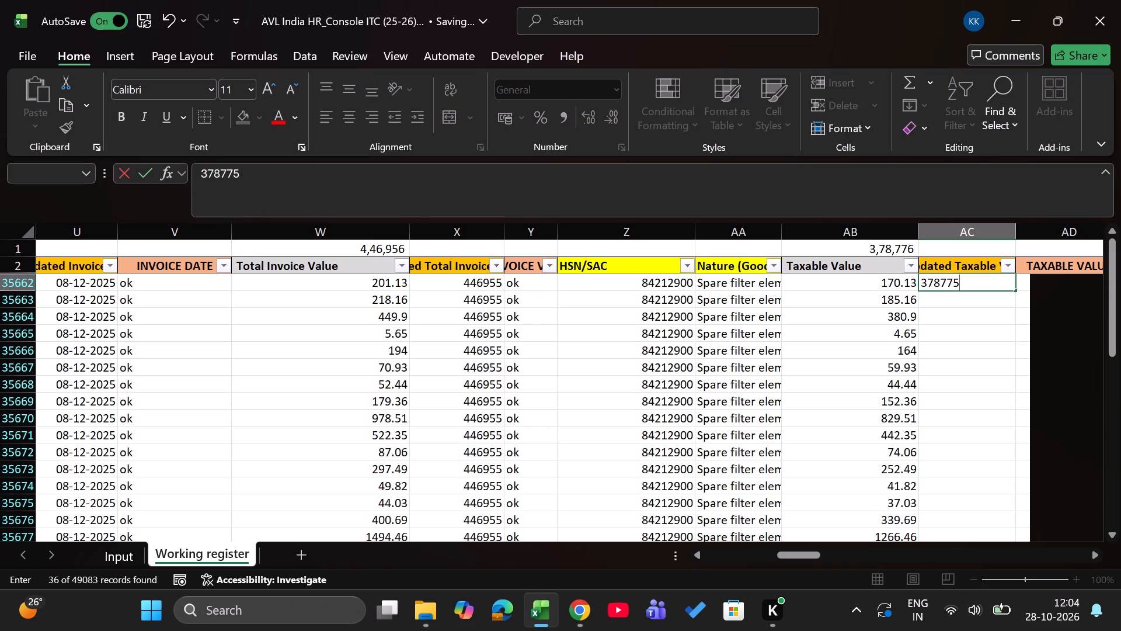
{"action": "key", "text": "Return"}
Fill the updated taxable value 378775 down the filtered rows, from AC35662 to AC35697.
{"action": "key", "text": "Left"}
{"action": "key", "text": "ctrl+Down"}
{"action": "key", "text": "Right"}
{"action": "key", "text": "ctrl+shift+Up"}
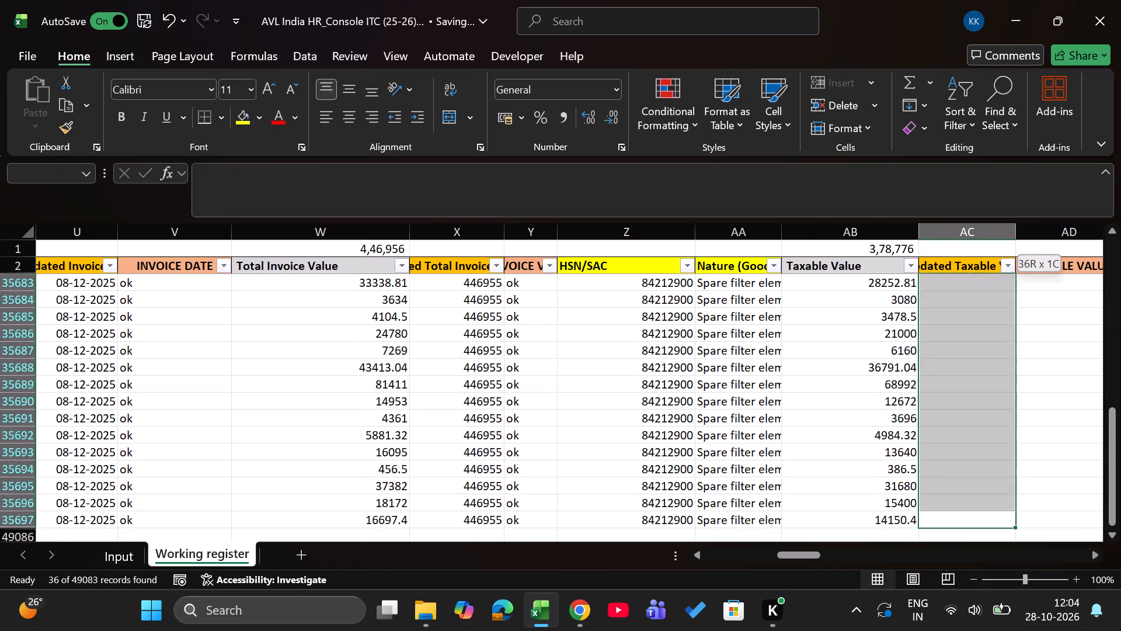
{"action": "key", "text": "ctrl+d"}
Enter ok in the TAXABLE VALUE check column and fill it down the filtered rows, AD35662 to AD35697.
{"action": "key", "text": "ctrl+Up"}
{"action": "key", "text": "Right"}
{"action": "key", "text": "Down"}
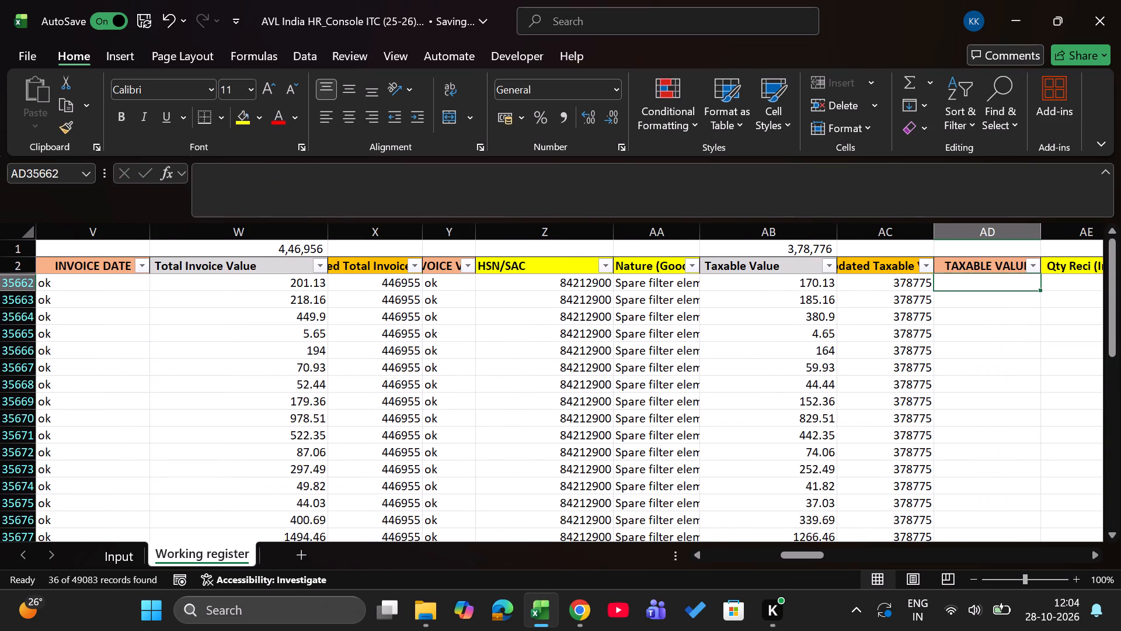
{"action": "type", "text": "ok"}
{"action": "key", "text": "Return"}
{"action": "key", "text": "Left"}
{"action": "key", "text": "ctrl+Down"}
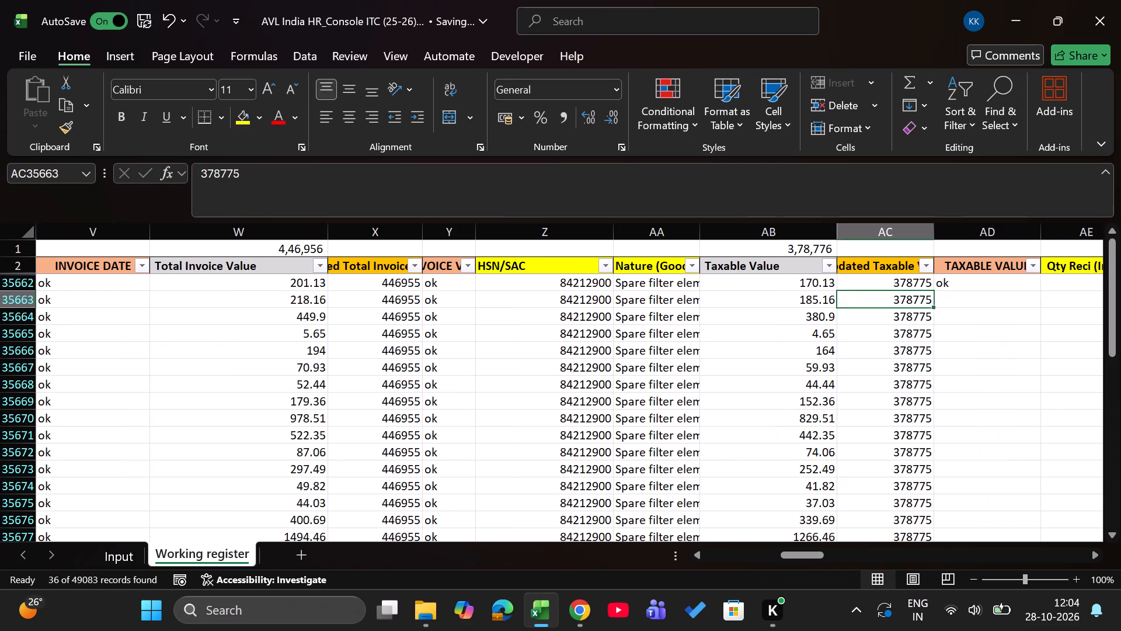
{"action": "key", "text": "Right"}
{"action": "key", "text": "ctrl+shift+Up"}
{"action": "key", "text": "ctrl+d"}
Enter quantity received 257 in AE35662 and UOM NOS in AF35662 for the first filtered row.
{"action": "key", "text": "ctrl+Up"}
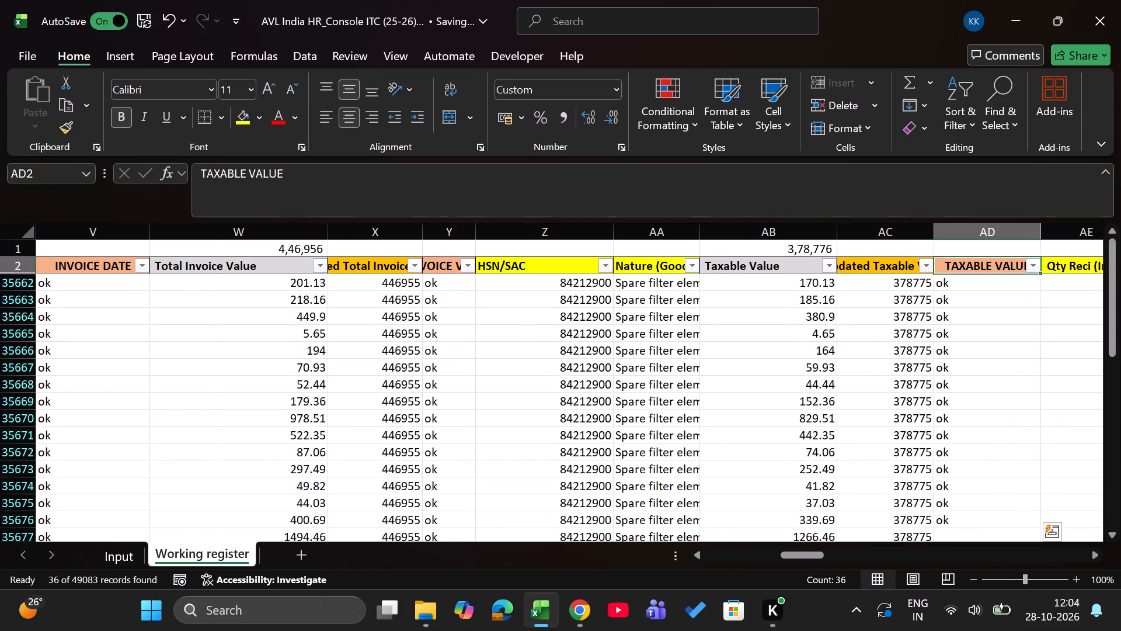
{"action": "key", "text": "Right"}
{"action": "key", "text": "Down"}
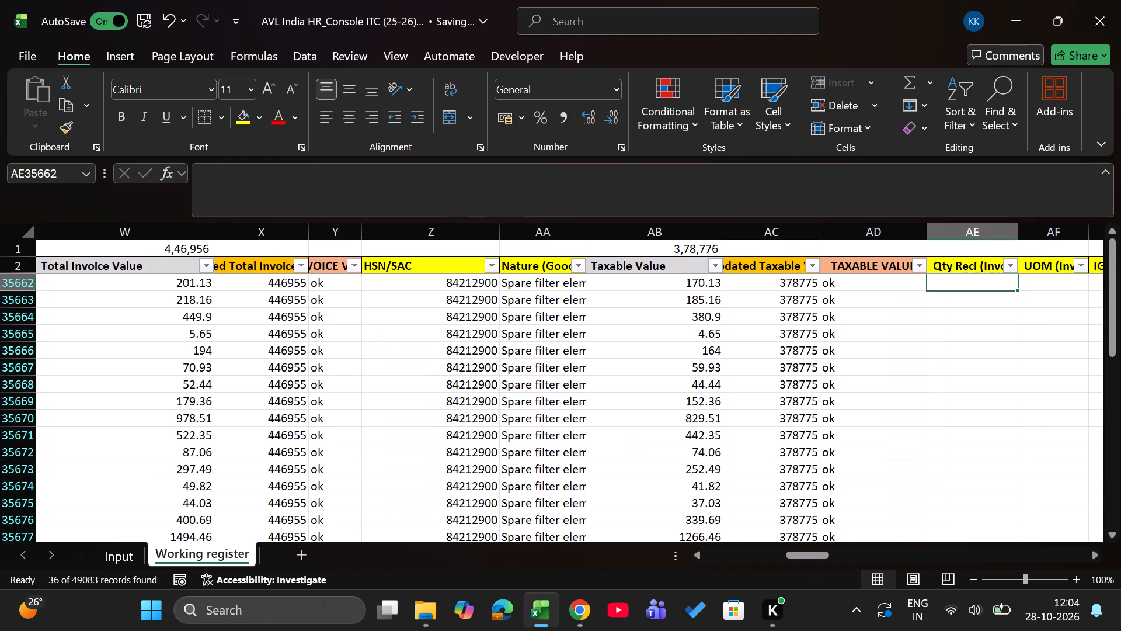
{"action": "type", "text": "257"}
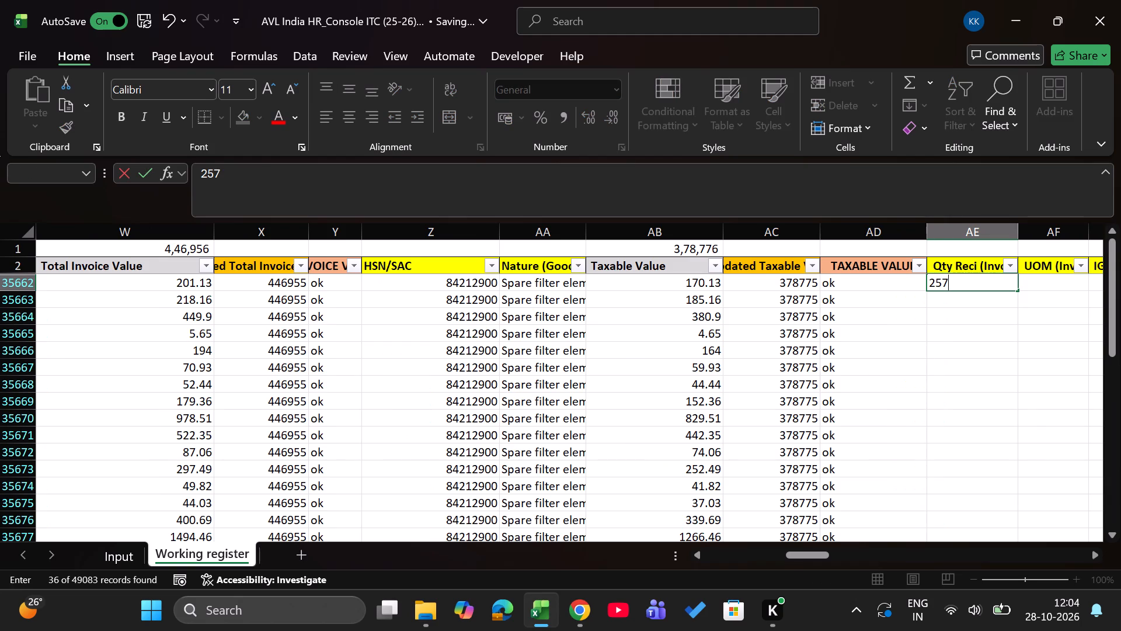
{"action": "key", "text": "Return"}
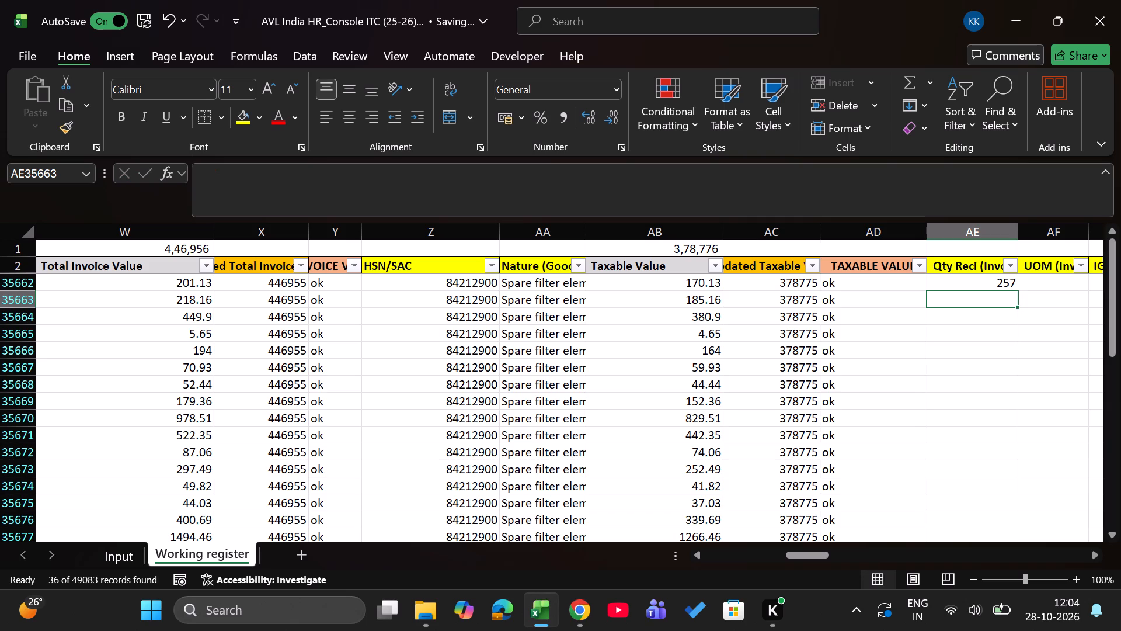
{"action": "key", "text": "Right"}
{"action": "key", "text": "Up"}
{"action": "type", "text": "NOS"}
{"action": "key", "text": "Return"}
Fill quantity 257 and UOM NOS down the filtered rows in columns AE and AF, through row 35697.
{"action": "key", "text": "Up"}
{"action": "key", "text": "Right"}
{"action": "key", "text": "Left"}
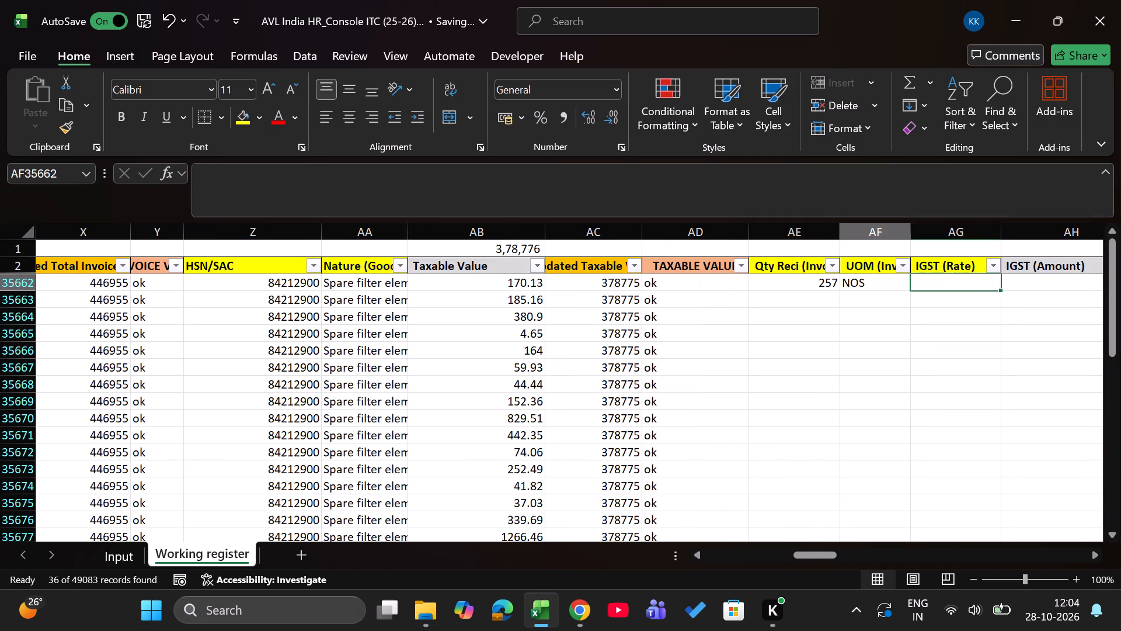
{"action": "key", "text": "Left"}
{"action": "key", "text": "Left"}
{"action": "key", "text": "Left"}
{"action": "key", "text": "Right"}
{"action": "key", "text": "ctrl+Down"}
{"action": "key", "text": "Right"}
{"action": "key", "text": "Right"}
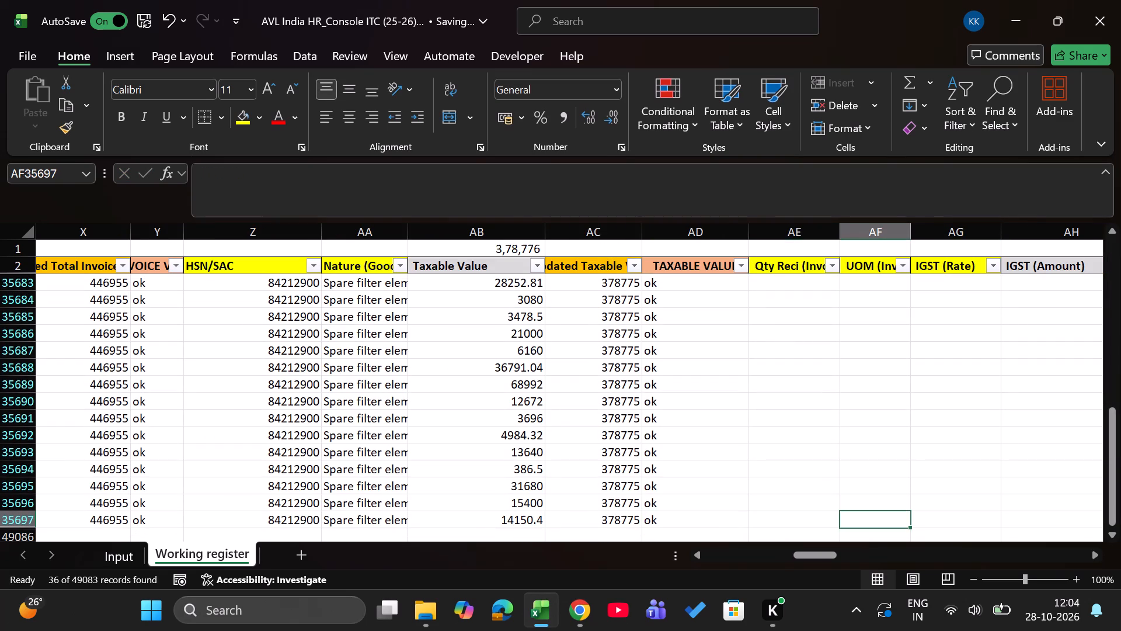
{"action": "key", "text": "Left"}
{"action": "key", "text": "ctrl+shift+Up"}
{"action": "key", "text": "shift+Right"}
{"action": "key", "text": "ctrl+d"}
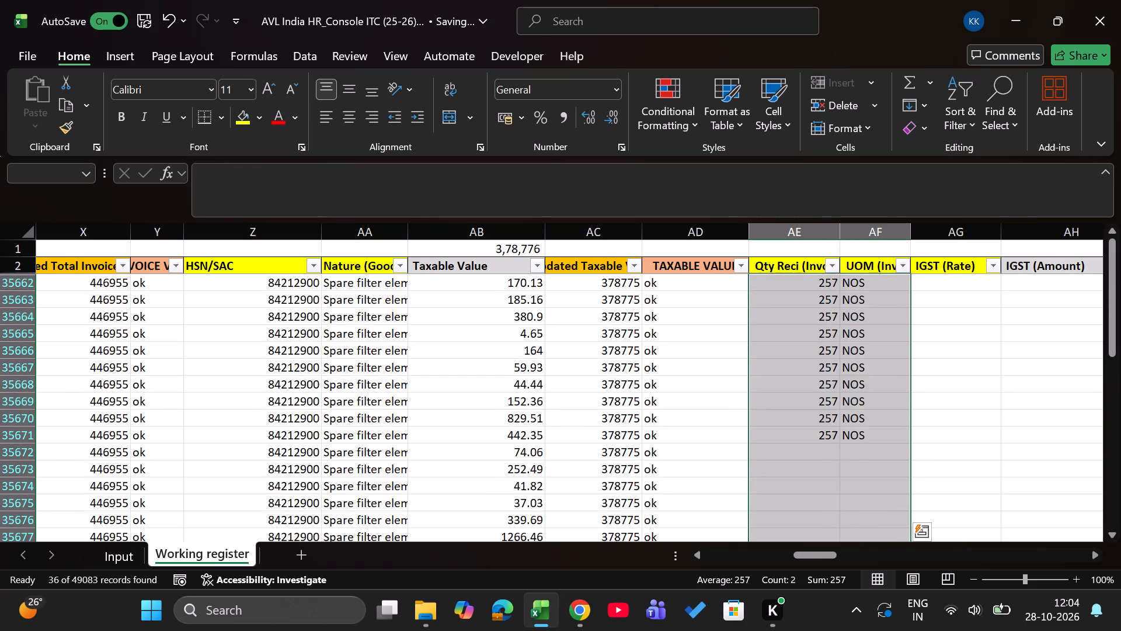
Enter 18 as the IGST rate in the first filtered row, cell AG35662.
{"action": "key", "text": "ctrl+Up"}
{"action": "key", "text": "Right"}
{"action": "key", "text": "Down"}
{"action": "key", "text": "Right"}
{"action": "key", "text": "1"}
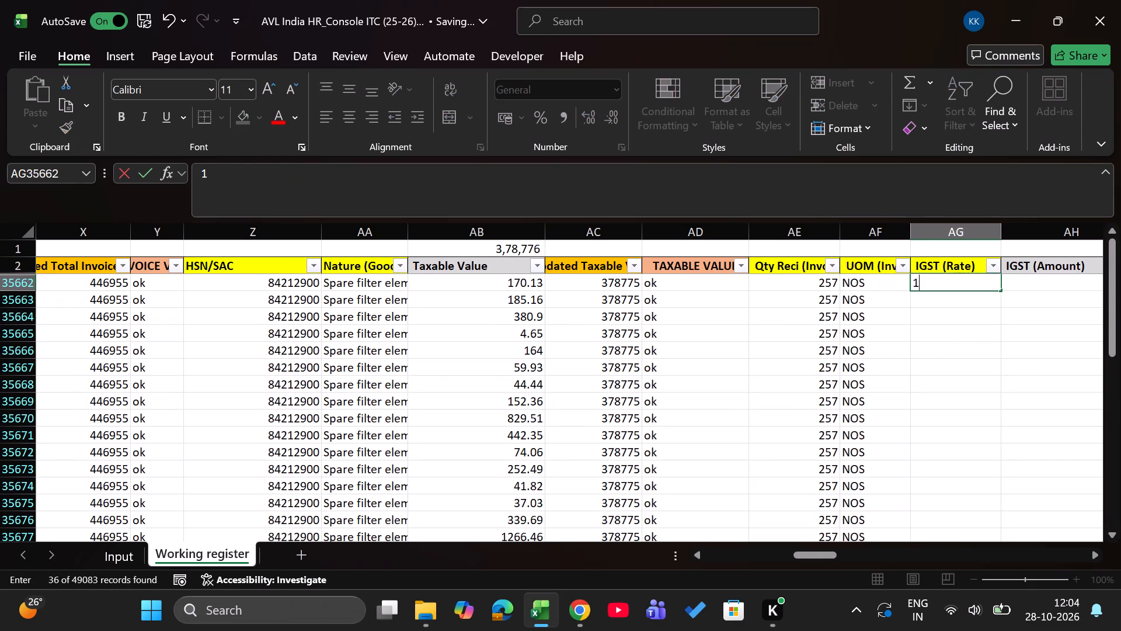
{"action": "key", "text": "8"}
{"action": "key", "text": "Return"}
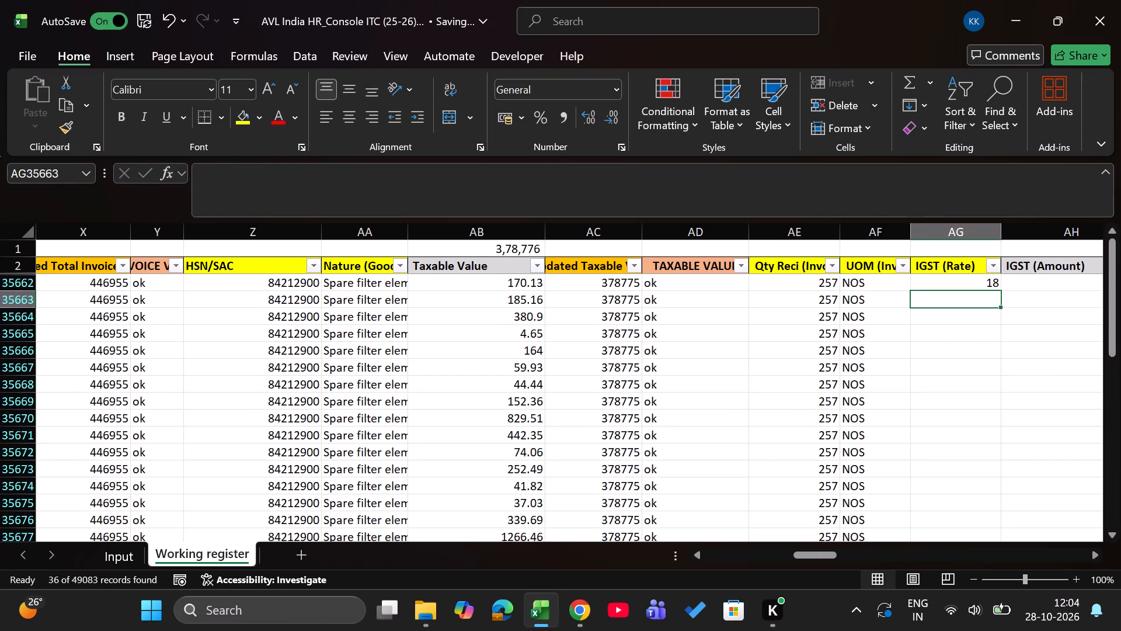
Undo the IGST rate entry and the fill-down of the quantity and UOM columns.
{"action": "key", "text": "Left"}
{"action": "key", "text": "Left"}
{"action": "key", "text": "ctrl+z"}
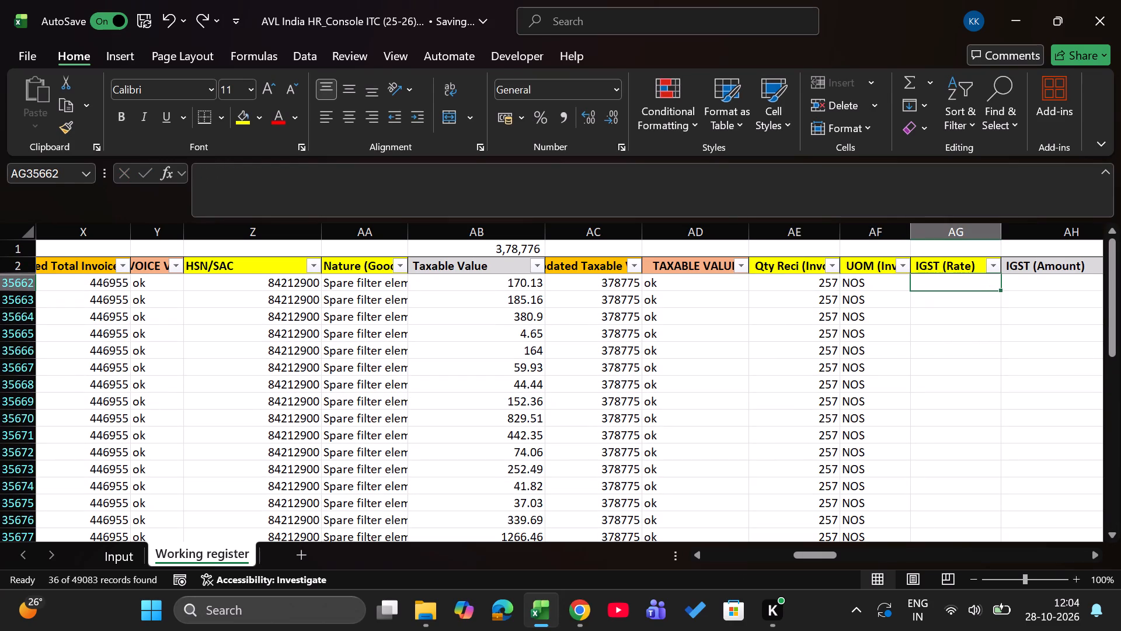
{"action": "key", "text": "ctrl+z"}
Enter 18 in the IGST (Rate) column of the first filtered row, cell AG35662.
{"action": "key", "text": "Left"}
{"action": "key", "text": "Up"}
{"action": "key", "text": "Right"}
{"action": "key", "text": "ctrl+Up"}
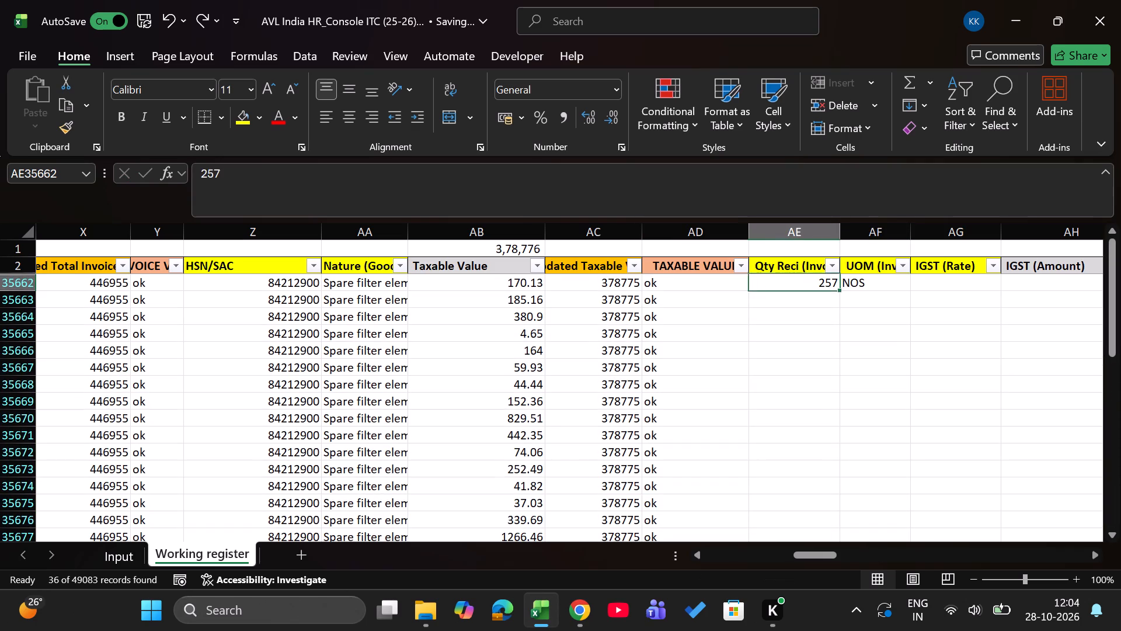
{"action": "key", "text": "Left"}
{"action": "key", "text": "ctrl+Up"}
{"action": "key", "text": "Right"}
{"action": "key", "text": "Down"}
{"action": "key", "text": "Right"}
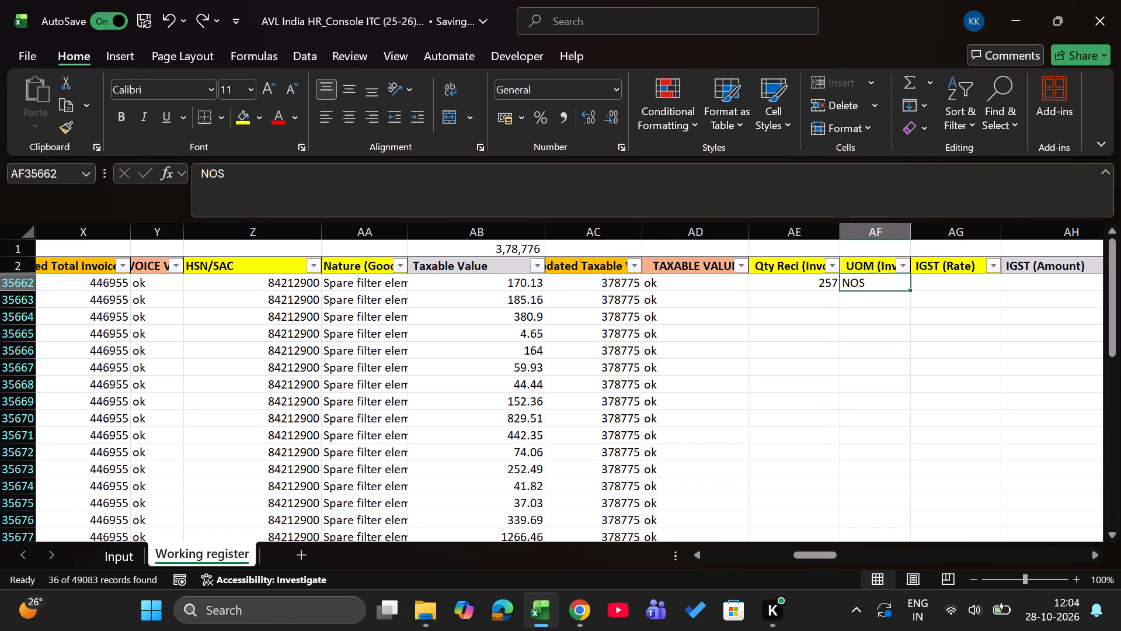
{"action": "key", "text": "Right"}
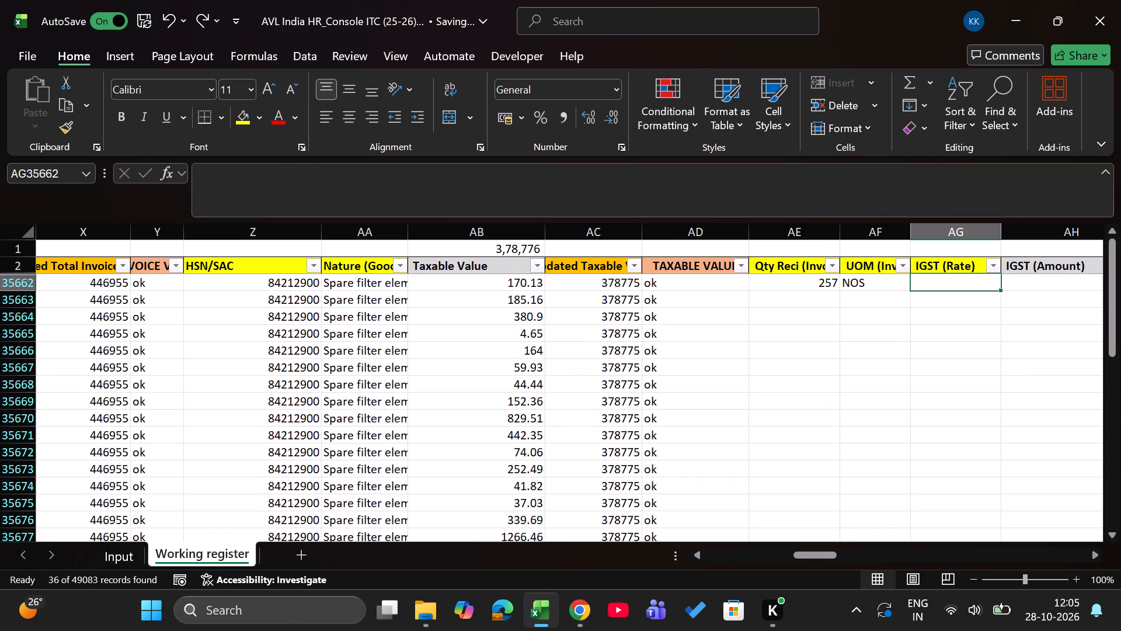
{"action": "type", "text": "18"}
{"action": "key", "text": "Return"}
Fill quantity 257, UOM NOS and IGST rate 18 down the filtered rows, from AE35662:AG35662 to row 35697.
{"action": "key", "text": "Up"}
{"action": "key", "text": "Right"}
{"action": "key", "text": "Right"}
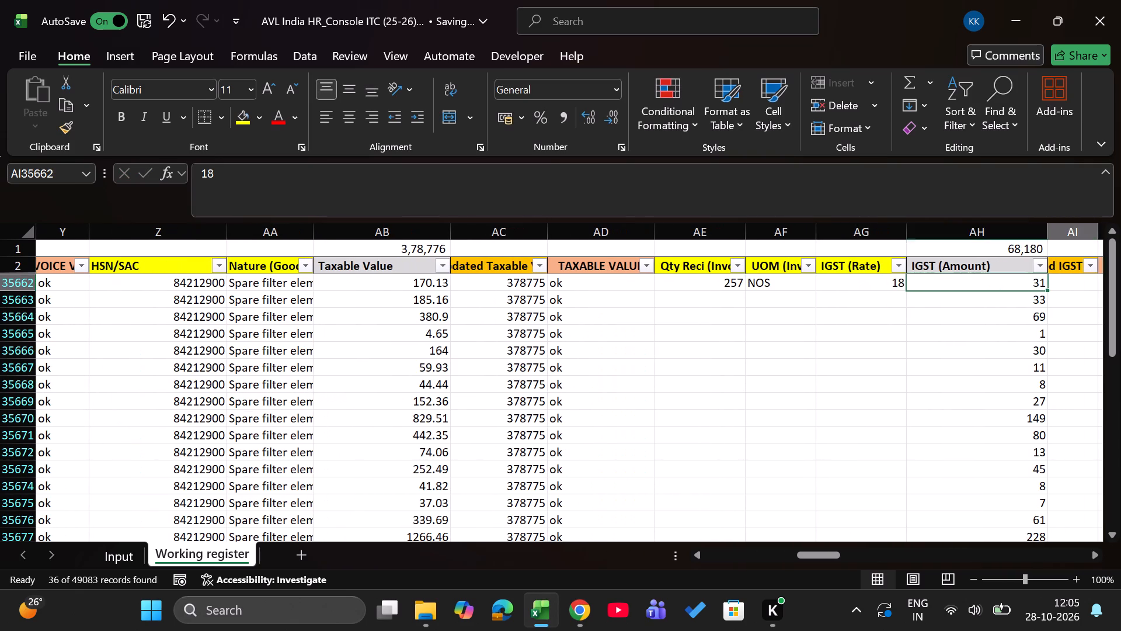
{"action": "key", "text": "Left"}
{"action": "key", "text": "Left"}
{"action": "key", "text": "Left"}
{"action": "key", "text": "Left"}
{"action": "key", "text": "Left"}
{"action": "key", "text": "Right"}
{"action": "key", "text": "shift+Right"}
{"action": "key", "text": "shift+Right"}
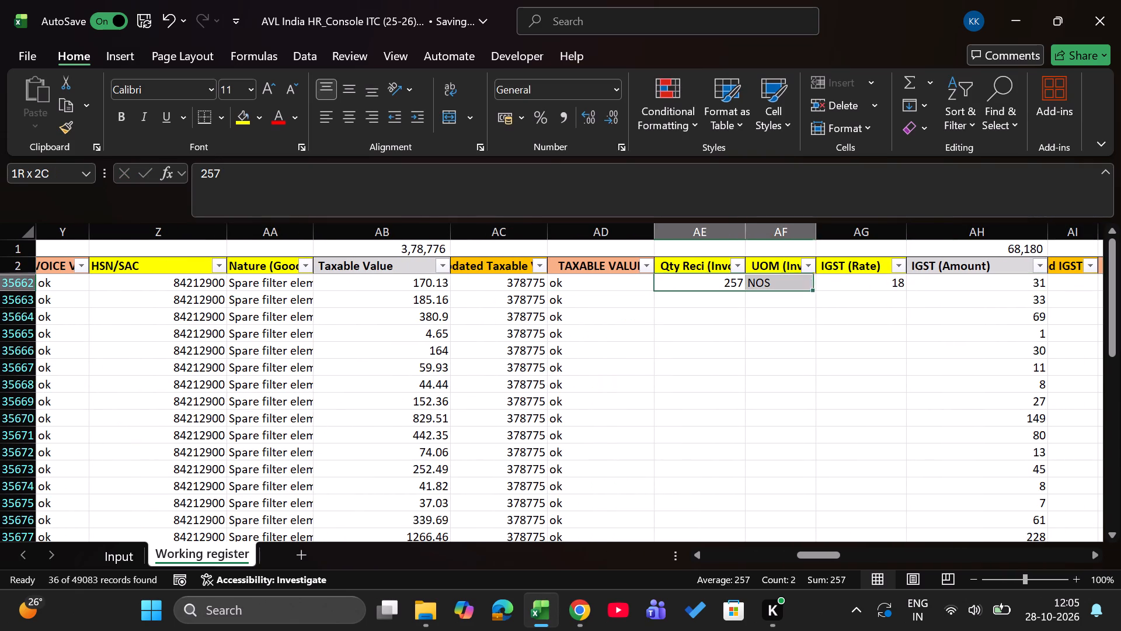
{"action": "key", "text": "Down"}
{"action": "key", "text": "Left"}
{"action": "key", "text": "ctrl+Down"}
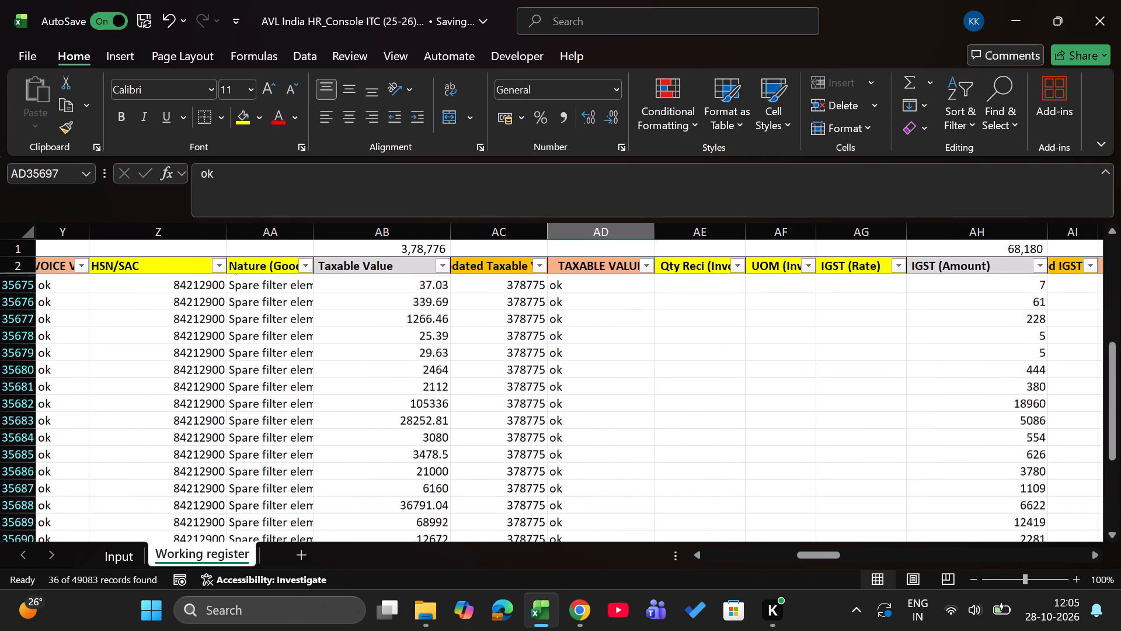
{"action": "key", "text": "Right"}
{"action": "key", "text": "Left"}
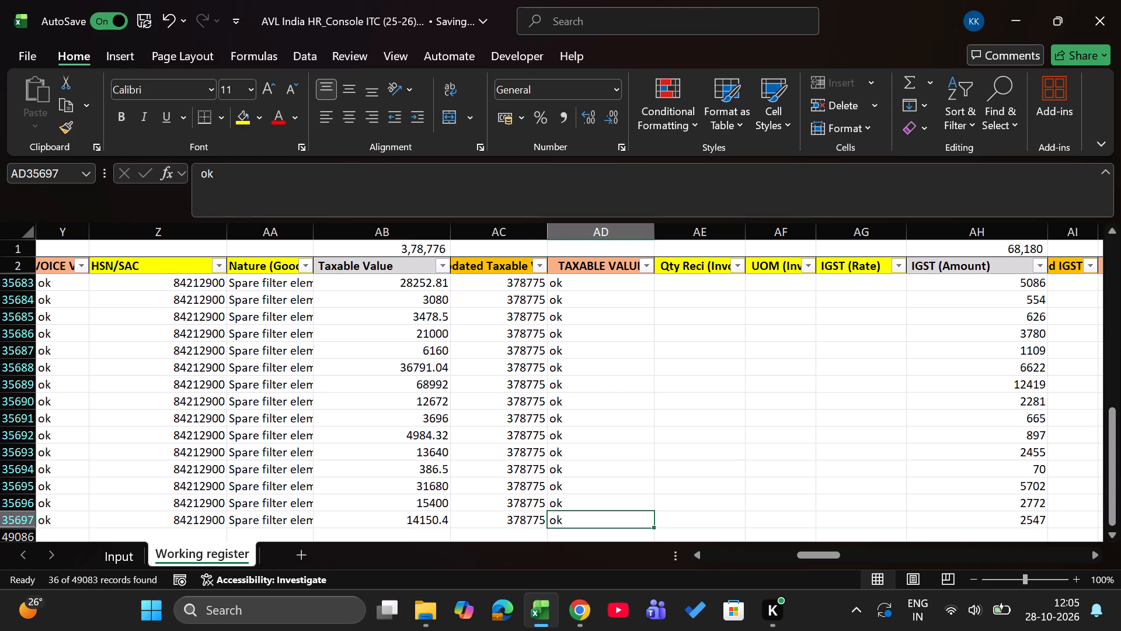
{"action": "key", "text": "Right"}
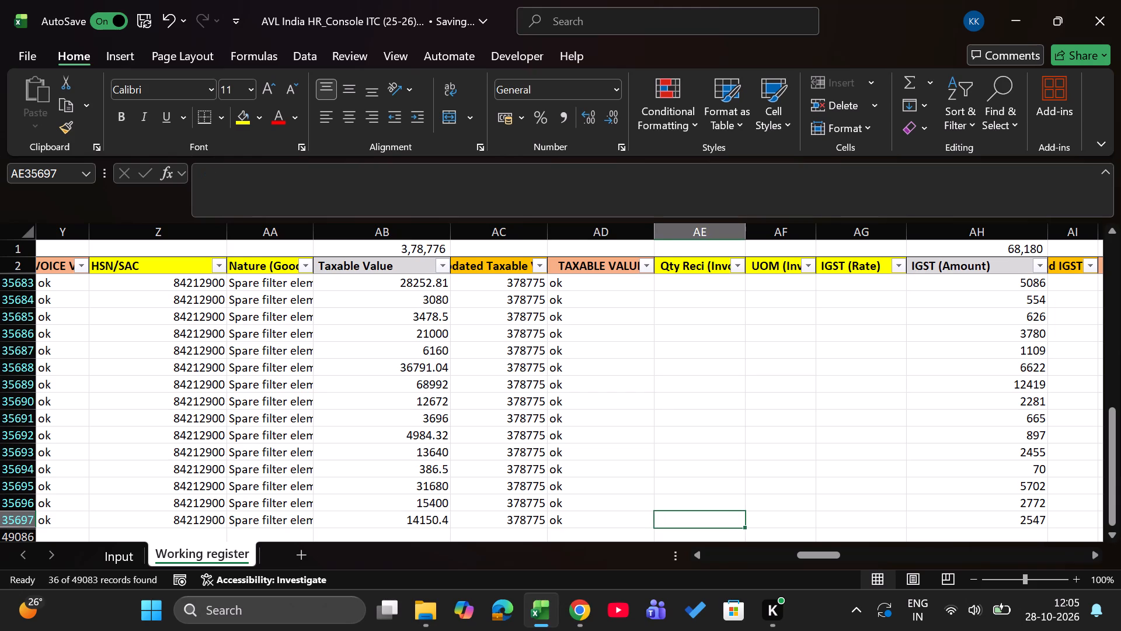
{"action": "key", "text": "ctrl+shift+Up"}
{"action": "key", "text": "shift+Right"}
{"action": "key", "text": "shift+Right"}
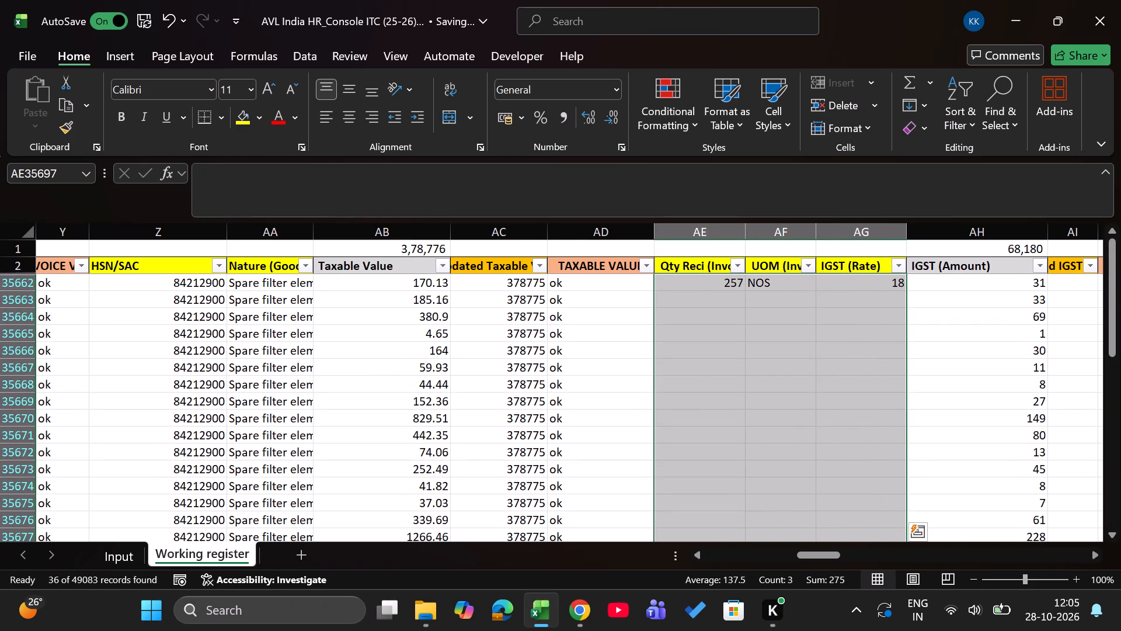
{"action": "key", "text": "ctrl+d"}
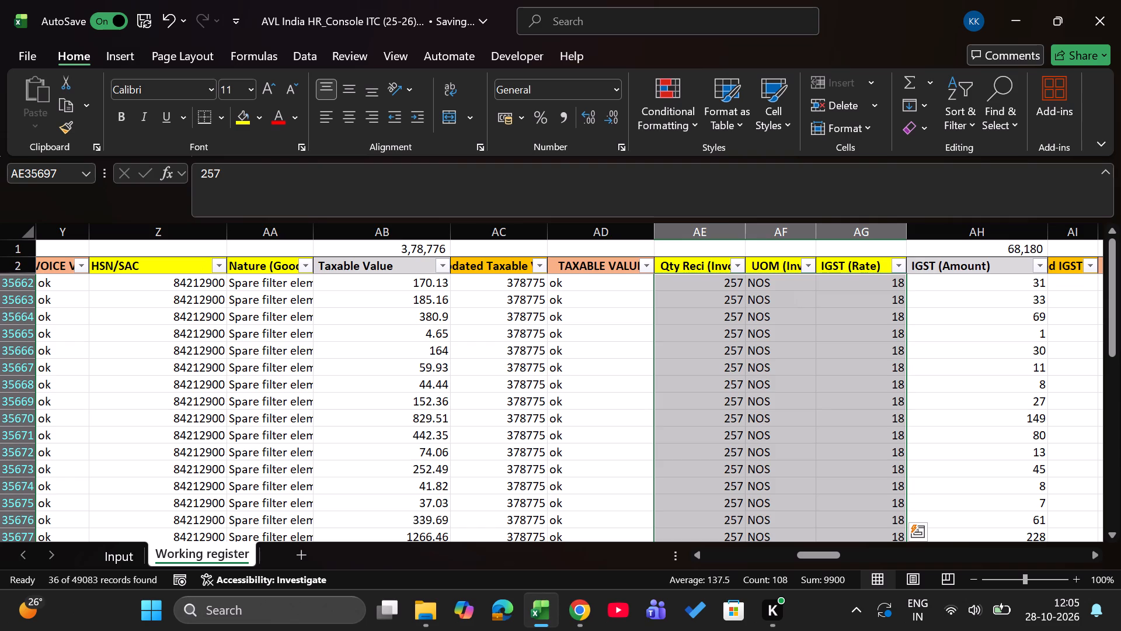
Enter 68180 as the Updated IGST (Amount) in the first filtered row, cell AI35662.
{"action": "key", "text": "ctrl+Up"}
{"action": "key", "text": "Right"}
{"action": "key", "text": "Right"}
{"action": "key", "text": "Right"}
{"action": "key", "text": "Right"}
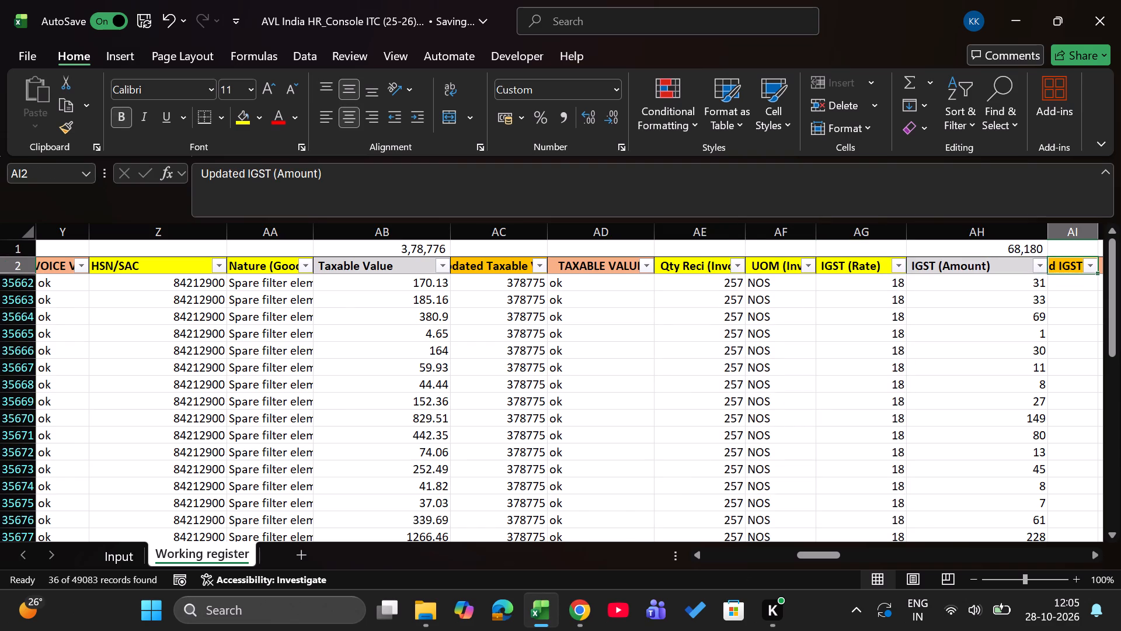
{"action": "key", "text": "Right"}
{"action": "key", "text": "Right"}
{"action": "key", "text": "Right"}
{"action": "key", "text": "Right"}
{"action": "key", "text": "Left"}
{"action": "key", "text": "Left"}
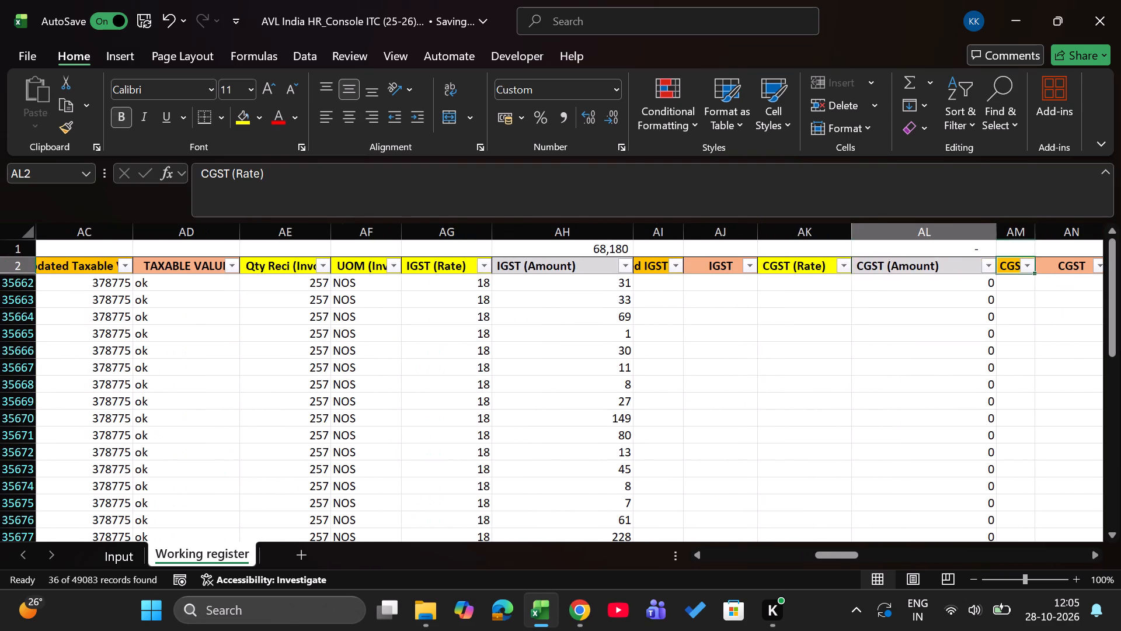
{"action": "key", "text": "Left"}
{"action": "key", "text": "Down"}
{"action": "key", "text": "Left"}
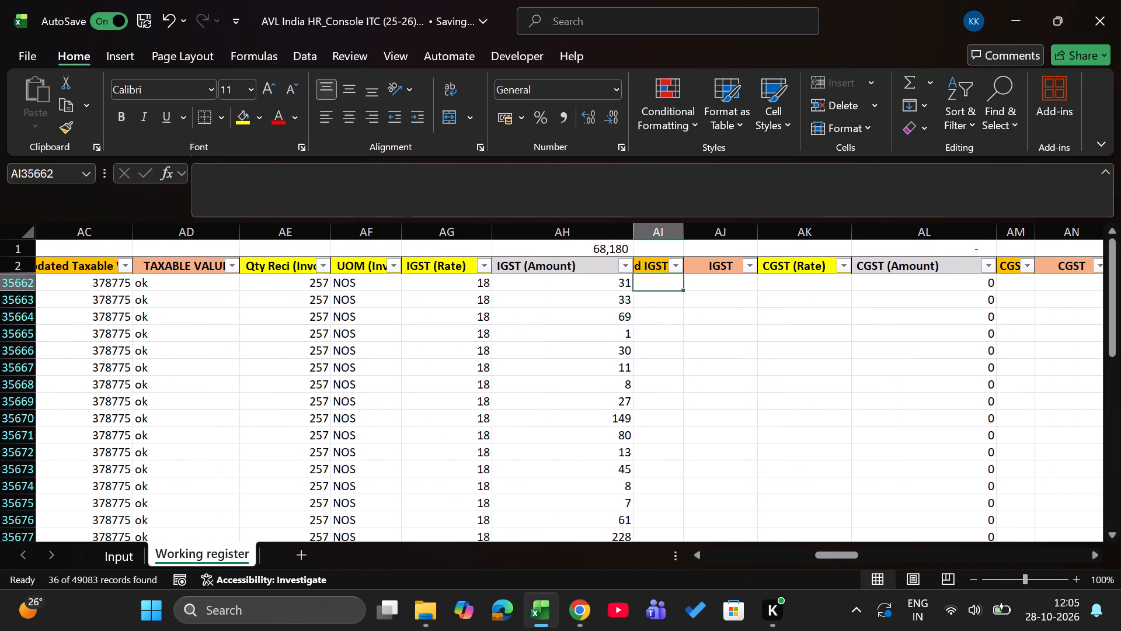
{"action": "type", "text": "68180"}
{"action": "key", "text": "Return"}
Fill the updated IGST amount 68180 down the filtered rows, from AI35662 to AI35697.
{"action": "key", "text": "Left"}
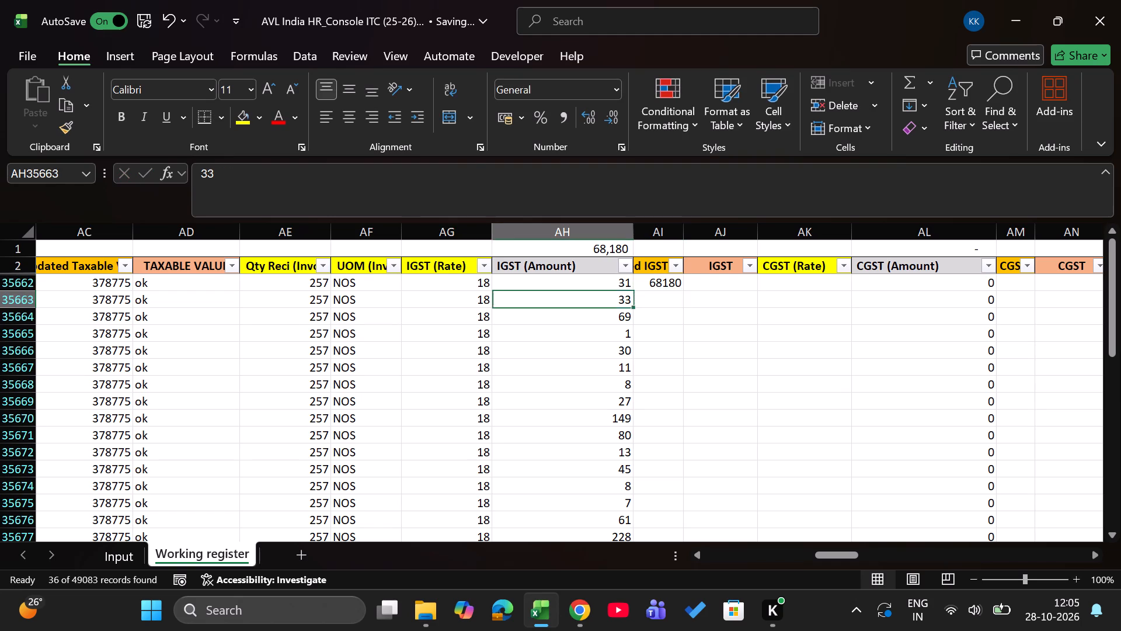
{"action": "key", "text": "ctrl+Down"}
{"action": "key", "text": "Right"}
{"action": "key", "text": "Right"}
{"action": "key", "text": "Left"}
{"action": "key", "text": "ctrl+shift+Up"}
{"action": "key", "text": "ctrl+d"}
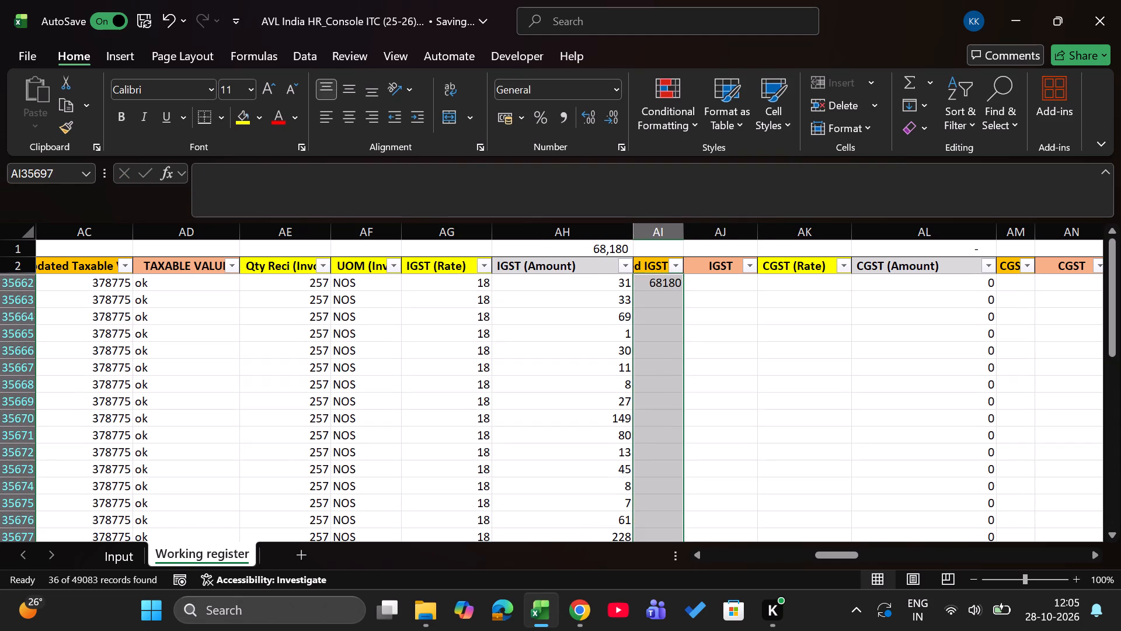
Enter ok in the IGST check column and fill it down the filtered rows, AJ35662 to AJ35697.
{"action": "key", "text": "ctrl+Up"}
{"action": "key", "text": "Right"}
{"action": "key", "text": "Down"}
{"action": "type", "text": "ok"}
{"action": "key", "text": "Return"}
{"action": "key", "text": "Left"}
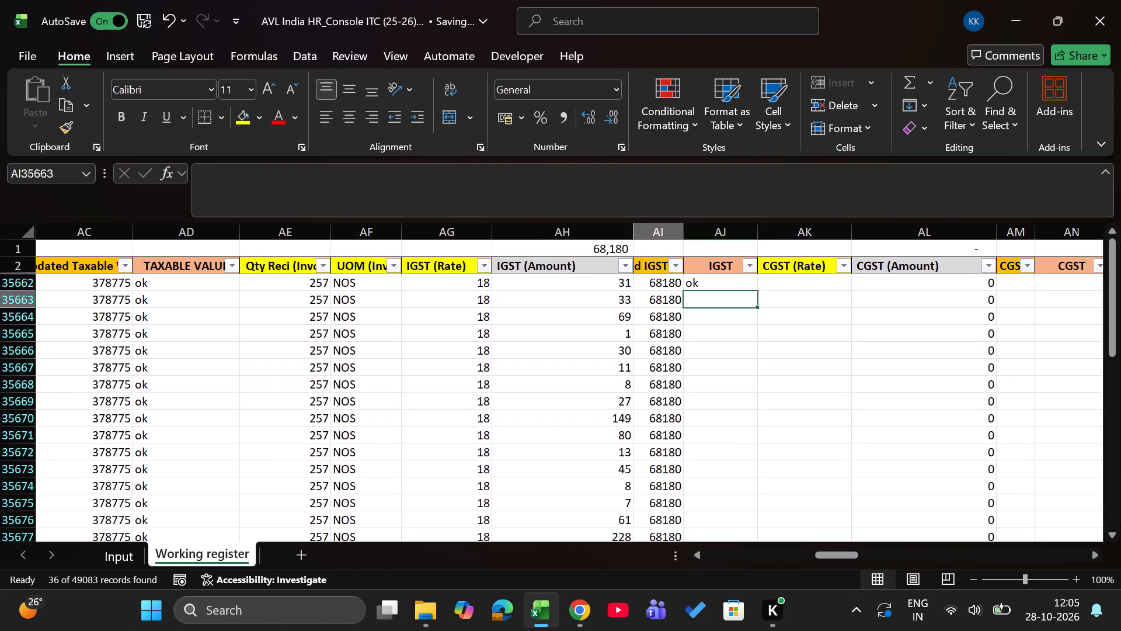
{"action": "key", "text": "ctrl+Down"}
{"action": "key", "text": "Right"}
{"action": "key", "text": "ctrl+Up"}
{"action": "key", "text": "Left"}
{"action": "key", "text": "ctrl+Down"}
{"action": "key", "text": "Right"}
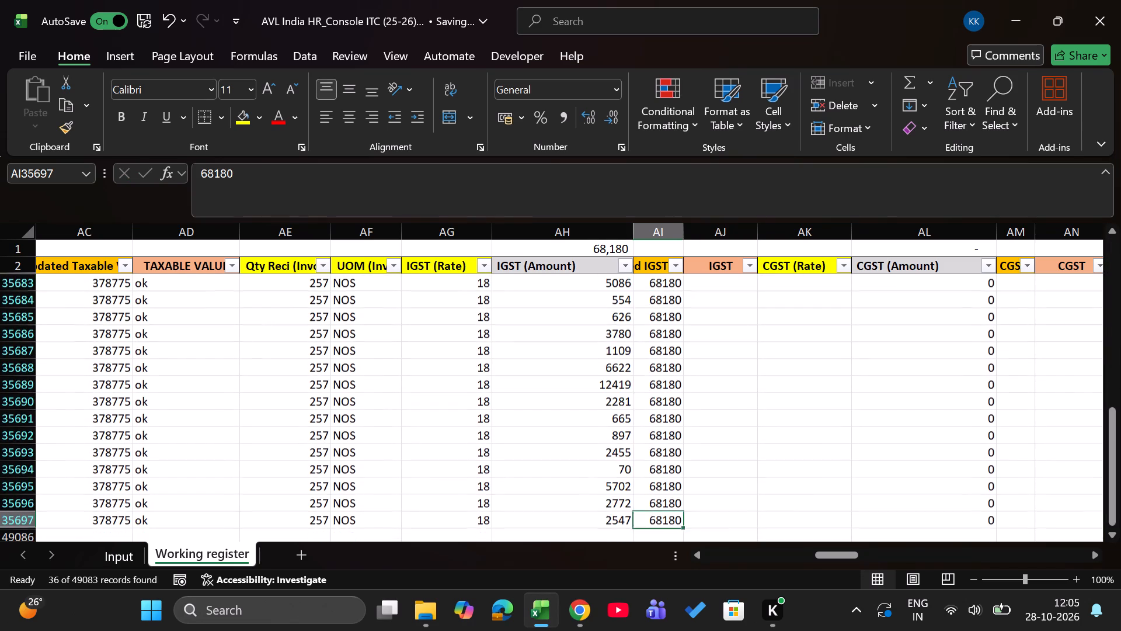
{"action": "key", "text": "ctrl+shift+Up"}
{"action": "key", "text": "ctrl+d"}
Review the CGST, SGST, Cess and Total Tax columns of row 35662, through to the Eligibility of ITC column.
{"action": "key", "text": "ctrl+Up"}
{"action": "key", "text": "Right"}
{"action": "key", "text": "Right"}
{"action": "key", "text": "Down"}
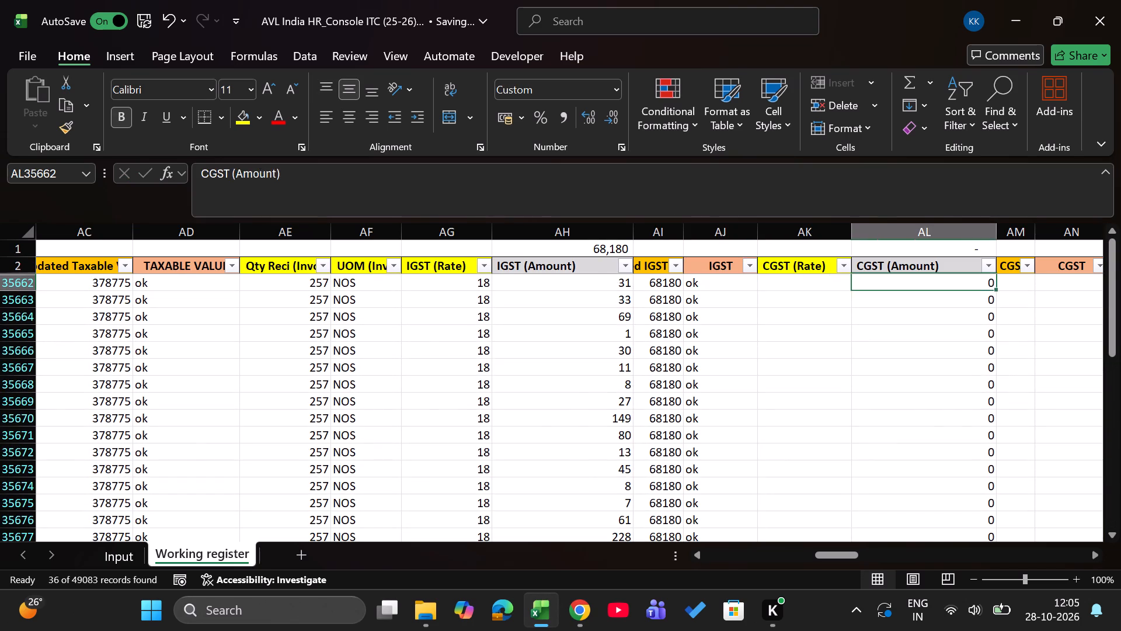
{"action": "key", "text": "Right"}
{"action": "key", "text": "Right"}
{"action": "key", "text": "Right"}
{"action": "key", "text": "Right"}
{"action": "key", "text": "Right"}
{"action": "key", "text": "Right"}
{"action": "key", "text": "Right"}
{"action": "key", "text": "Right"}
{"action": "key", "text": "Left"}
{"action": "key", "text": "Left"}
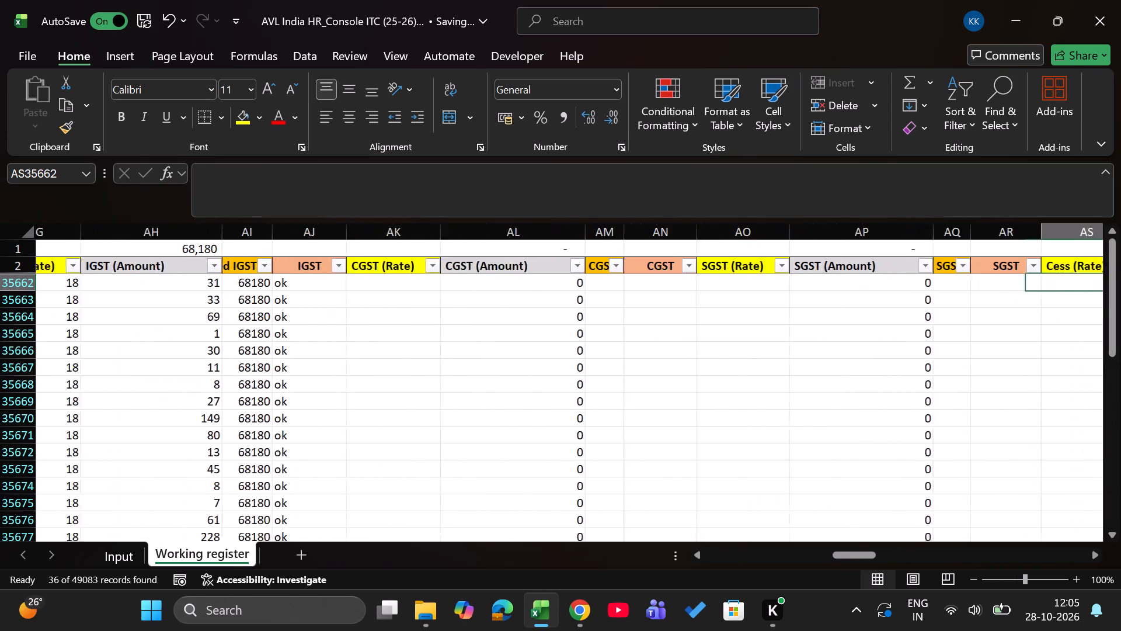
{"action": "key", "text": "Left"}
{"action": "key", "text": "Left"}
{"action": "key", "text": "Left"}
{"action": "key", "text": "Left"}
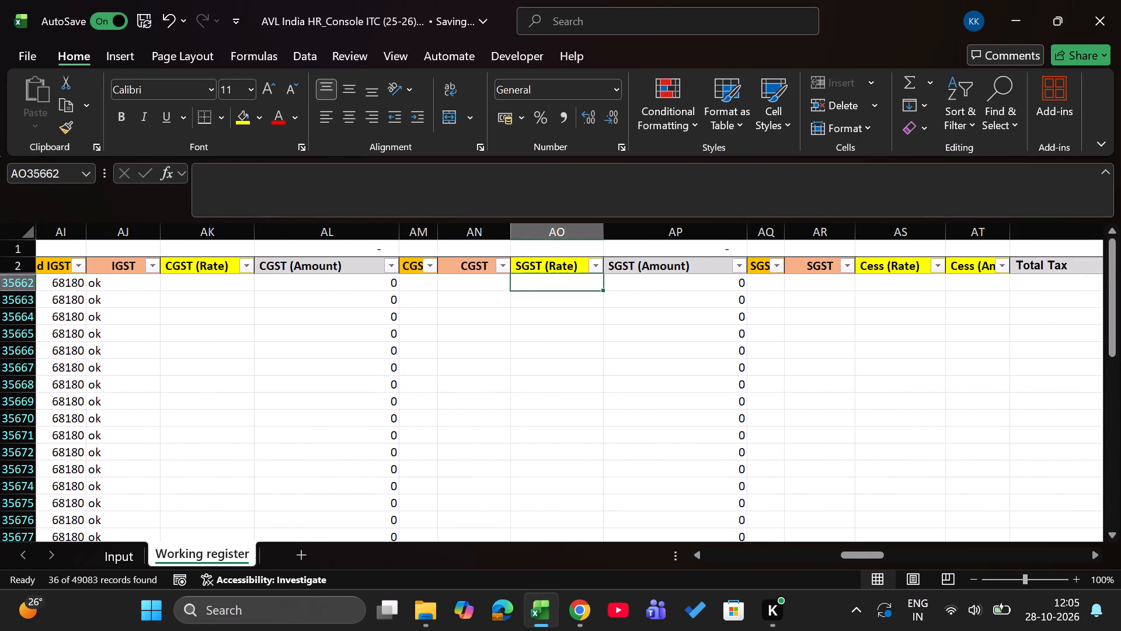
{"action": "key", "text": "Left"}
{"action": "key", "text": "Right"}
{"action": "key", "text": "Right"}
{"action": "key", "text": "Right"}
{"action": "key", "text": "Right"}
{"action": "key", "text": "Right"}
{"action": "key", "text": "Right"}
{"action": "key", "text": "Right"}
{"action": "key", "text": "Right"}
{"action": "key", "text": "Right"}
{"action": "key", "text": "Right"}
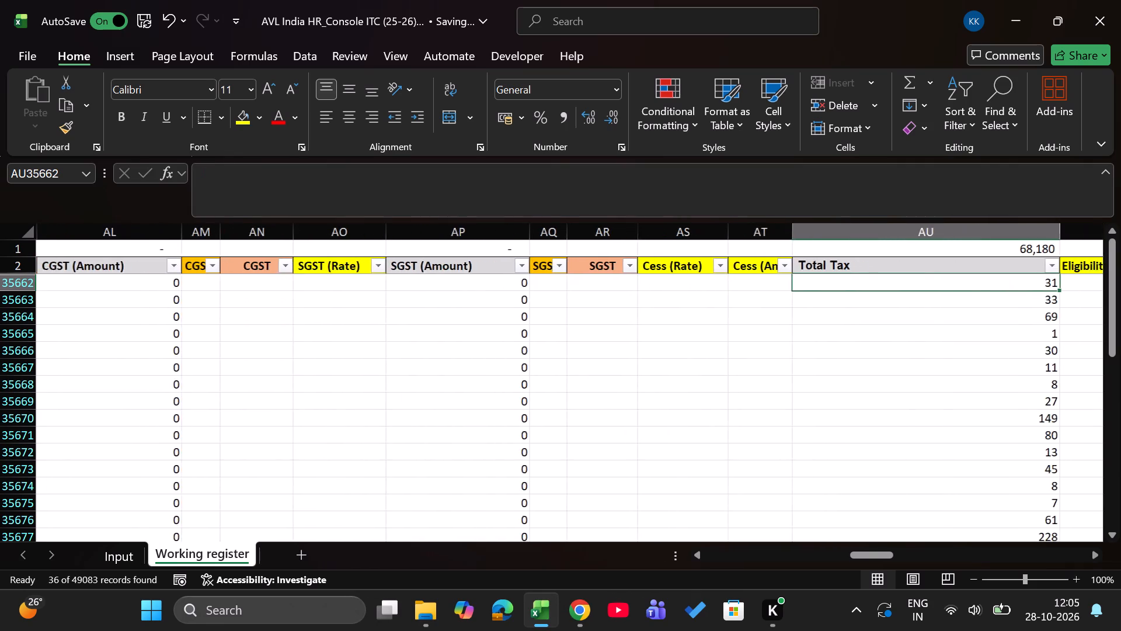
{"action": "key", "text": "Left"}
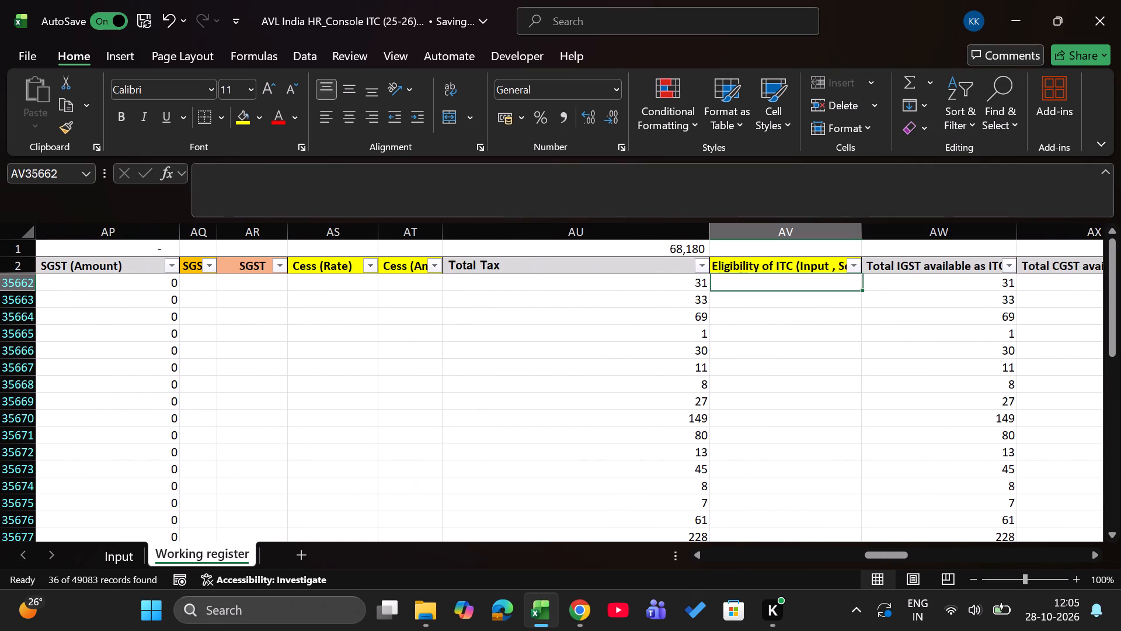
Enter INPUT as the Eligibility of ITC and fill it down the filtered rows, AV35662 to AV35697.
{"action": "type", "text": "IN"}
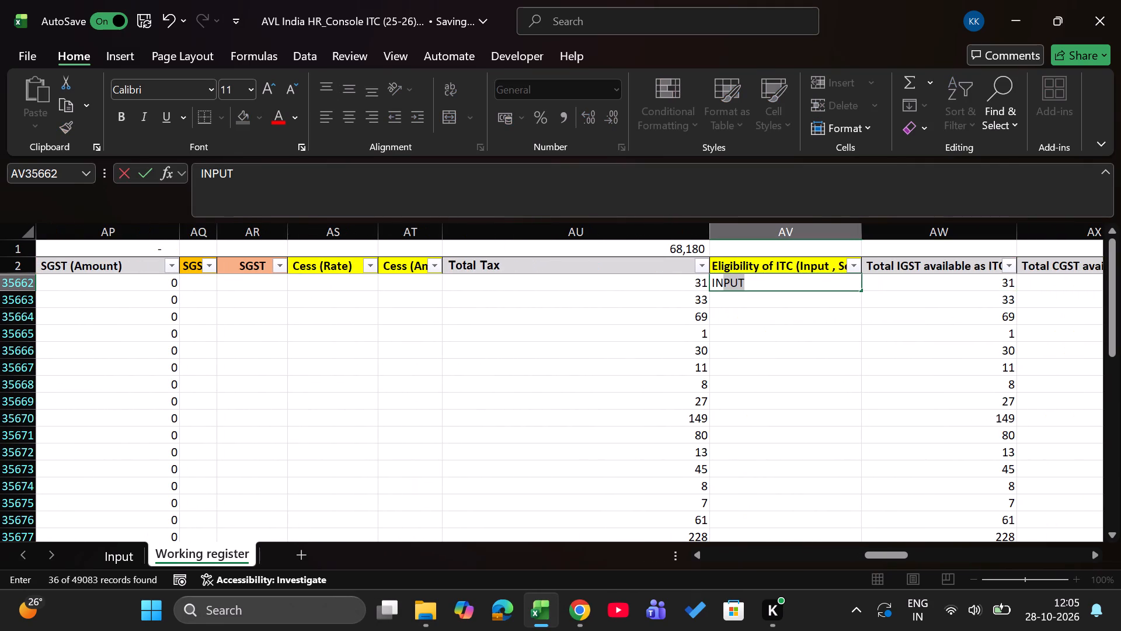
{"action": "type", "text": "PUT"}
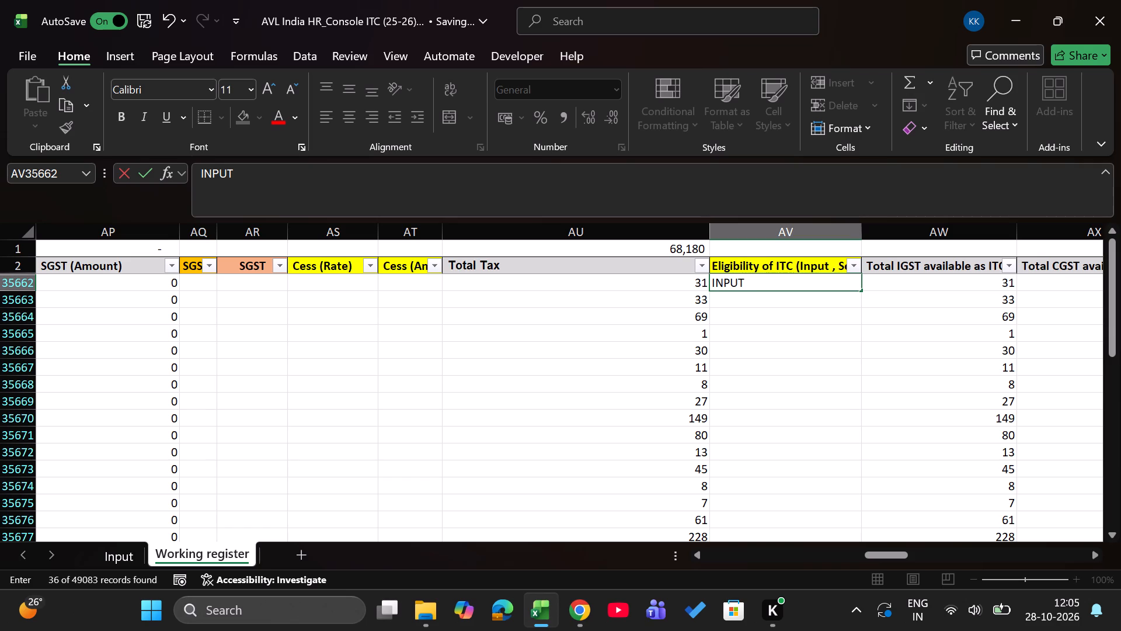
{"action": "key", "text": "Return"}
{"action": "key", "text": "Left"}
{"action": "key", "text": "ctrl+Down"}
{"action": "key", "text": "Right"}
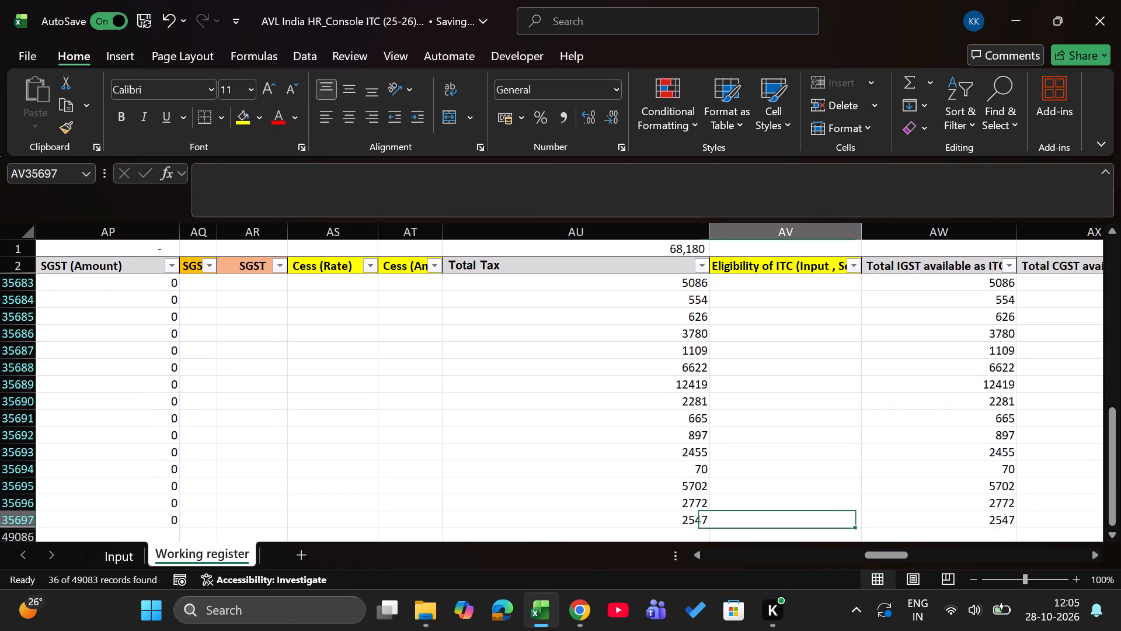
{"action": "key", "text": "ctrl+shift+Up"}
{"action": "key", "text": "ctrl+d"}
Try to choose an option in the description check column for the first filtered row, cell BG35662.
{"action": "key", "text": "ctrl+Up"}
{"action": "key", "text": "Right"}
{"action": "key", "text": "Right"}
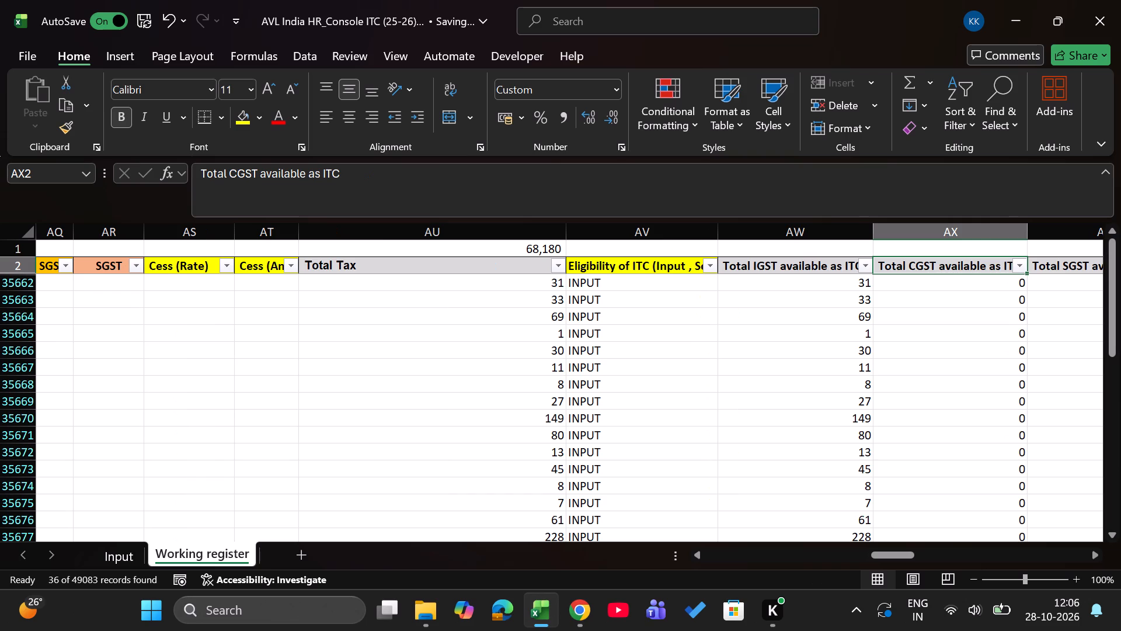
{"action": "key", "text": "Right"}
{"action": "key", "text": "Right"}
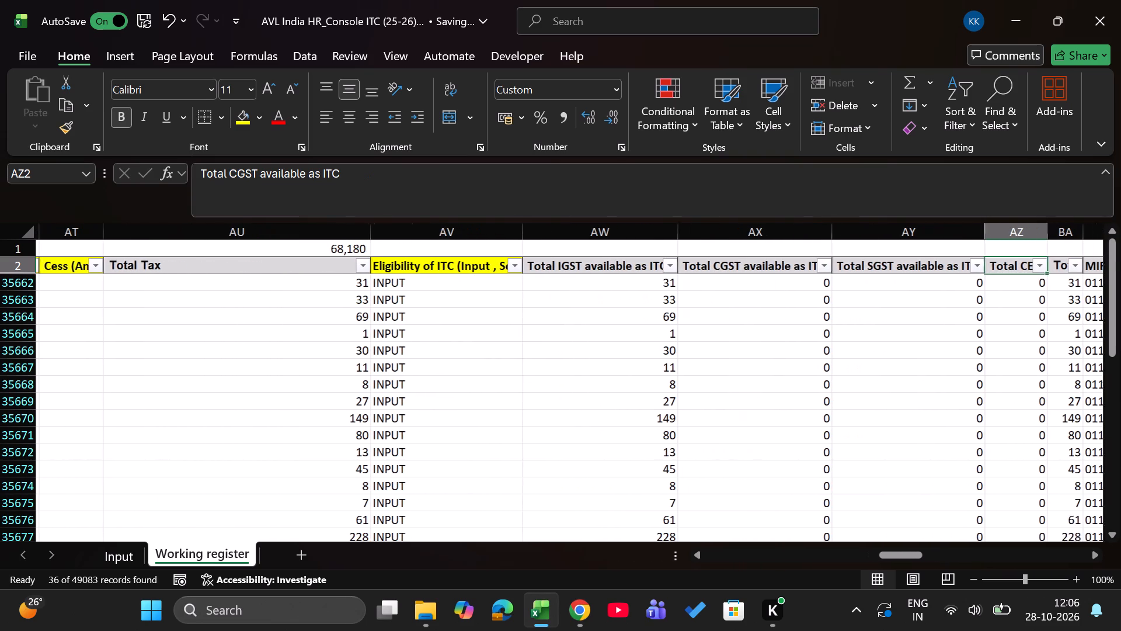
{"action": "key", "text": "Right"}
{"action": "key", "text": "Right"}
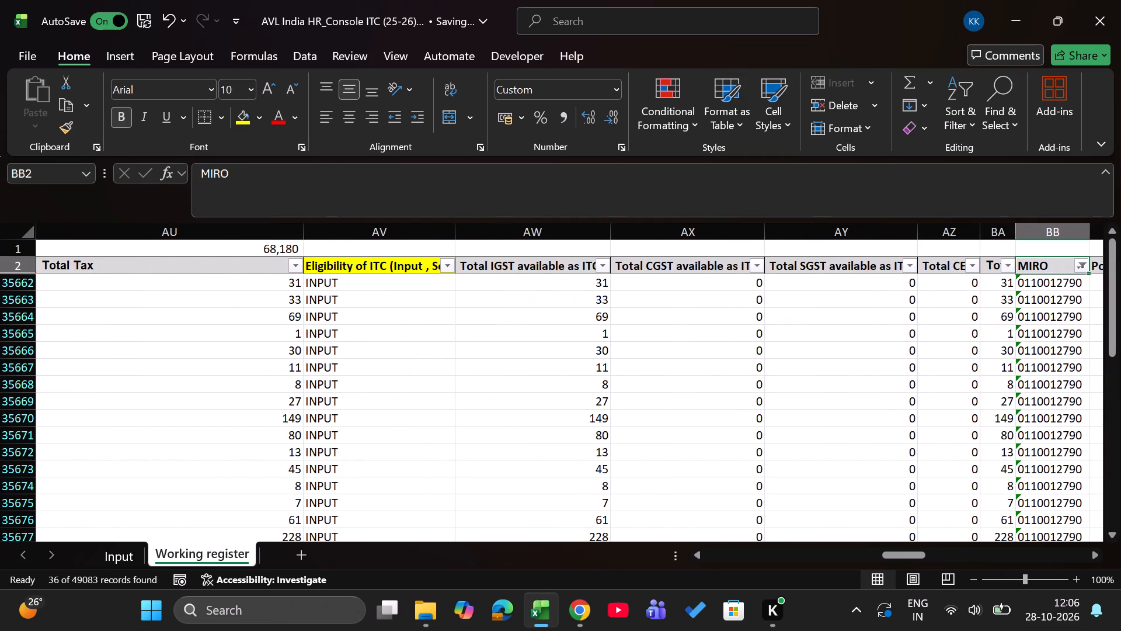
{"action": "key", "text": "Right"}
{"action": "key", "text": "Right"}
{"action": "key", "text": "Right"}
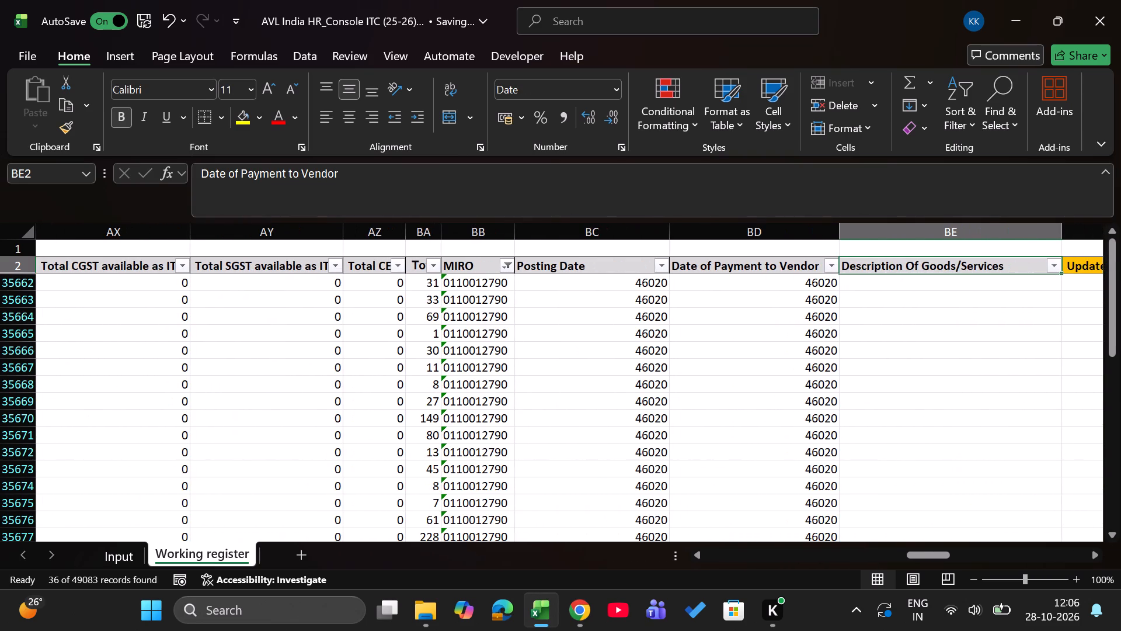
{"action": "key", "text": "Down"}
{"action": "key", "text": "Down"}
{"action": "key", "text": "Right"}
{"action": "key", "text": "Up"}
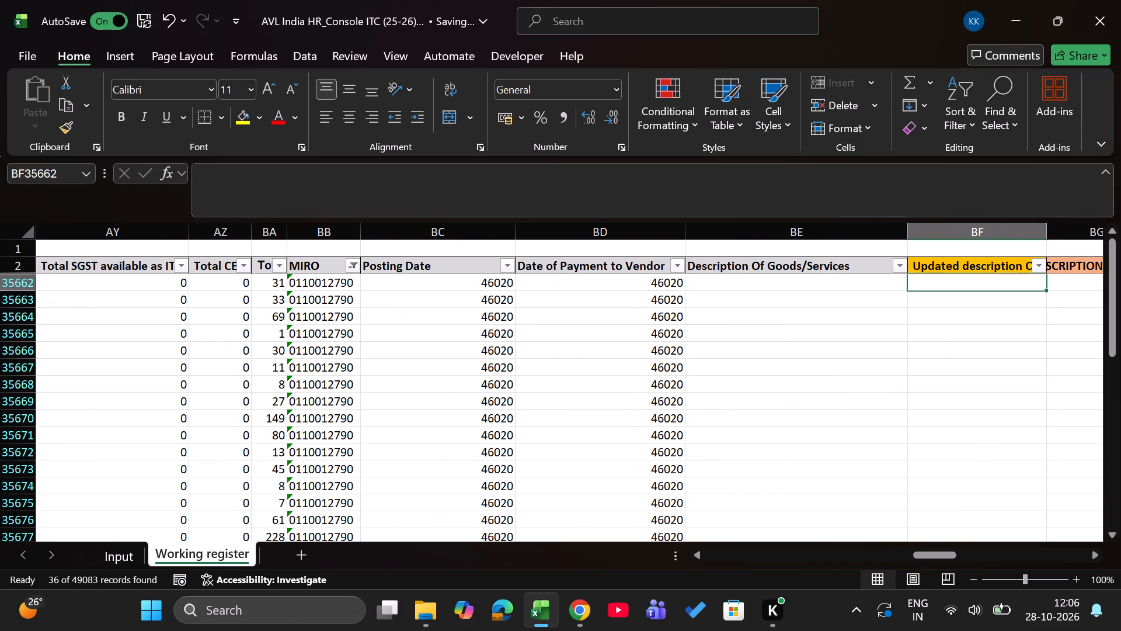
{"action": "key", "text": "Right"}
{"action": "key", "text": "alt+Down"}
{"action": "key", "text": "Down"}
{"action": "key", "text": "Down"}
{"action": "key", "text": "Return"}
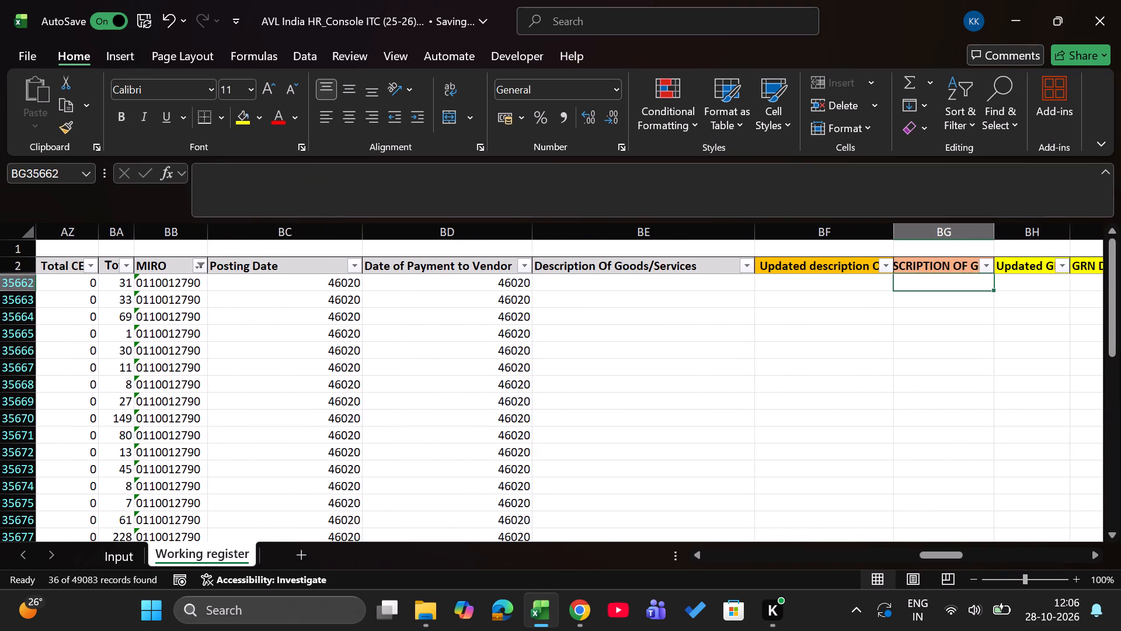
Copy the description Spare filter element from AA35662 into the Updated description column, cell BF35662.
{"action": "key", "text": "Left"}
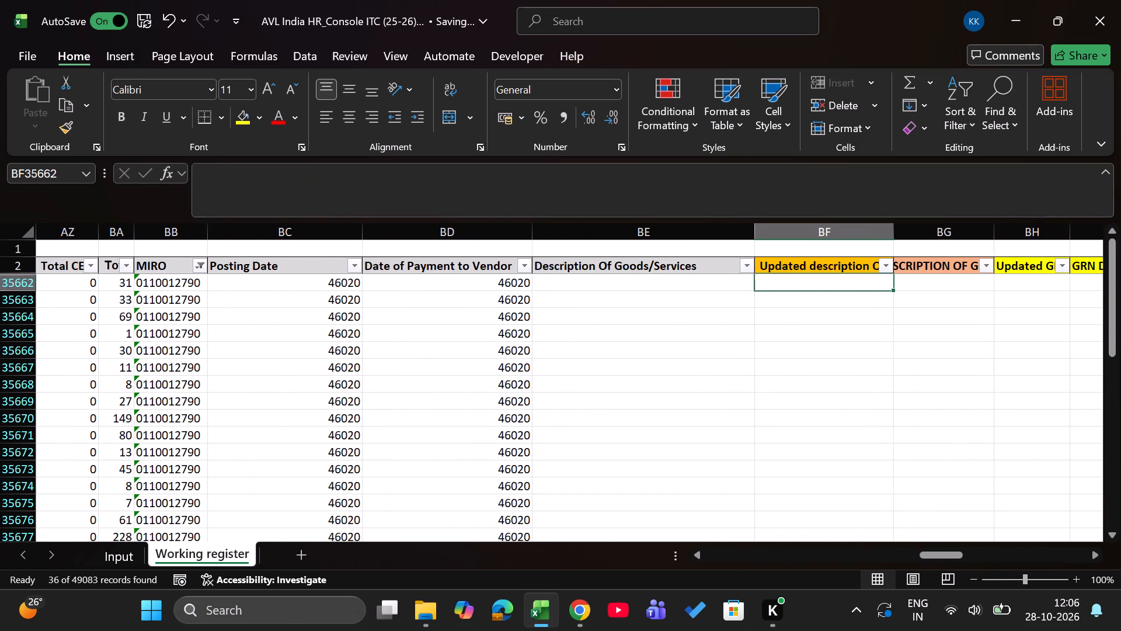
{"action": "scroll", "coordinate": [398, 347], "scroll_direction": "right", "scroll_amount": 8}
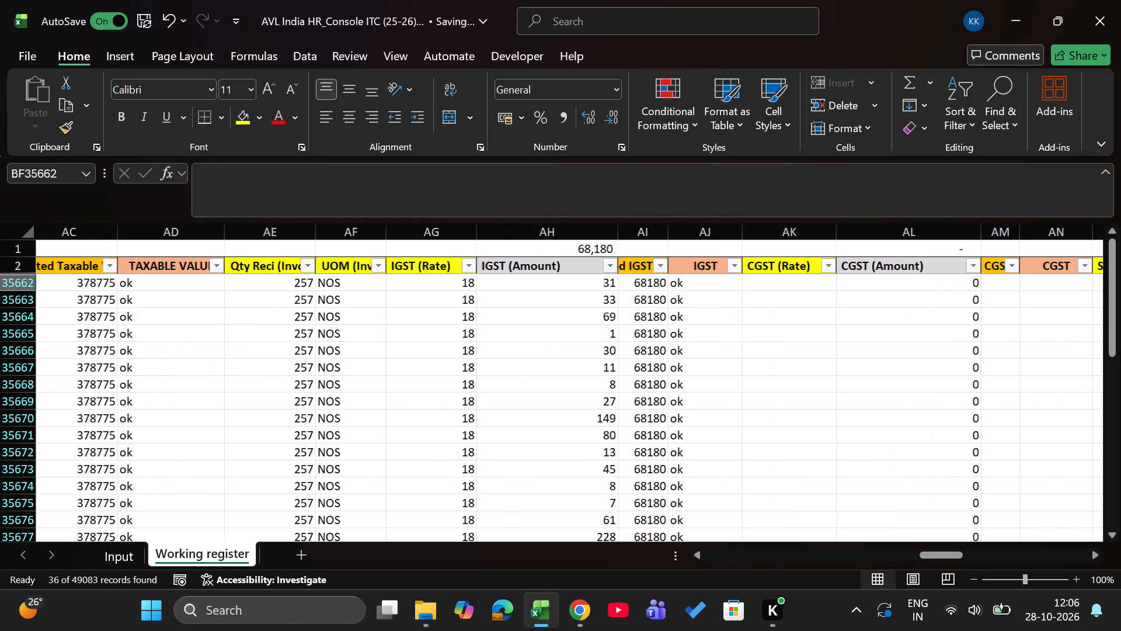
{"action": "scroll", "coordinate": [398, 347], "scroll_direction": "right", "scroll_amount": 1}
{"action": "scroll", "coordinate": [398, 347], "scroll_direction": "left", "scroll_amount": 1}
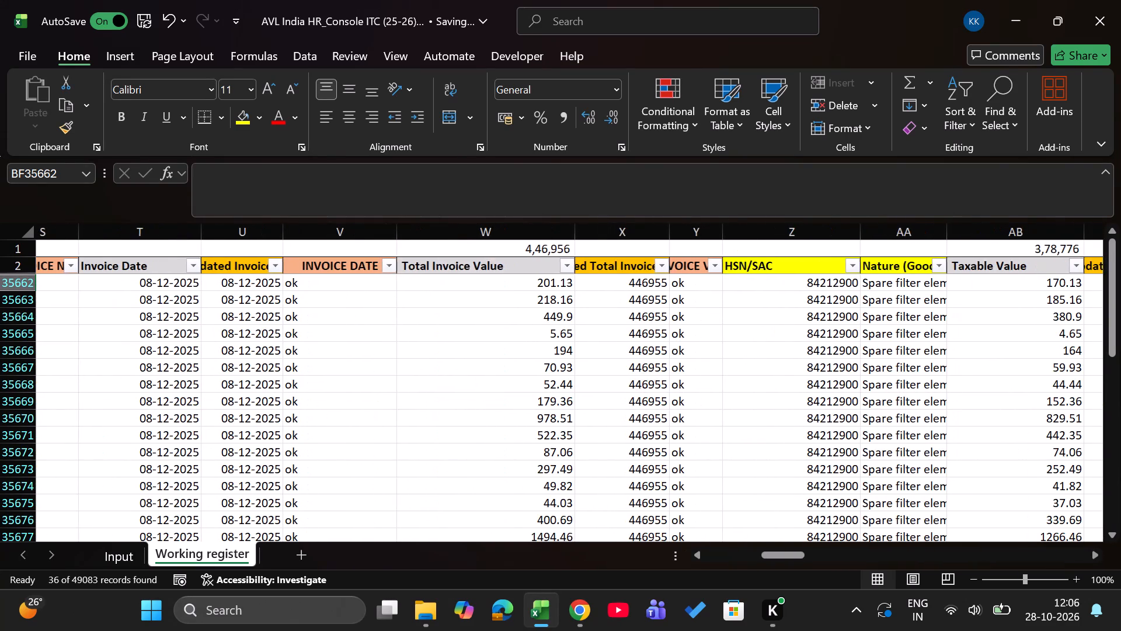
{"action": "scroll", "coordinate": [398, 347], "scroll_direction": "left", "scroll_amount": 1}
{"action": "left_click", "coordinate": [887, 285]}
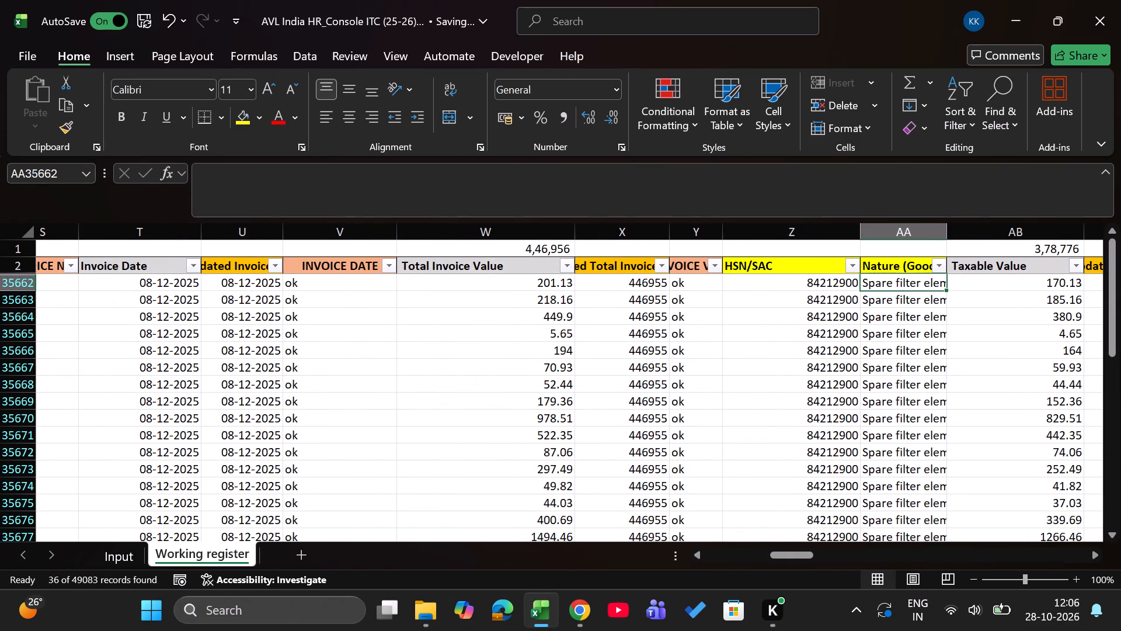
{"action": "key", "text": "ctrl+c"}
{"action": "key", "text": "Right"}
{"action": "scroll", "coordinate": [887, 285], "scroll_direction": "left", "scroll_amount": 9}
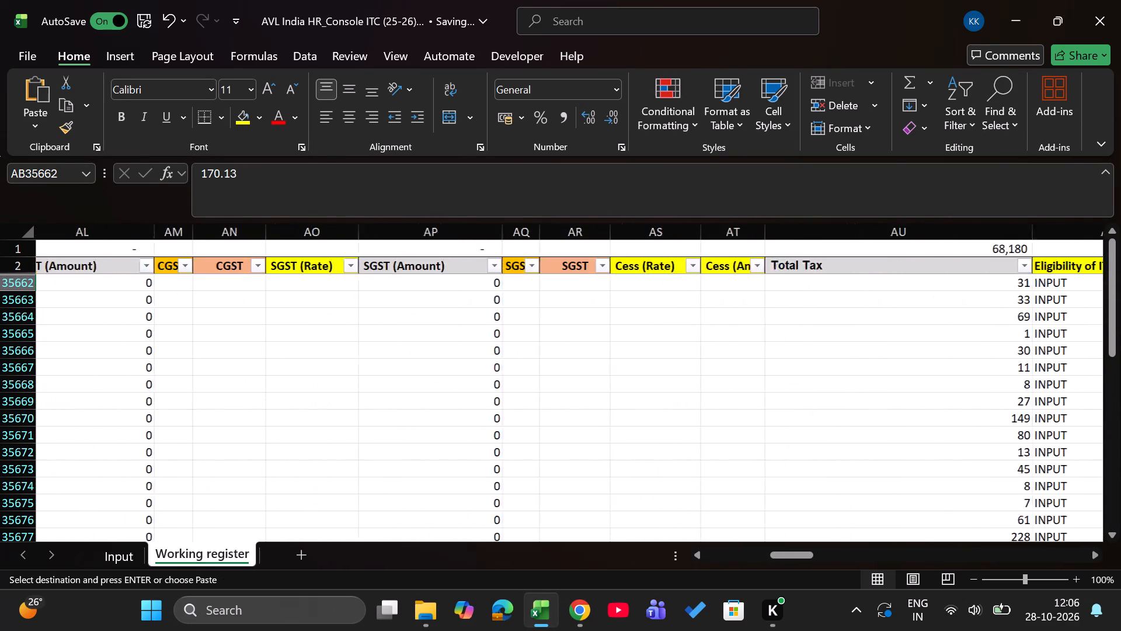
{"action": "scroll", "coordinate": [887, 285], "scroll_direction": "left", "scroll_amount": 7}
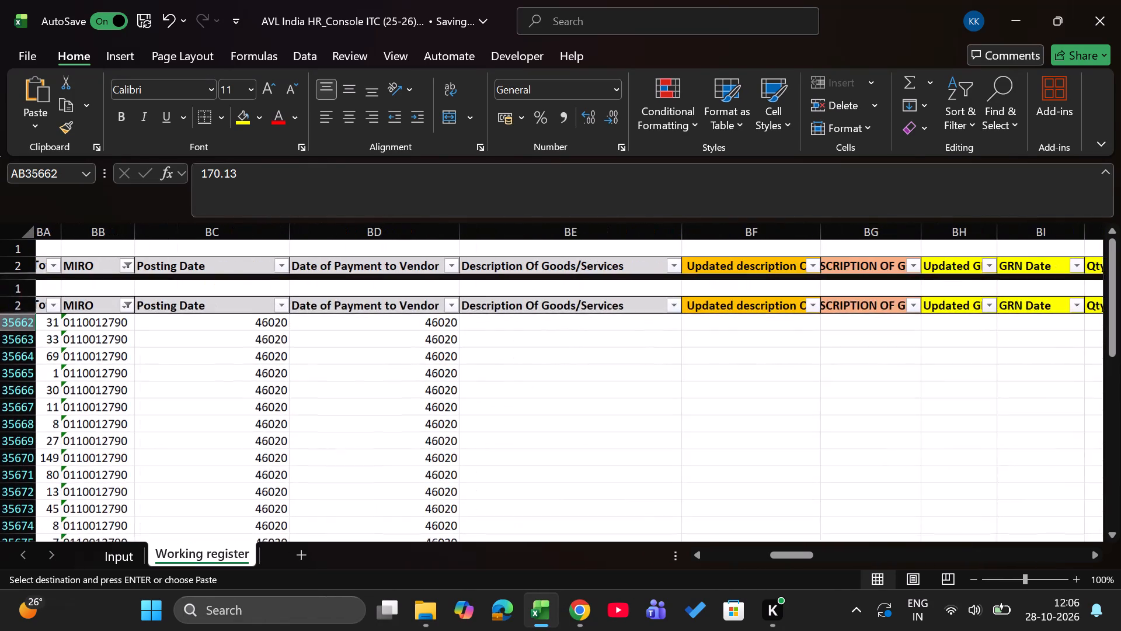
{"action": "left_click", "coordinate": [746, 262]}
{"action": "key", "text": "Down"}
{"action": "key", "text": "Return"}
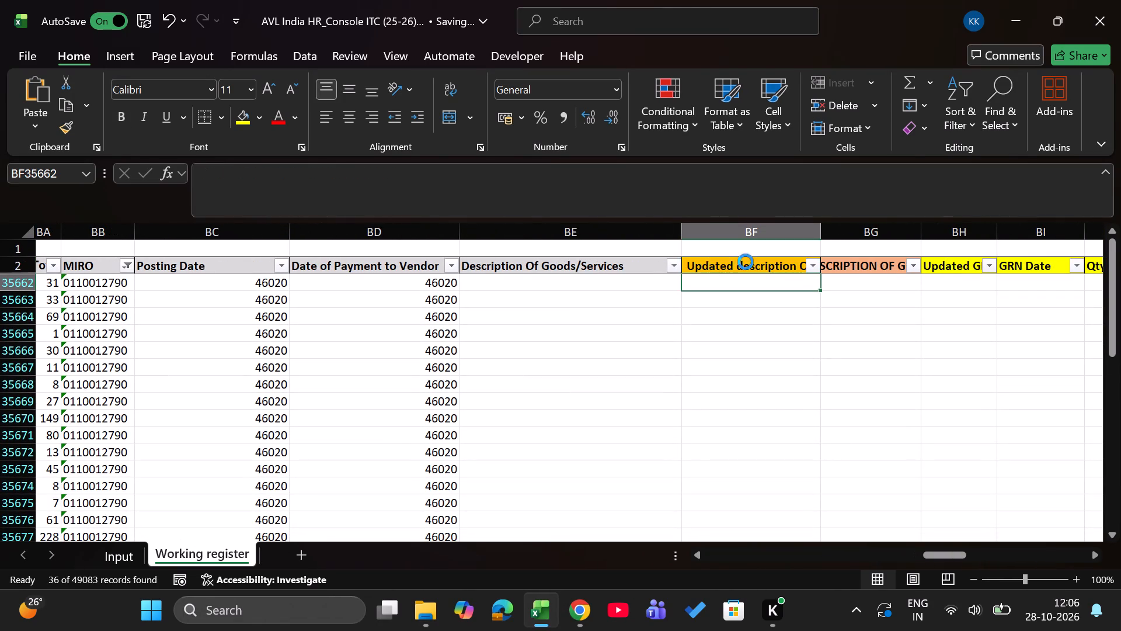
Set the Nature (Goods/Services) in AA35662 to Goods and fill it down the filtered rows to AA35697.
{"action": "key", "text": "Up"}
{"action": "key", "text": "ctrl+Left"}
{"action": "key", "text": "Right"}
{"action": "key", "text": "Right"}
{"action": "key", "text": "Right"}
{"action": "key", "text": "Right"}
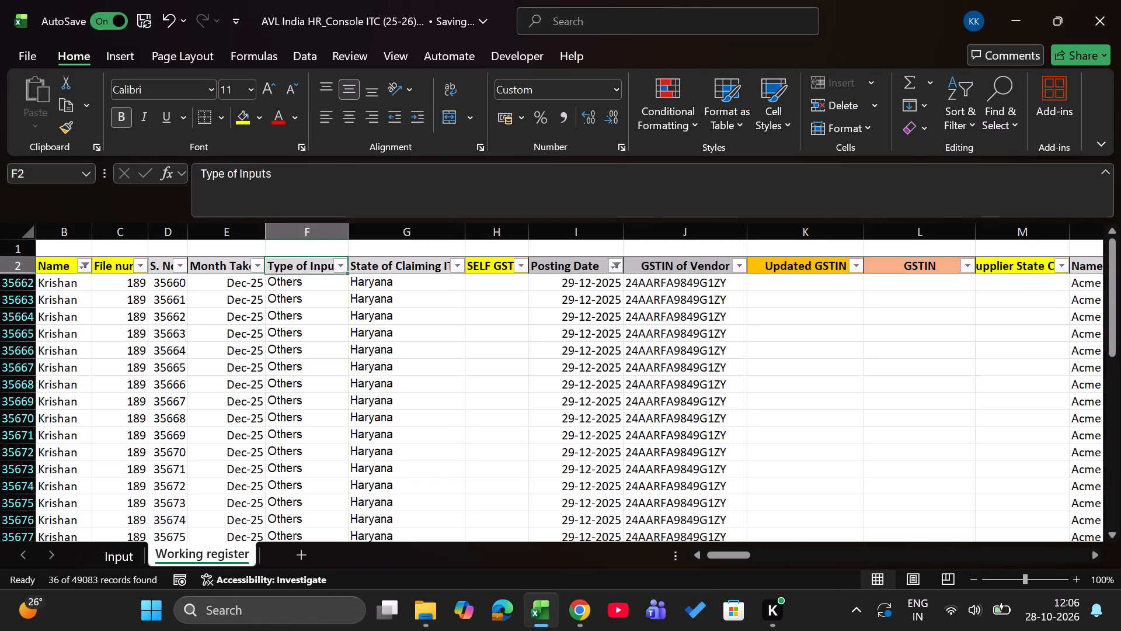
{"action": "key", "text": "Right"}
{"action": "key", "text": "Right"}
{"action": "key", "text": "Right"}
{"action": "key", "text": "Right"}
{"action": "key", "text": "Right"}
{"action": "key", "text": "Right"}
{"action": "key", "text": "Right"}
{"action": "key", "text": "Right"}
{"action": "key", "text": "Right"}
{"action": "key", "text": "Right"}
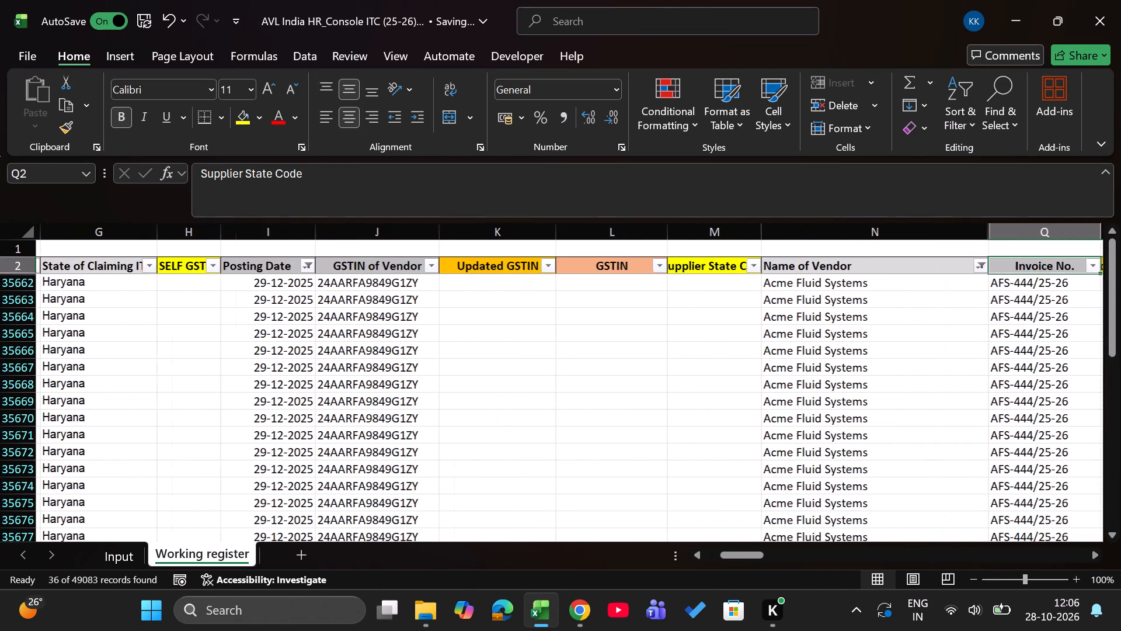
{"action": "key", "text": "Down"}
{"action": "key", "text": "Right"}
{"action": "key", "text": "Right"}
{"action": "key", "text": "Right"}
{"action": "key", "text": "Right"}
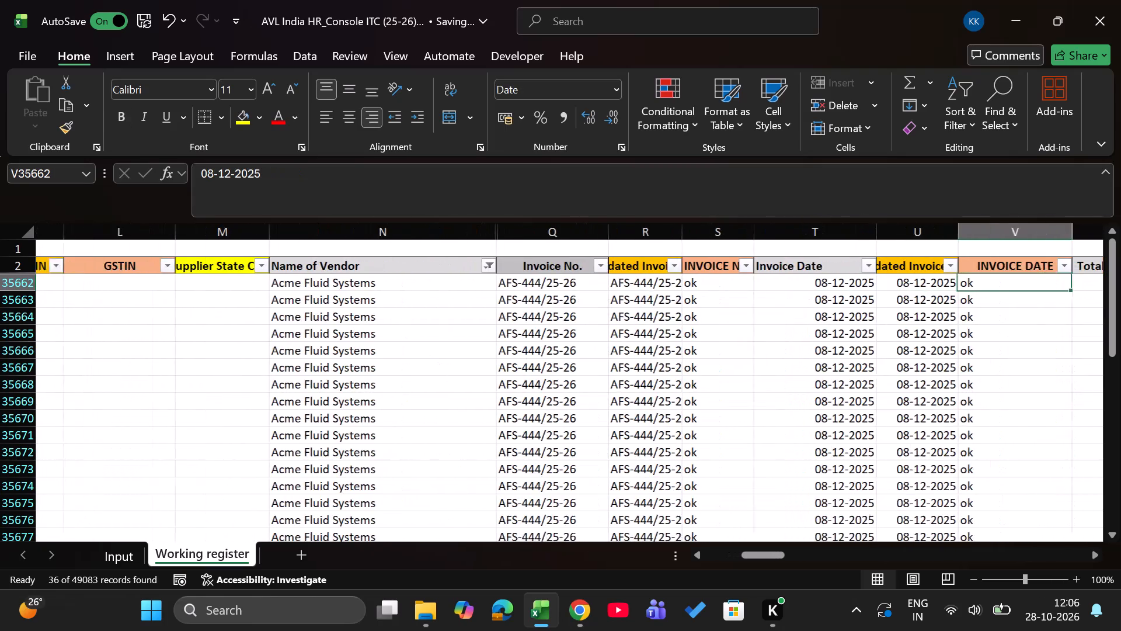
{"action": "key", "text": "Right"}
{"action": "key", "text": "Right"}
{"action": "key", "text": "Right"}
{"action": "key", "text": "Right"}
{"action": "key", "text": "Right"}
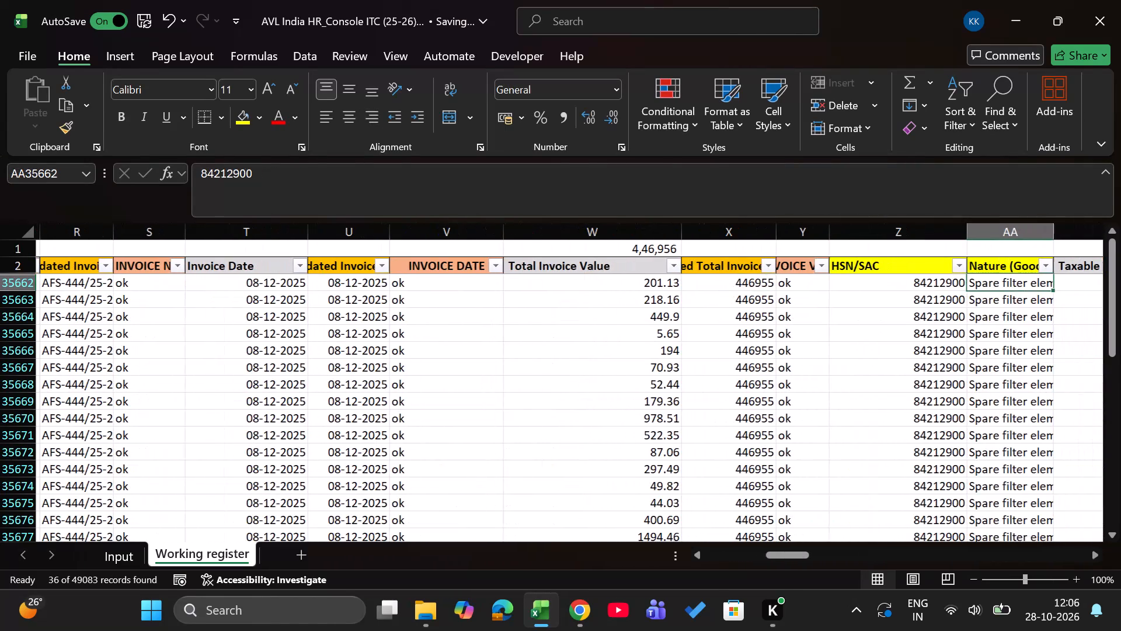
{"action": "key", "text": "alt+Down"}
{"action": "key", "text": "Down"}
{"action": "key", "text": "Return"}
{"action": "key", "text": "ctrl+shift+Down"}
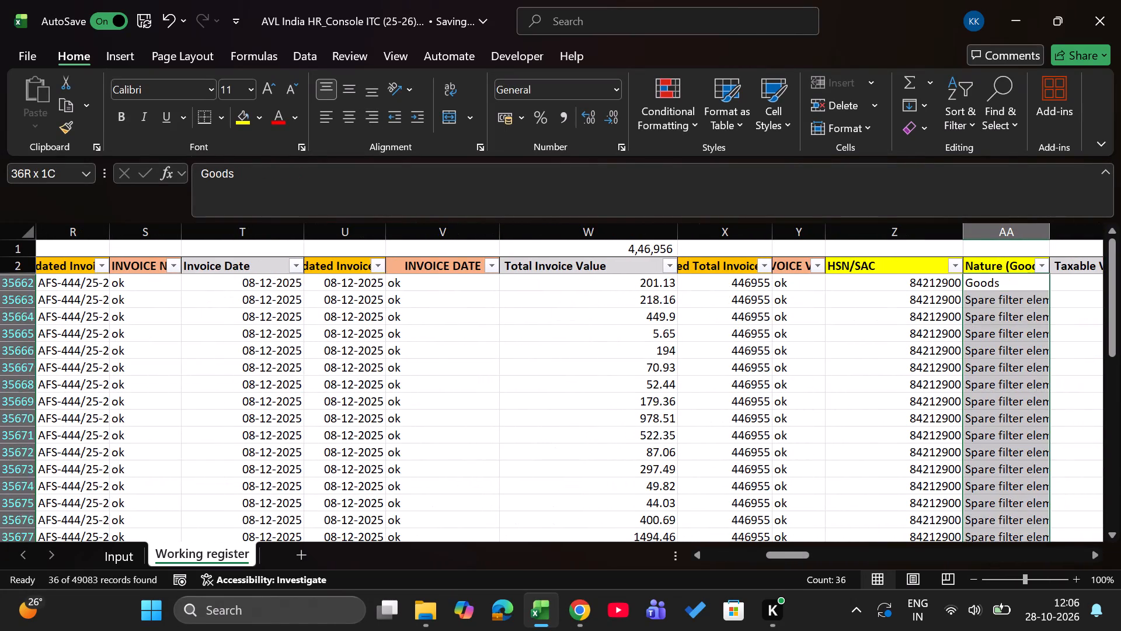
{"action": "key", "text": "ctrl+d"}
Fill the updated description Spare filter element down the filtered rows, from BF35662 to BF35697.
{"action": "key", "text": "ctrl+Up"}
{"action": "key", "text": "Right"}
{"action": "key", "text": "Right"}
{"action": "key", "text": "Right"}
{"action": "key", "text": "Right"}
{"action": "key", "text": "Right"}
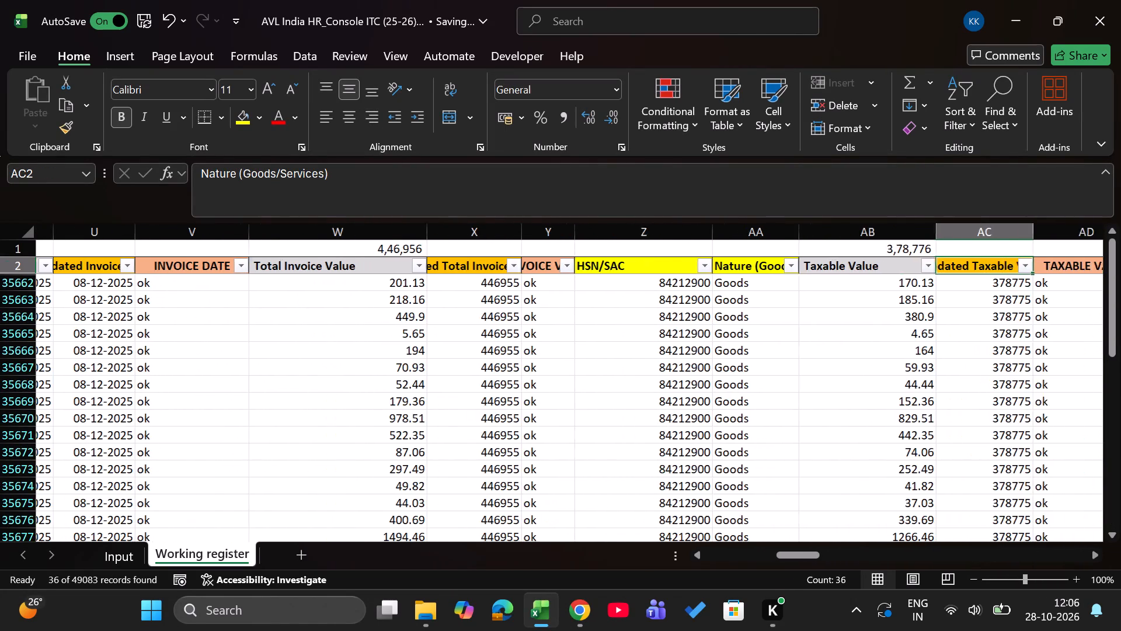
{"action": "key", "text": "Right"}
{"action": "key", "text": "Right"}
{"action": "key", "text": "Right"}
{"action": "key", "text": "Right"}
{"action": "key", "text": "Right"}
{"action": "key", "text": "Right"}
{"action": "key", "text": "Right"}
{"action": "key", "text": "Right"}
{"action": "key", "text": "Right"}
{"action": "key", "text": "Right"}
{"action": "key", "text": "Right"}
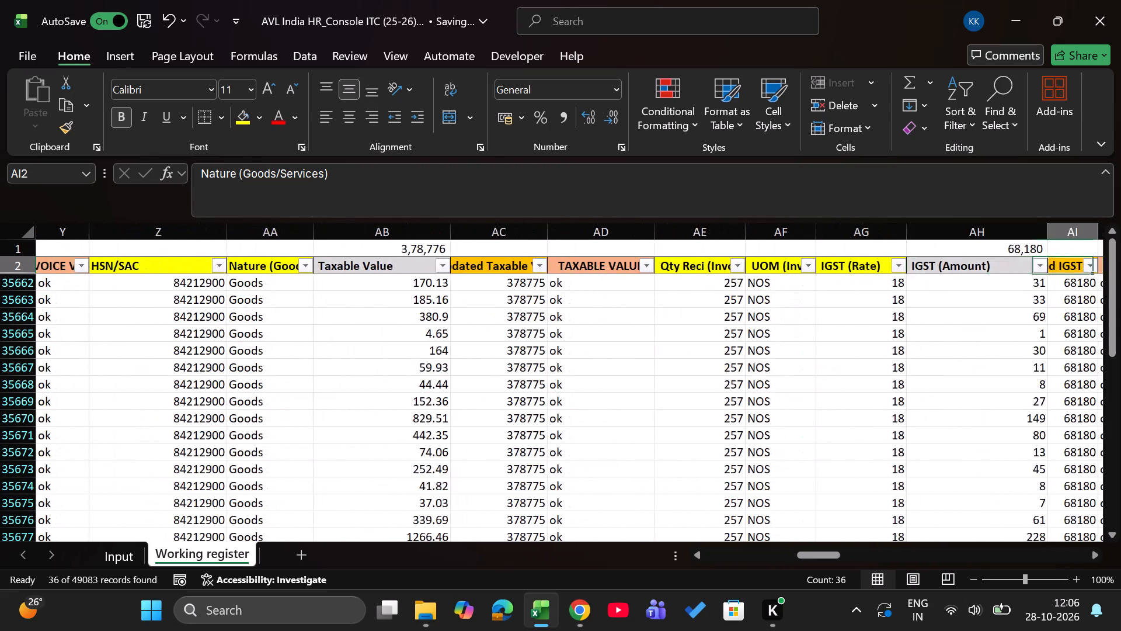
{"action": "key", "text": "Right"}
{"action": "key", "text": "Right"}
{"action": "key", "text": "Right"}
{"action": "key", "text": "Right"}
{"action": "key", "text": "Right"}
{"action": "key", "text": "Right"}
{"action": "key", "text": "Right"}
{"action": "key", "text": "Right"}
{"action": "key", "text": "Right"}
{"action": "key", "text": "Right"}
{"action": "key", "text": "Right"}
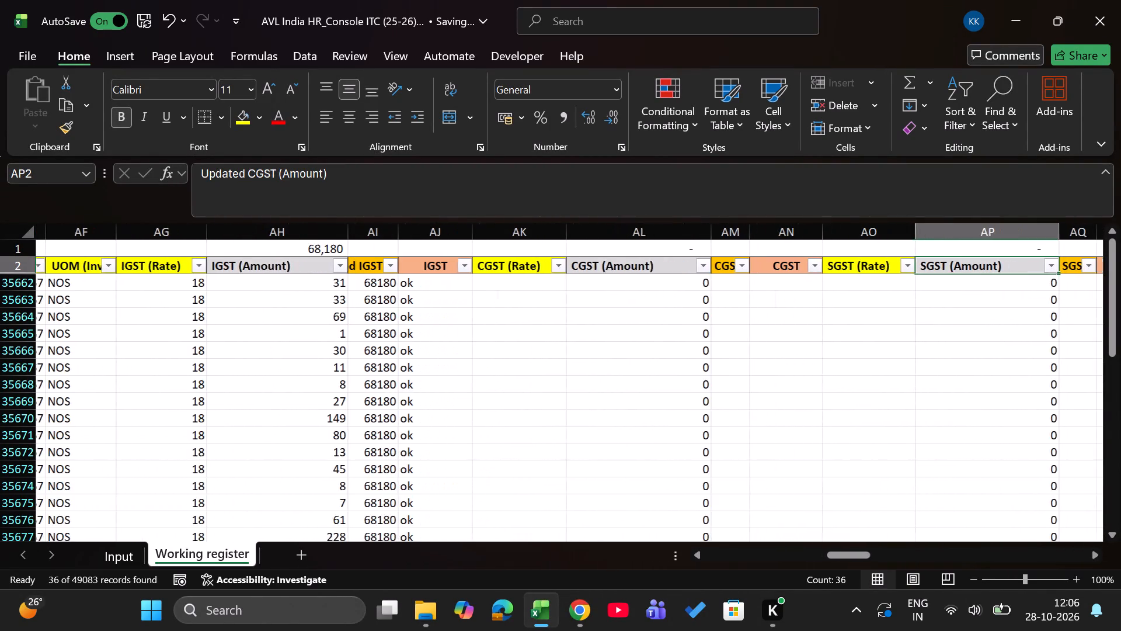
{"action": "key", "text": "Right"}
{"action": "key", "text": "Right"}
{"action": "key", "text": "Right"}
{"action": "key", "text": "Right"}
{"action": "key", "text": "Right"}
{"action": "key", "text": "Right"}
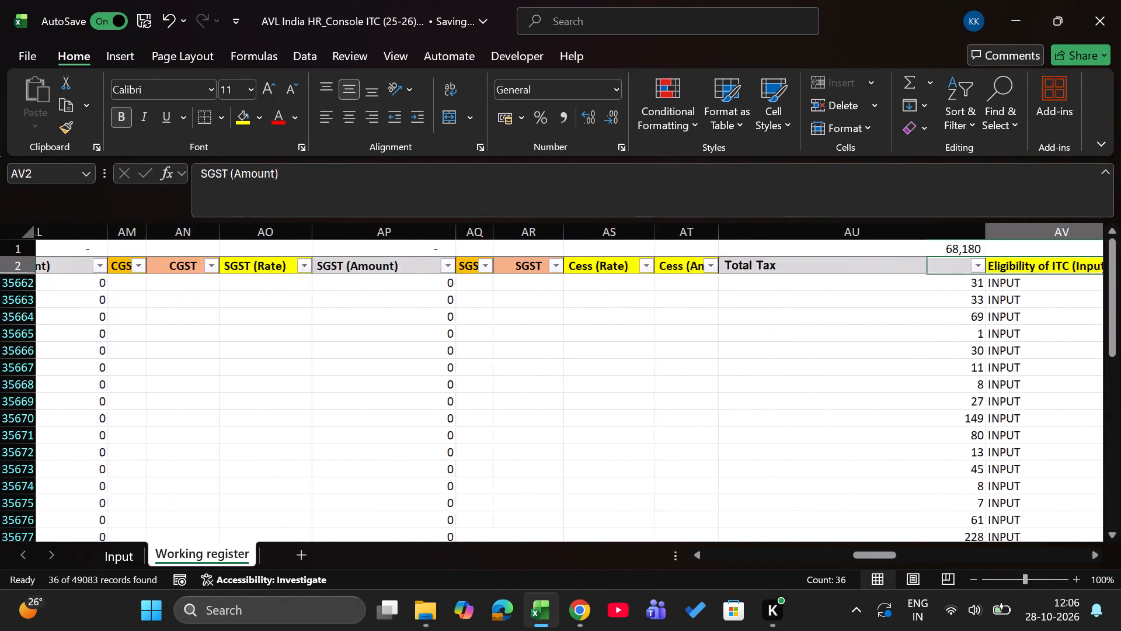
{"action": "scroll", "coordinate": [864, 412], "scroll_direction": "left", "scroll_amount": 2}
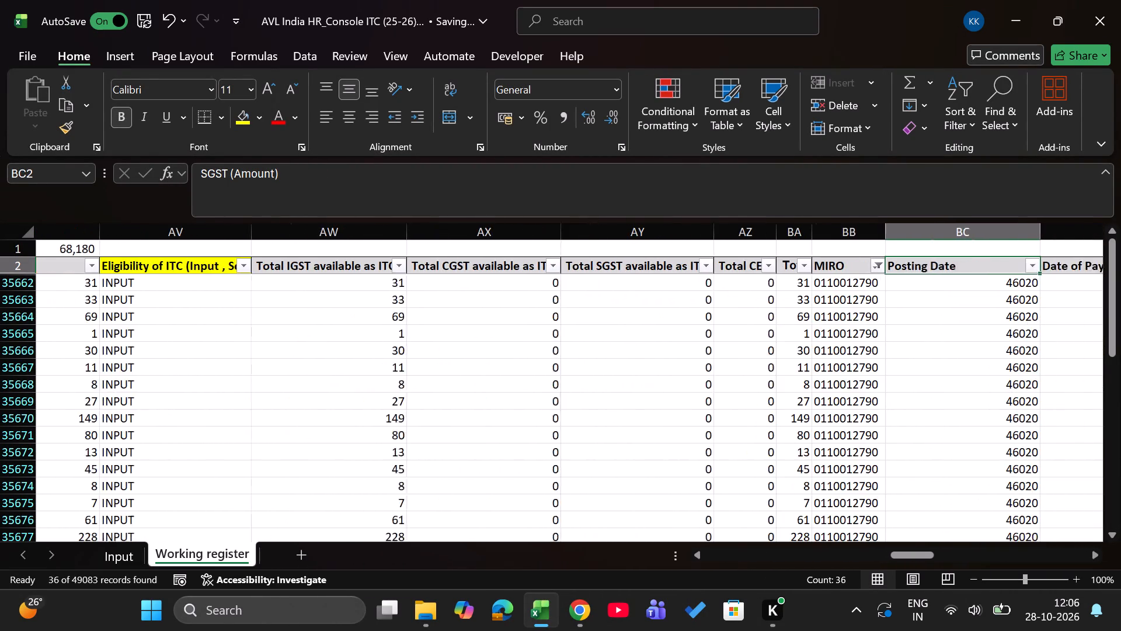
{"action": "scroll", "coordinate": [669, 403], "scroll_direction": "right", "scroll_amount": 1}
{"action": "scroll", "coordinate": [669, 403], "scroll_direction": "left", "scroll_amount": 1}
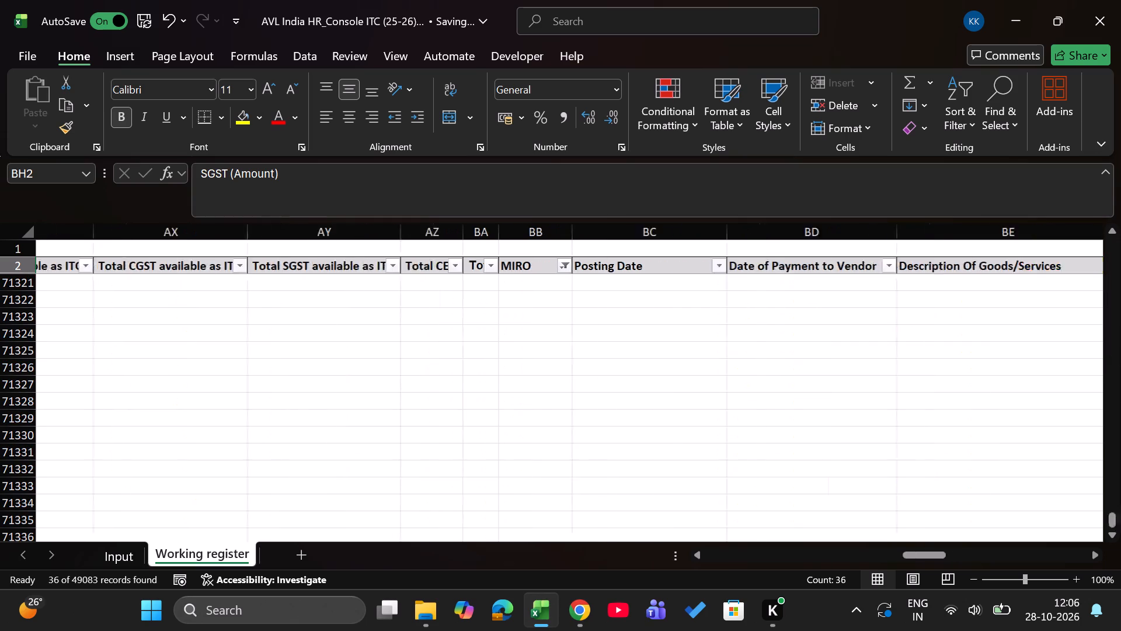
{"action": "scroll", "coordinate": [669, 403], "scroll_direction": "left", "scroll_amount": 1}
{"action": "left_click", "coordinate": [747, 268]}
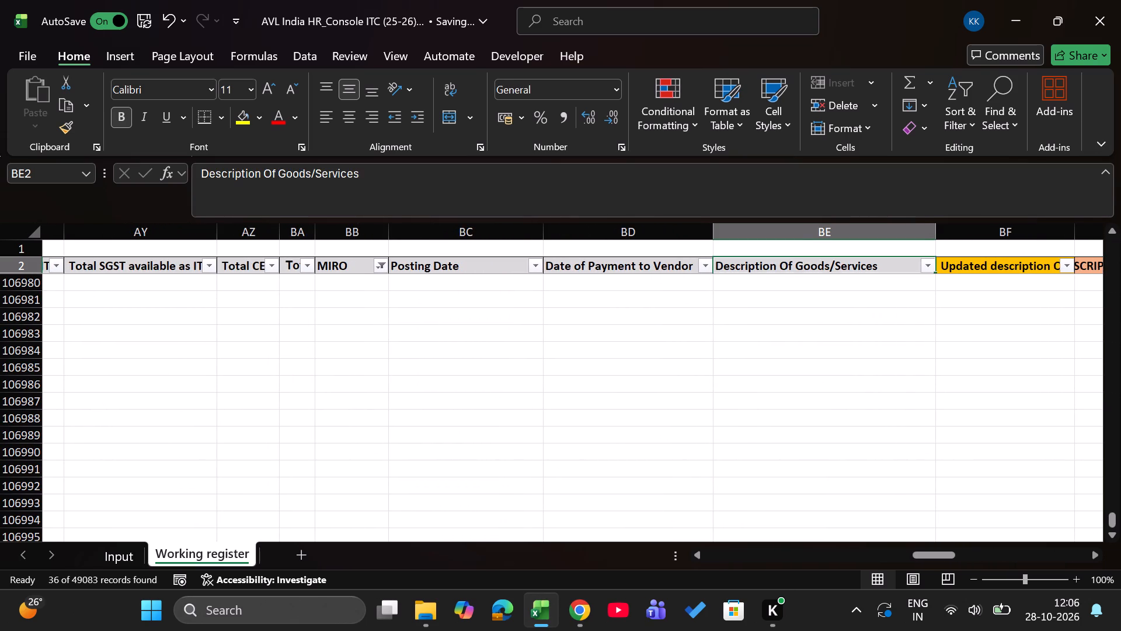
{"action": "key", "text": "Down"}
{"action": "key", "text": "Left"}
{"action": "key", "text": "ctrl+Down"}
{"action": "key", "text": "Right"}
{"action": "key", "text": "Right"}
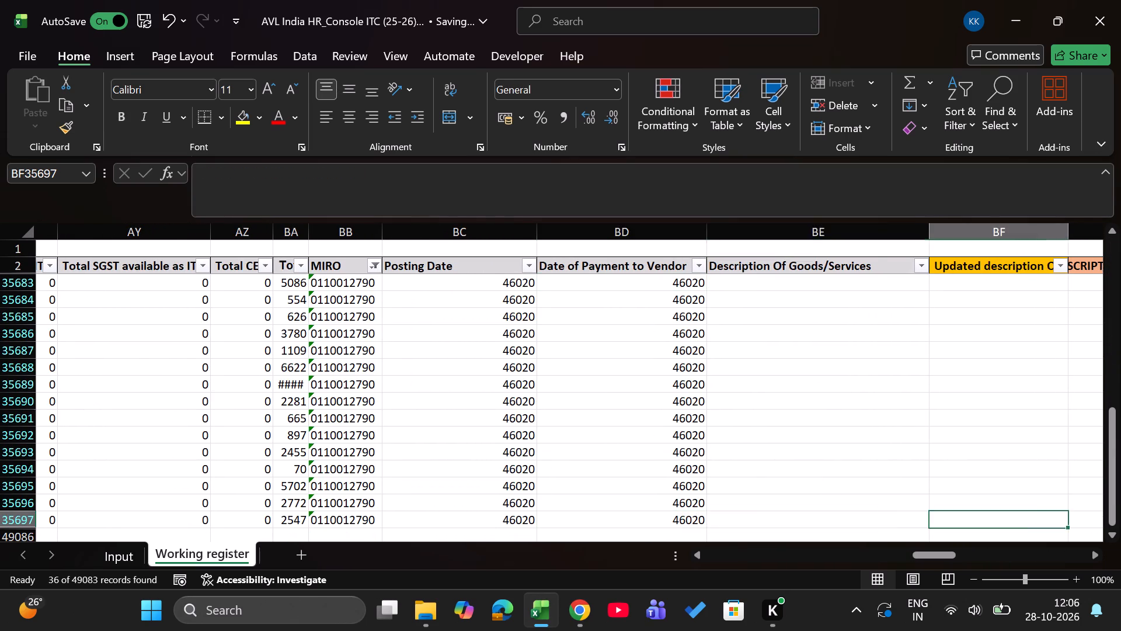
{"action": "key", "text": "Right"}
{"action": "key", "text": "Left"}
{"action": "key", "text": "ctrl+shift+Up"}
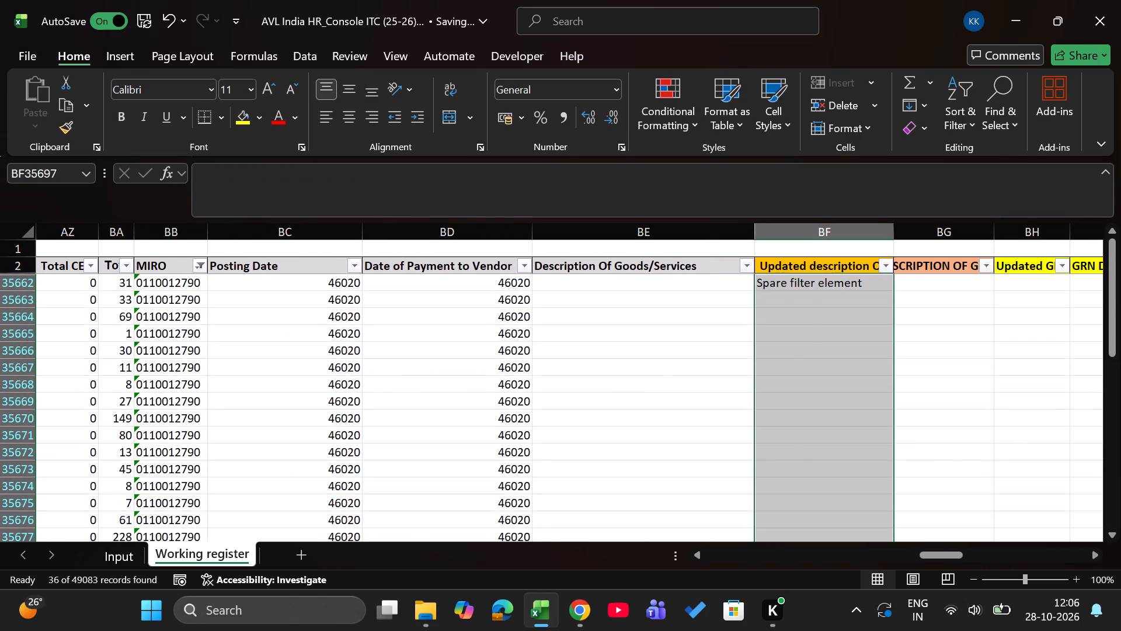
{"action": "key", "text": "ctrl+d"}
Choose Not in PR in the description check column and fill it down the filtered rows, BG35662 to BG35697.
{"action": "key", "text": "ctrl+Up"}
{"action": "key", "text": "Right"}
{"action": "key", "text": "Down"}
{"action": "key", "text": "alt+Down"}
{"action": "key", "text": "Down"}
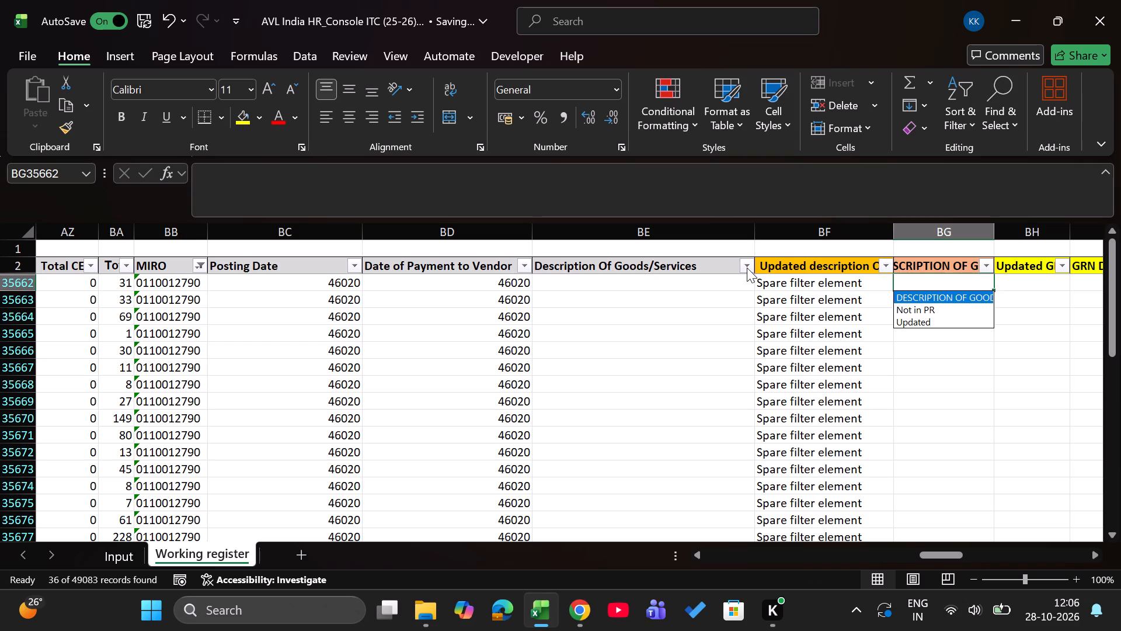
{"action": "key", "text": "Down"}
{"action": "key", "text": "Return"}
{"action": "key", "text": "Left"}
{"action": "key", "text": "ctrl+Down"}
{"action": "key", "text": "Right"}
{"action": "key", "text": "ctrl+shift+Up"}
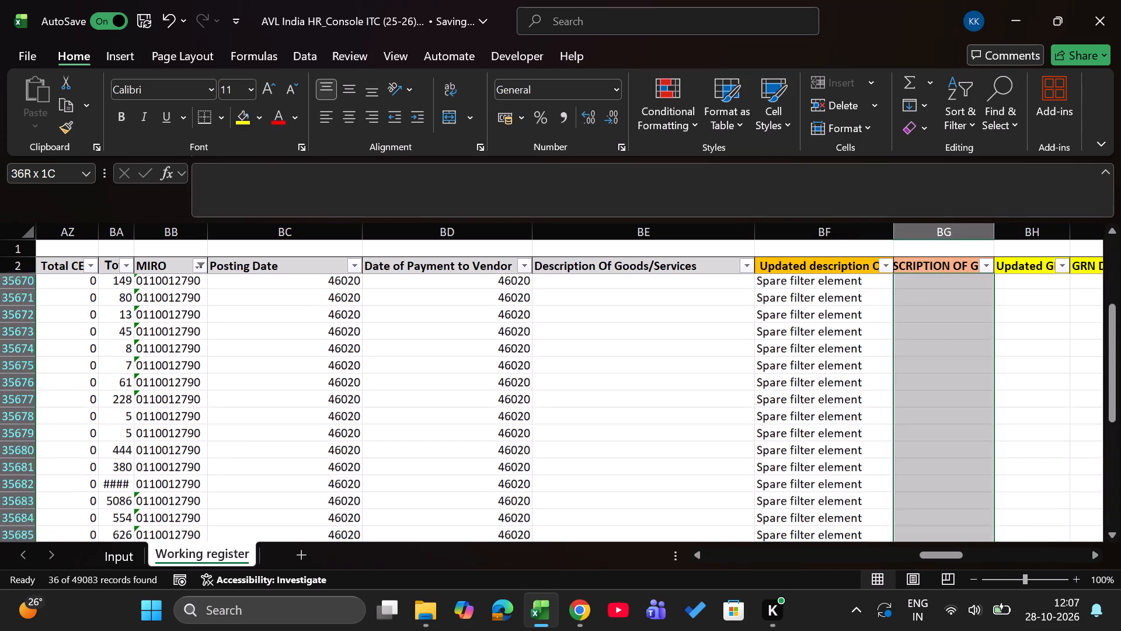
{"action": "key", "text": "ctrl+d"}
{"action": "key", "text": "ctrl+Up"}
{"action": "key", "text": "Right"}
{"action": "key", "text": "Down"}
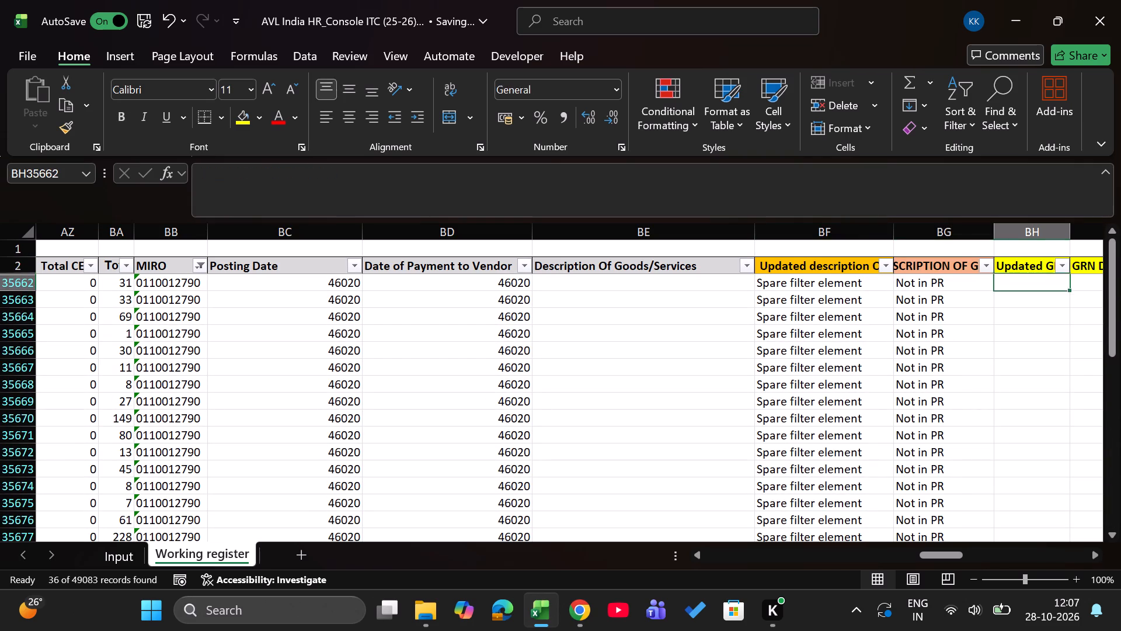
{"action": "key", "text": "Up"}
{"action": "key", "text": "Down"}
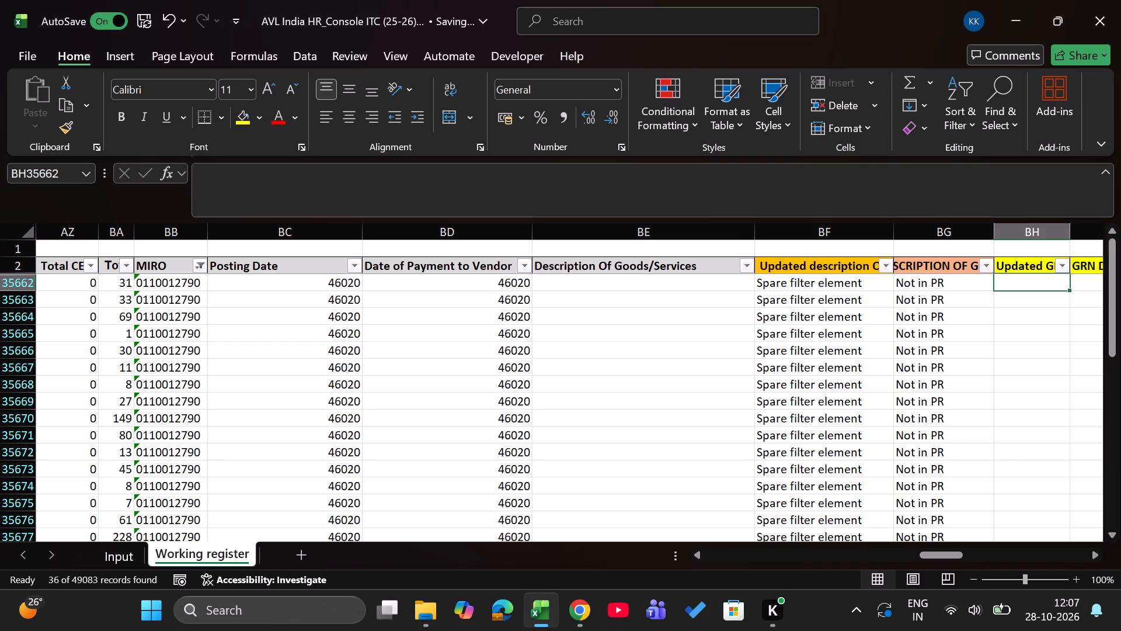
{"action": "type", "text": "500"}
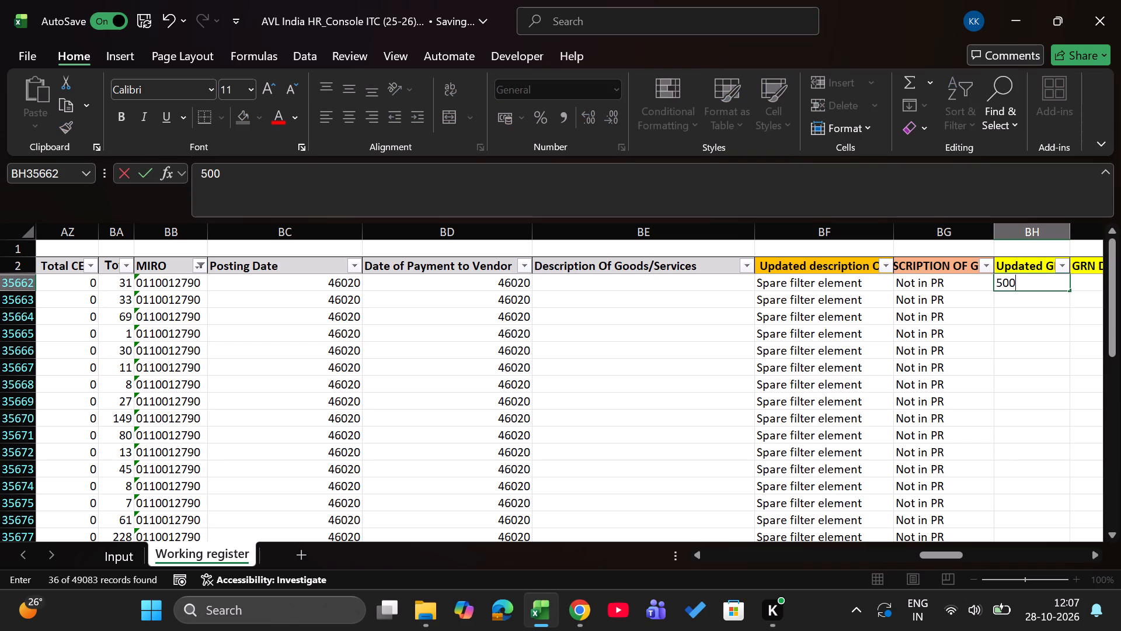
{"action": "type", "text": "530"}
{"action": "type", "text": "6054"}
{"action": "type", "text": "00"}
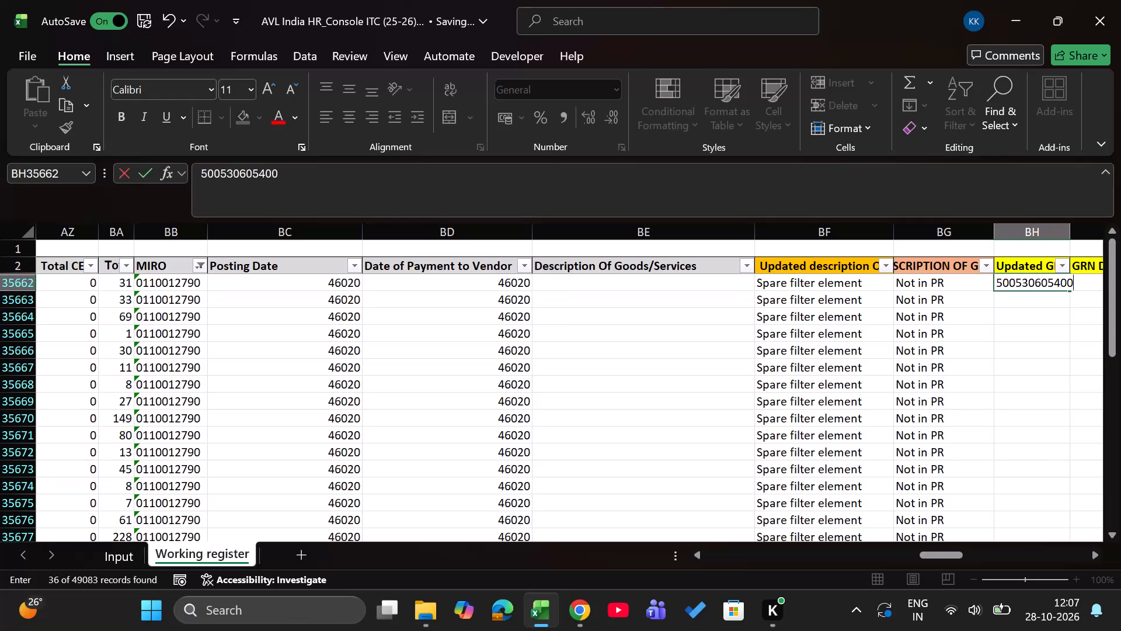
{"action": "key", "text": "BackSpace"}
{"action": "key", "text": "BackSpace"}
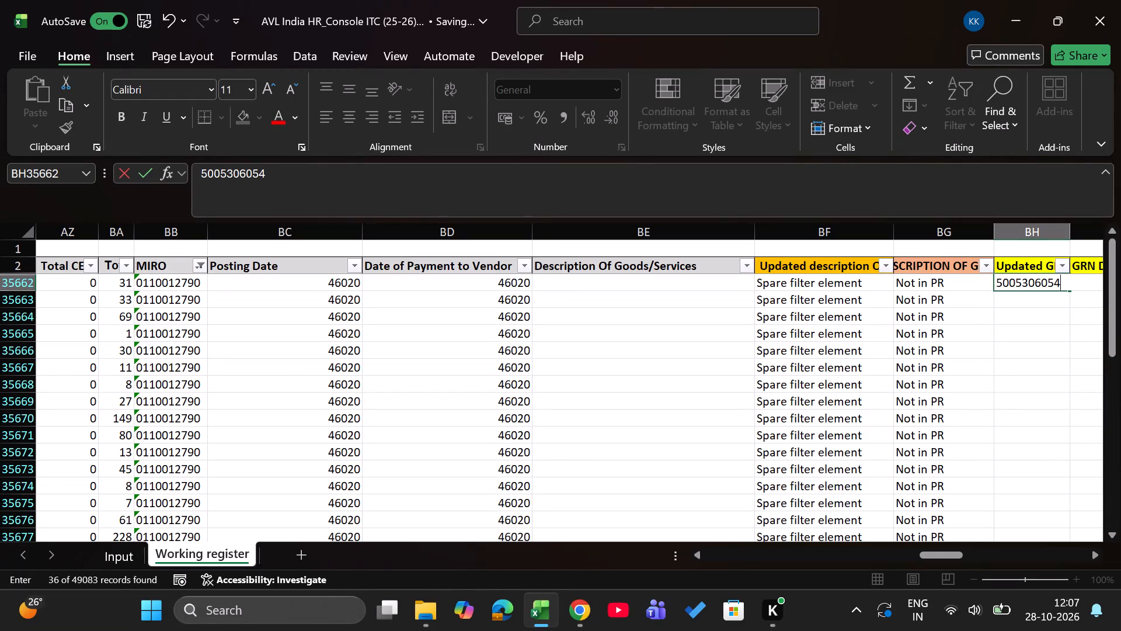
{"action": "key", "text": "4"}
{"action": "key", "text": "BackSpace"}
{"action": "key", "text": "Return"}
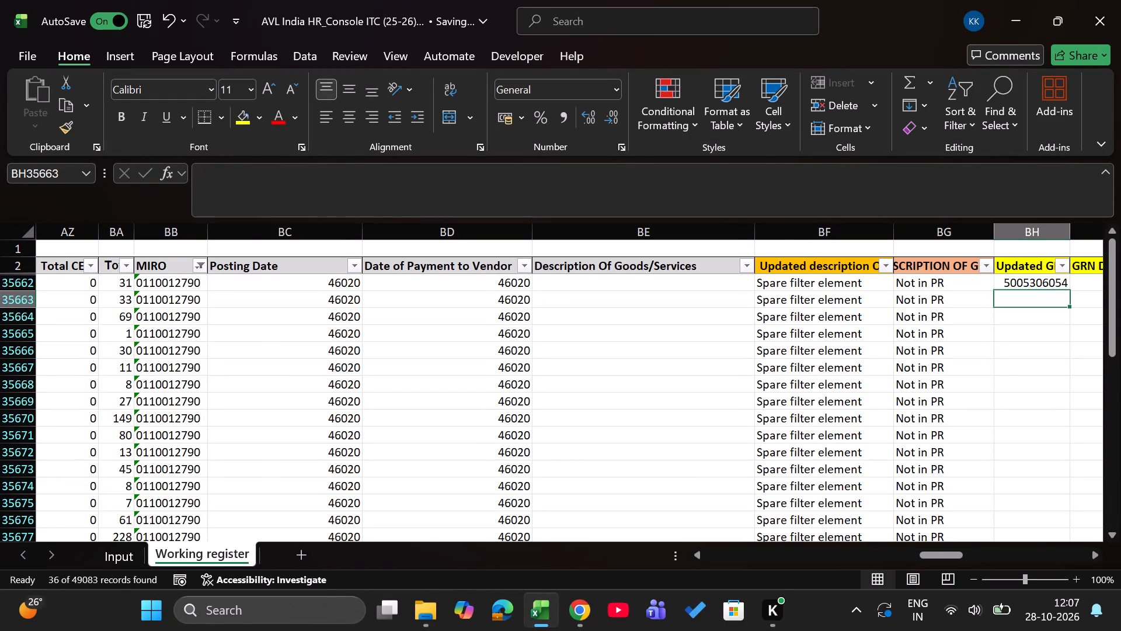
Enter the GRN Date 23-12-25 in cell BI35662.
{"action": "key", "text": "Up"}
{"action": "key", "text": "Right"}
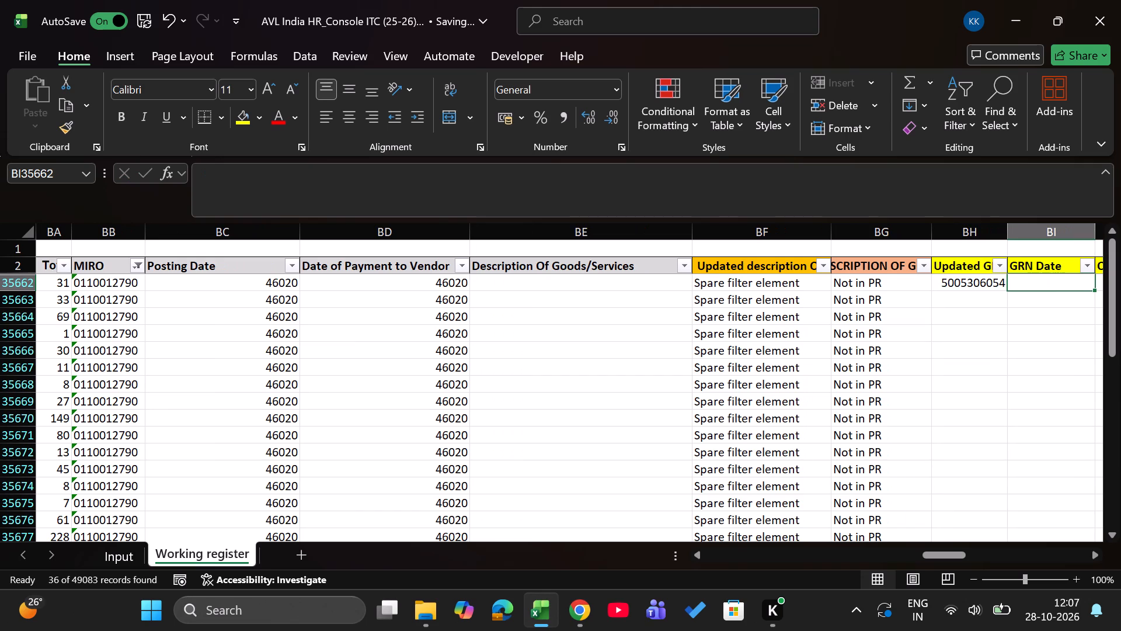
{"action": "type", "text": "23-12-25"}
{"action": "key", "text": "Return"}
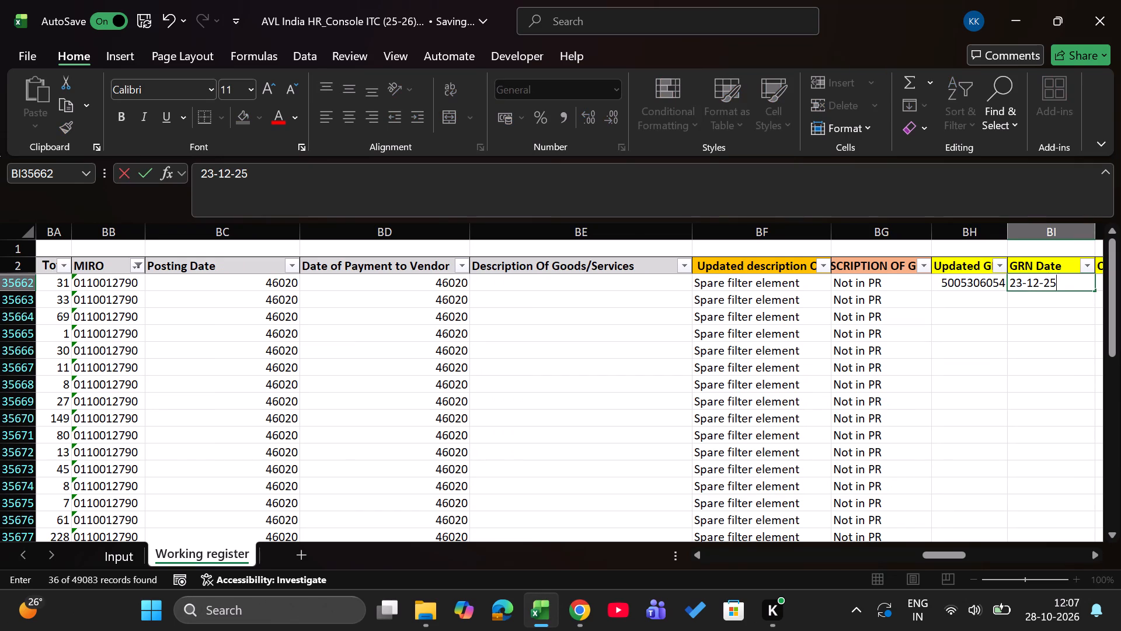
Go to the Place of Supply cell of the first filtered row, BK35662, leaving Qty Recd.- GRN blank.
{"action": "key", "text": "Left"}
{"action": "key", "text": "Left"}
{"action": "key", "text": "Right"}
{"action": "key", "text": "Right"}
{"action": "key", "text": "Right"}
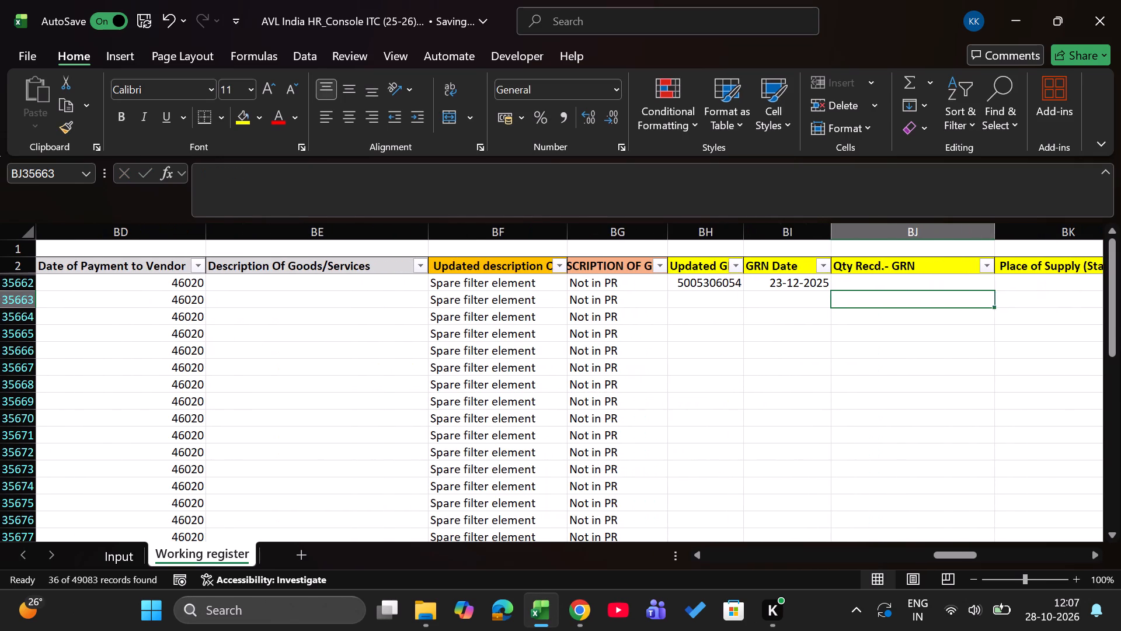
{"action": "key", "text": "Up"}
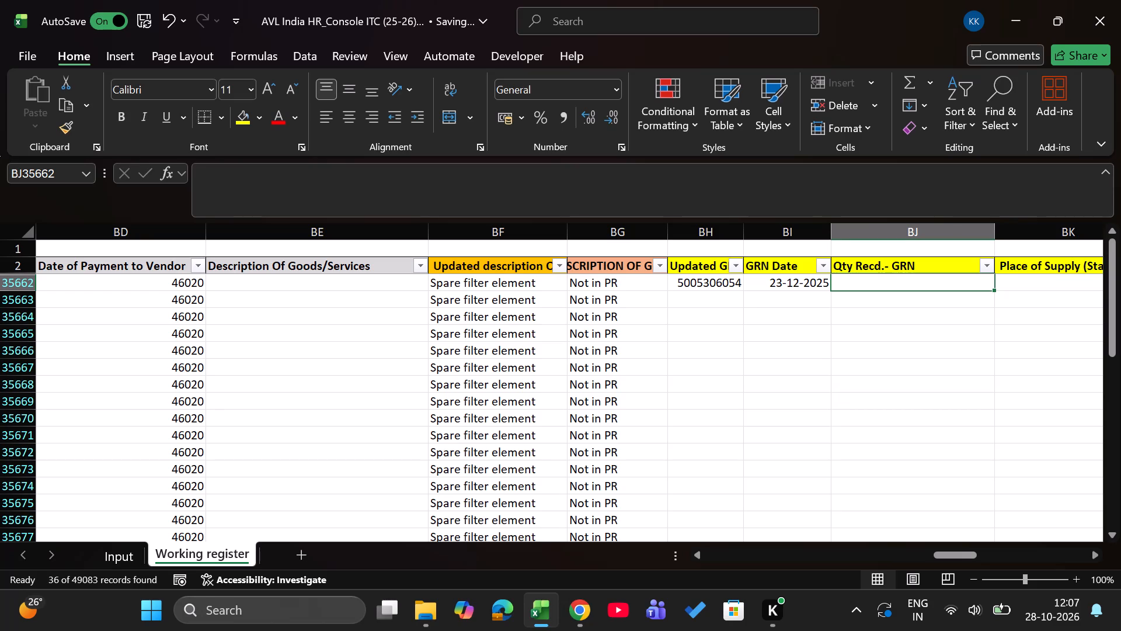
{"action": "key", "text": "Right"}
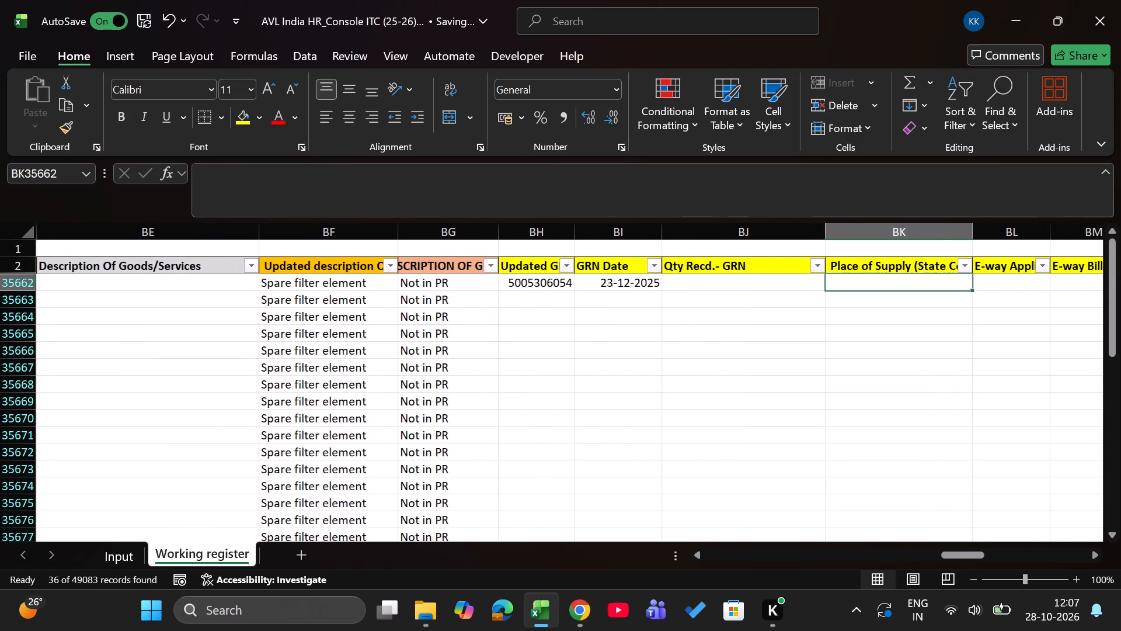
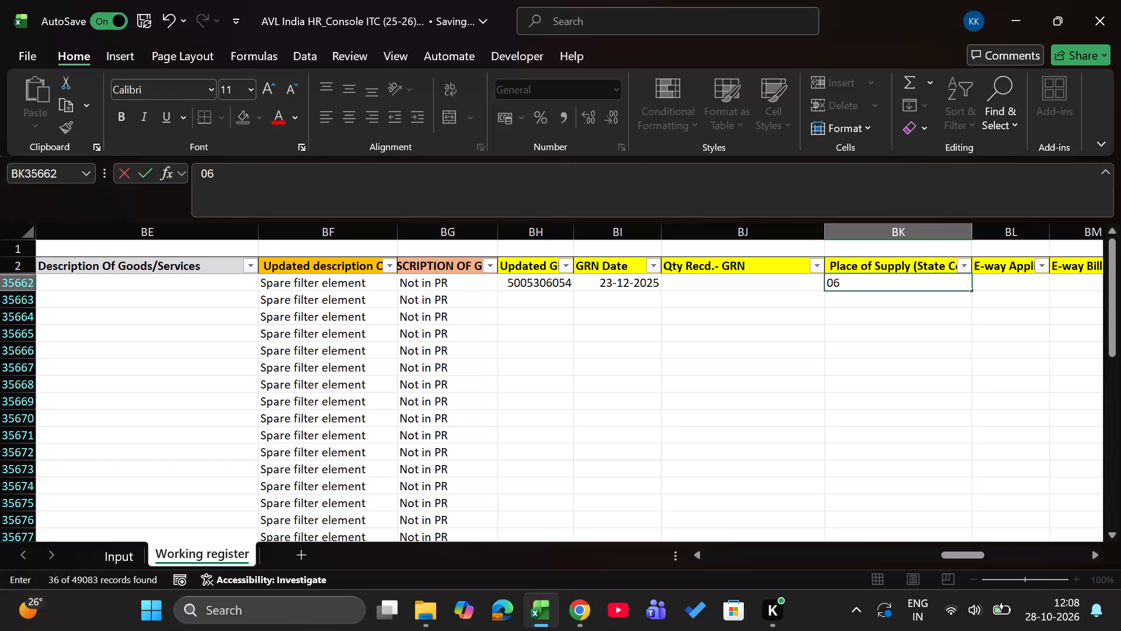
Enter the Place of Supply code 06 in cell BK35662 and return to the Qty Recd.- GRN cell of that row, BJ35662.
{"action": "key", "text": "Return"}
{"action": "key", "text": "Up"}
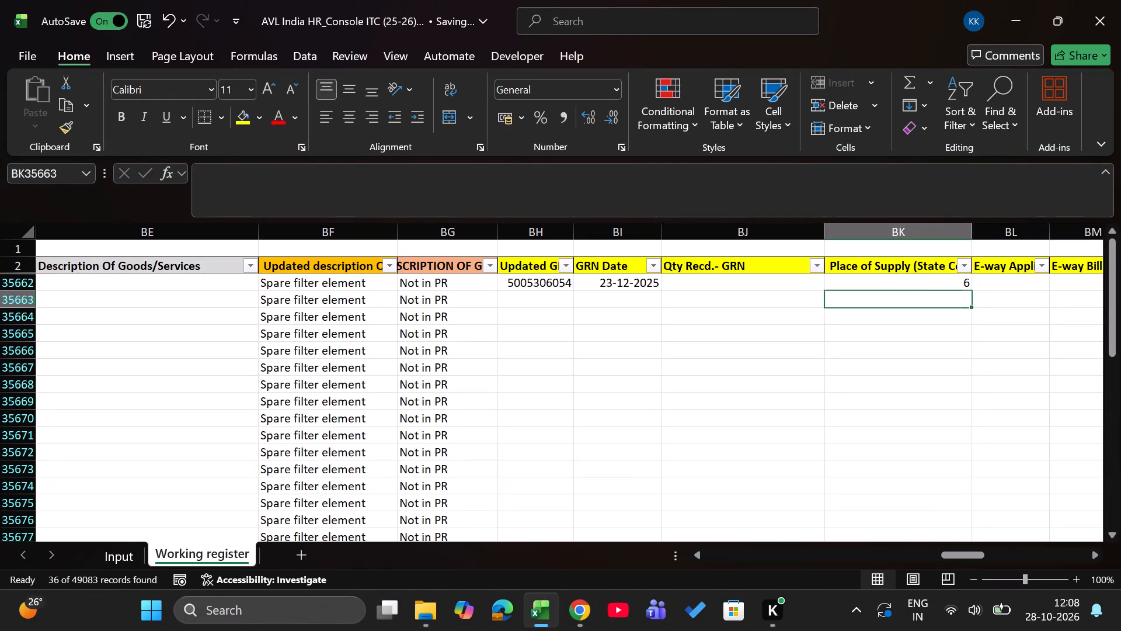
{"action": "key", "text": "Left"}
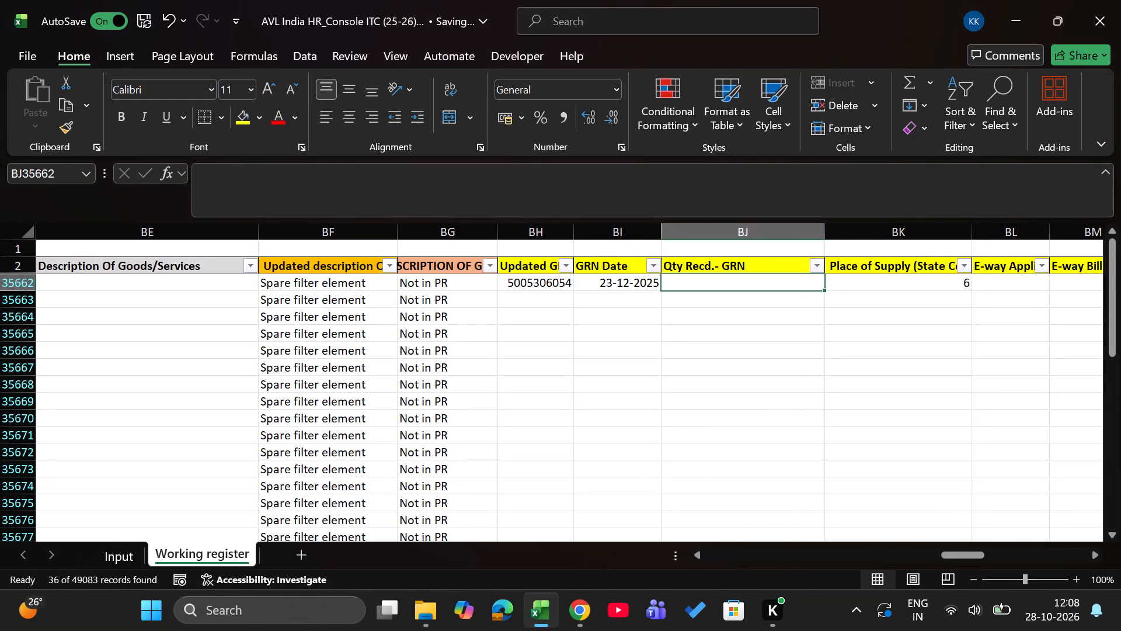
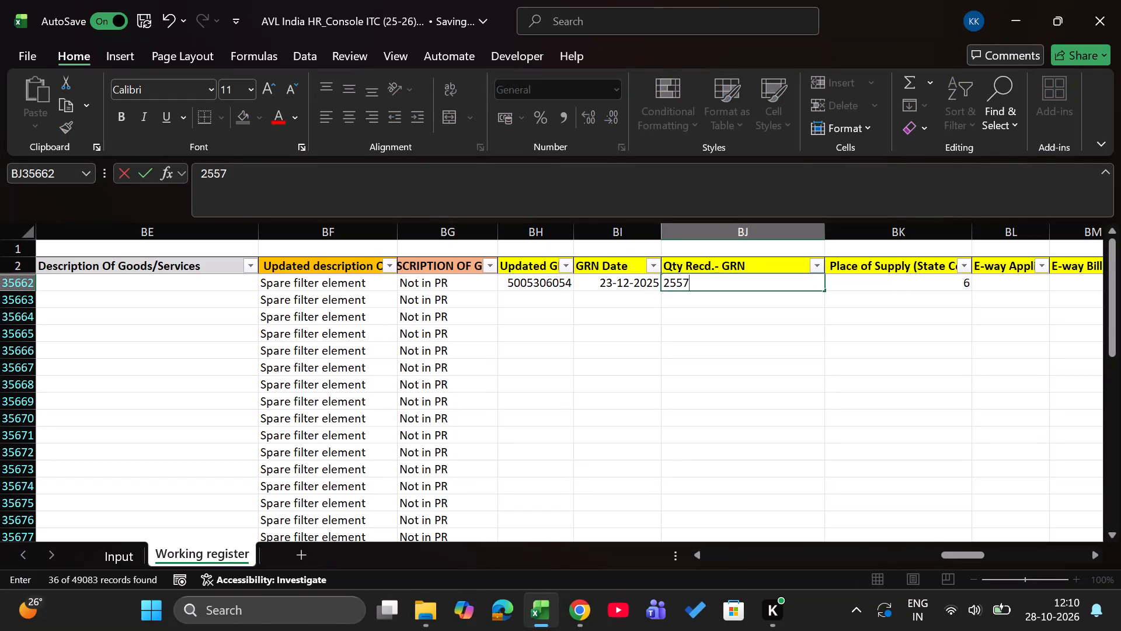
Correct the Qty Recd.- GRN entry in cell BJ35662 to 257.
{"action": "key", "text": "BackSpace"}
{"action": "key", "text": "BackSpace"}
{"action": "key", "text": "7"}
{"action": "key", "text": "Down"}
Enter Yes in the E-way Applicable (Yes/No) cell of row 35662, BL35662.
{"action": "key", "text": "Right"}
{"action": "key", "text": "Left"}
{"action": "key", "text": "Right"}
{"action": "key", "text": "Up"}
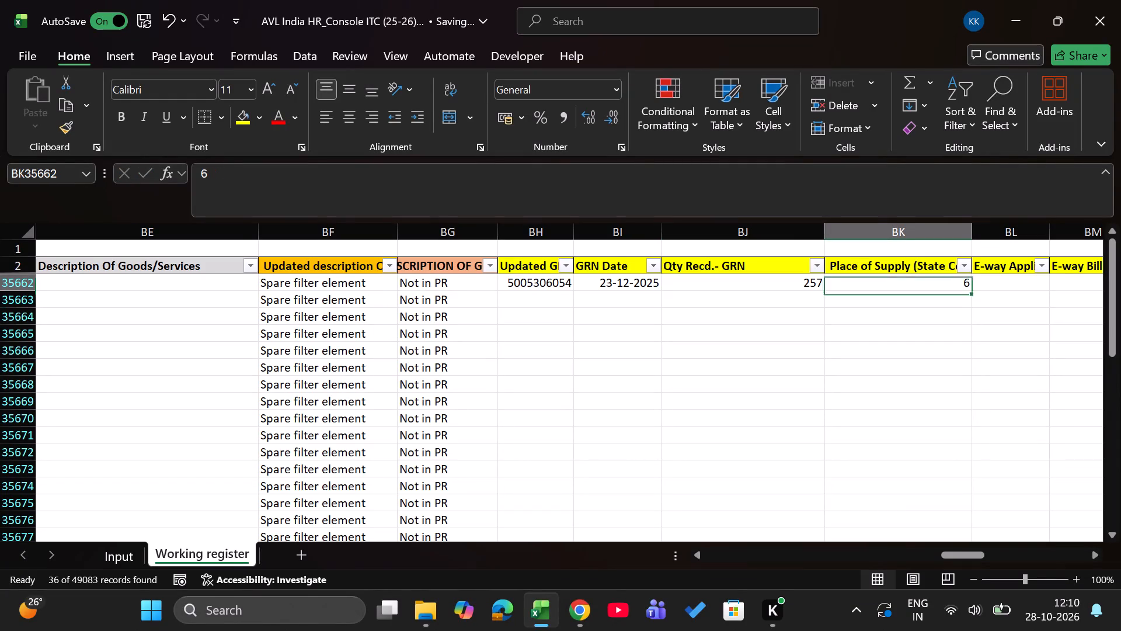
{"action": "key", "text": "Right"}
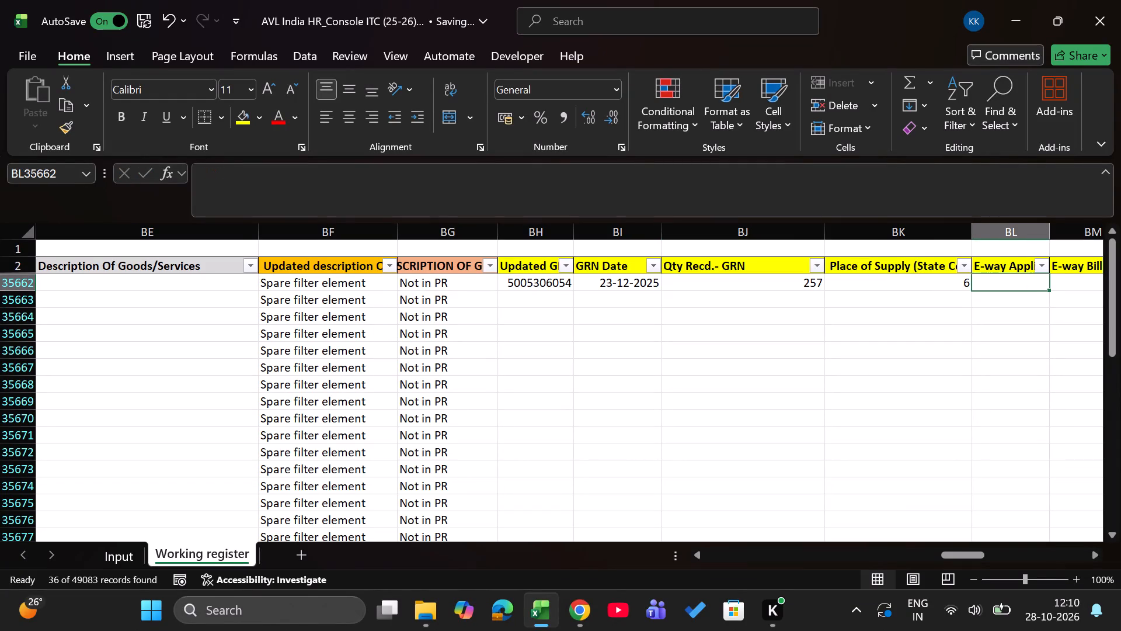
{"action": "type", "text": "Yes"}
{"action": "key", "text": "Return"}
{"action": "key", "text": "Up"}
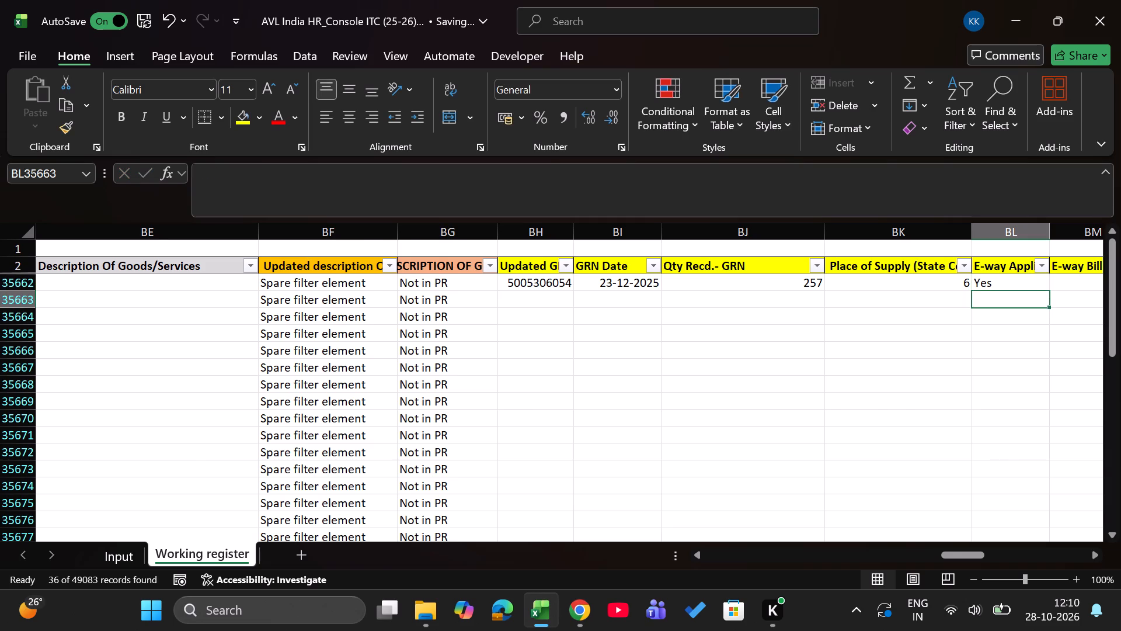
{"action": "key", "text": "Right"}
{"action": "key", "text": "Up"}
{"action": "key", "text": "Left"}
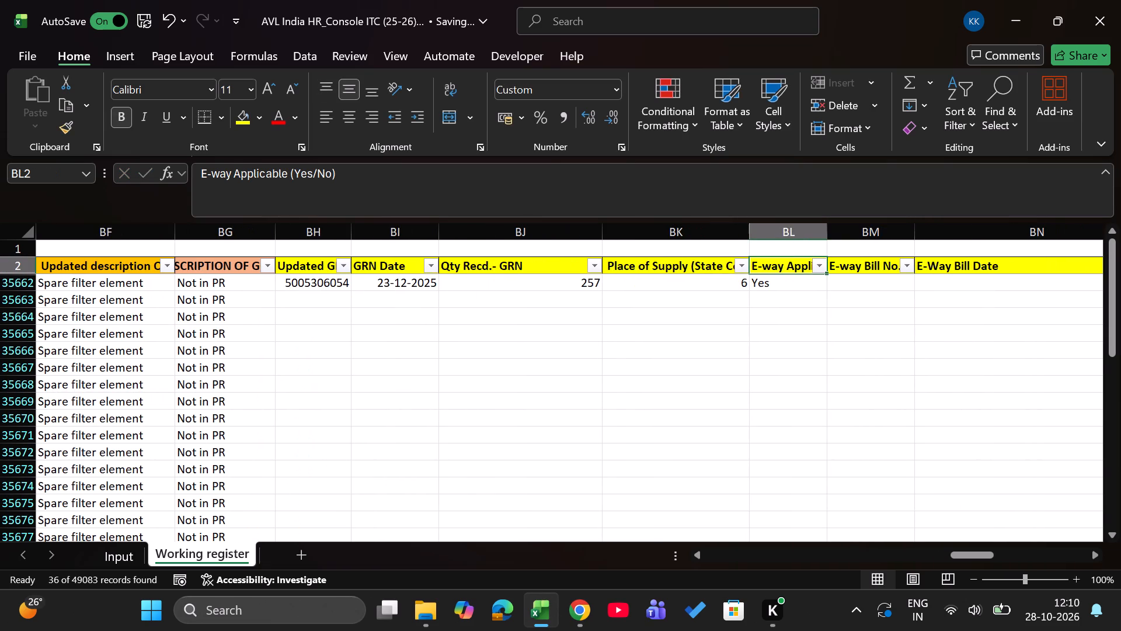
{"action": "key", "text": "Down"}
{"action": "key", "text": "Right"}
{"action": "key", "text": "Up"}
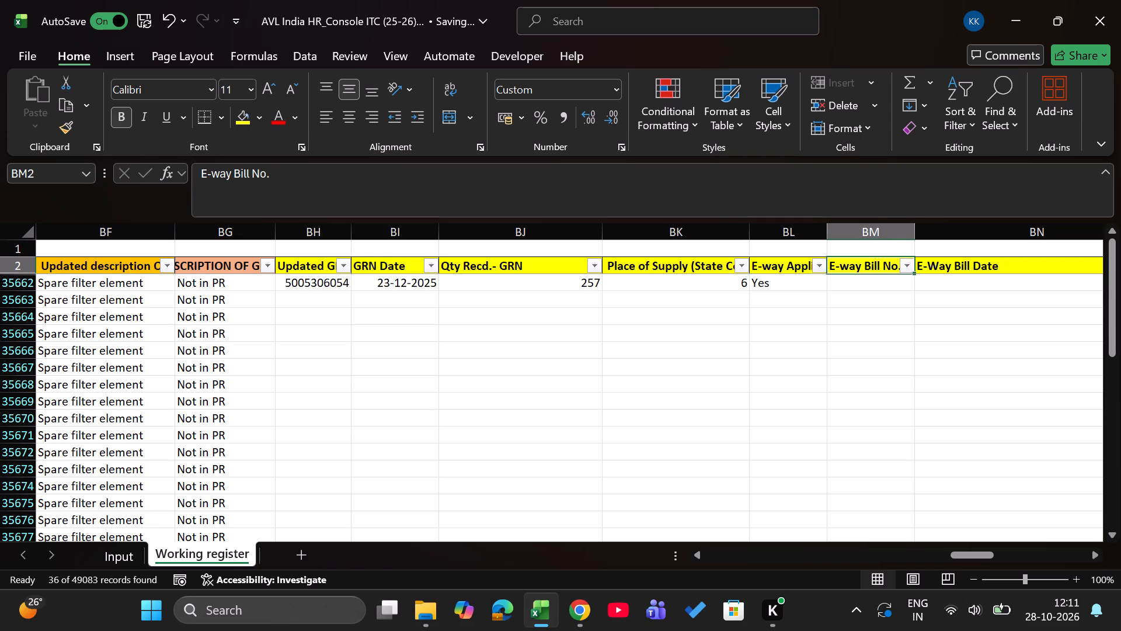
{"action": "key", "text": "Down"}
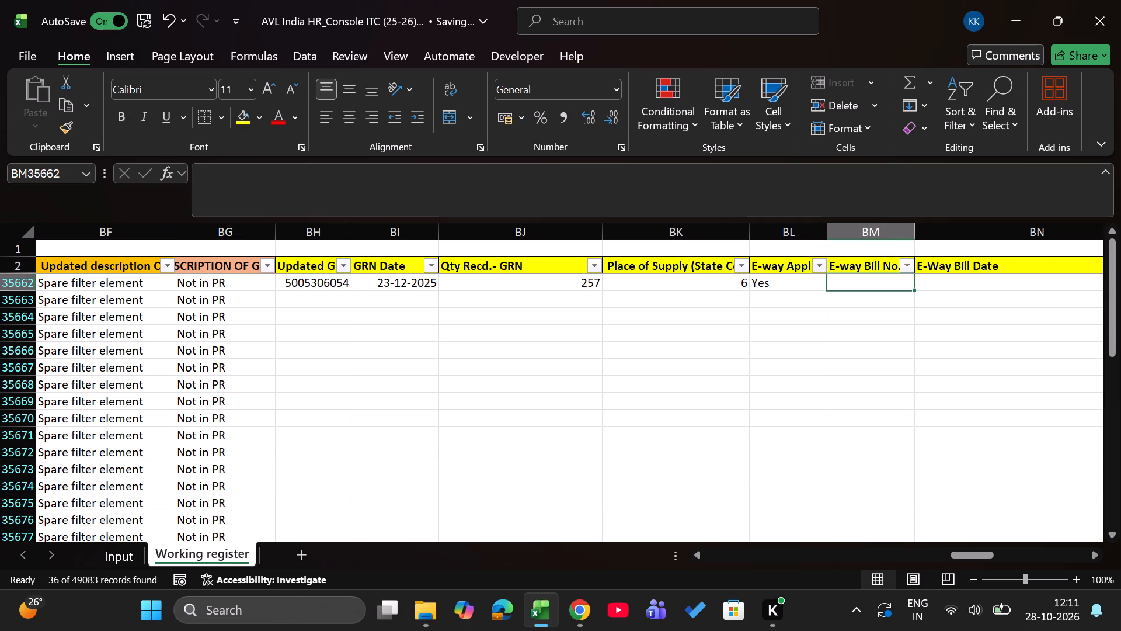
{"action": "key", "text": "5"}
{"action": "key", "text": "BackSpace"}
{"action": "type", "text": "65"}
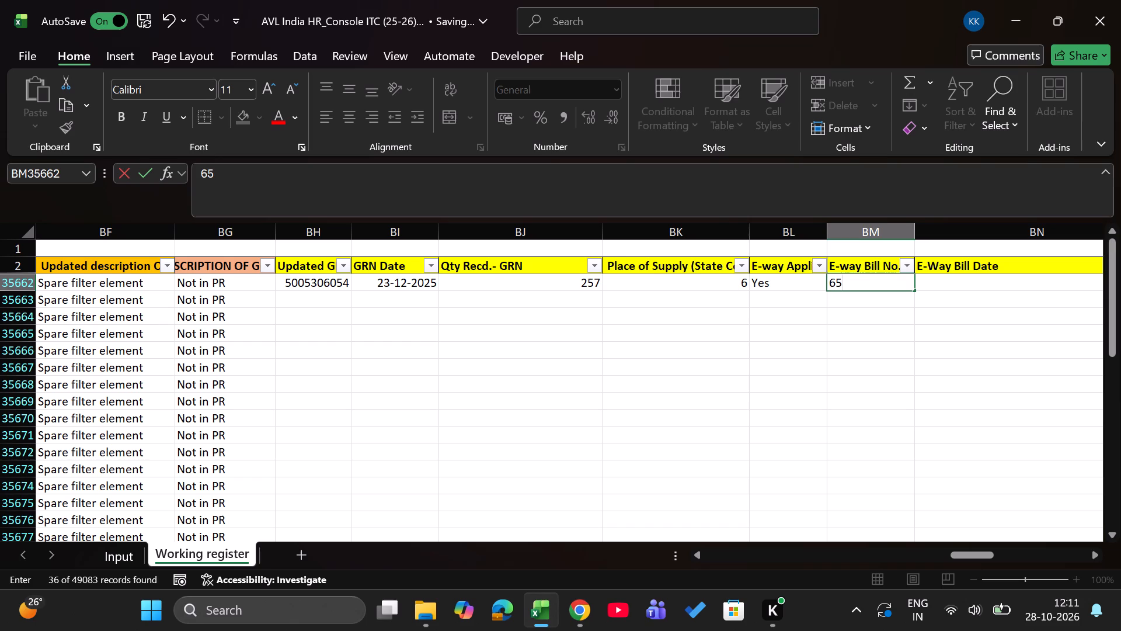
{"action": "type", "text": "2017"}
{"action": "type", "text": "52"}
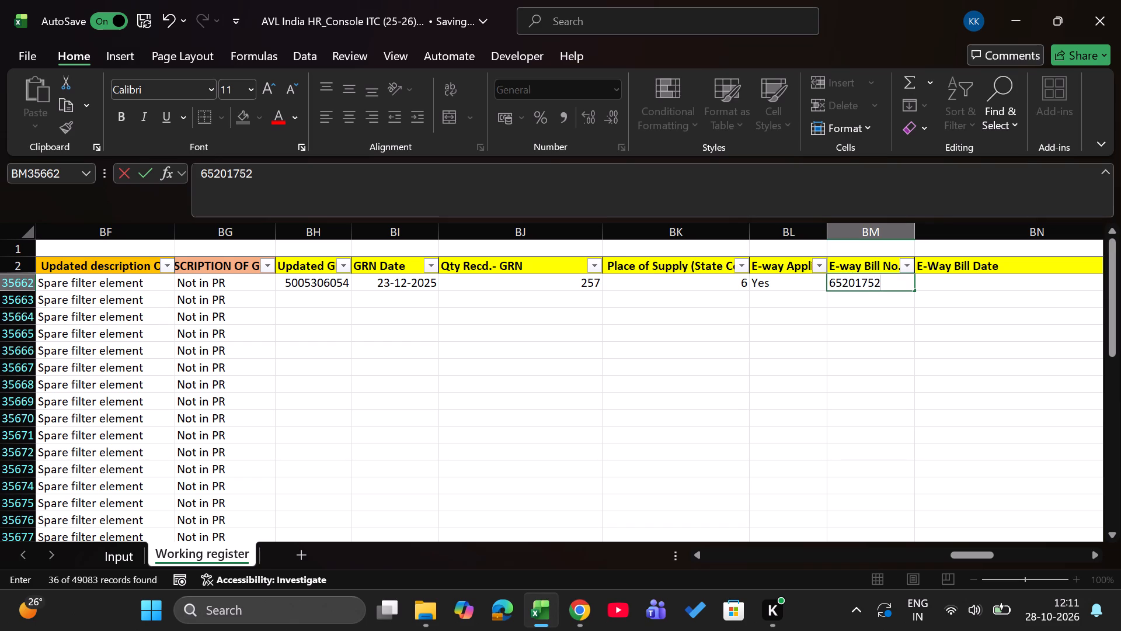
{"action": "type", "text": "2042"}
Enter the E-Way Bill Date 11-12-25 in cell BN35662.
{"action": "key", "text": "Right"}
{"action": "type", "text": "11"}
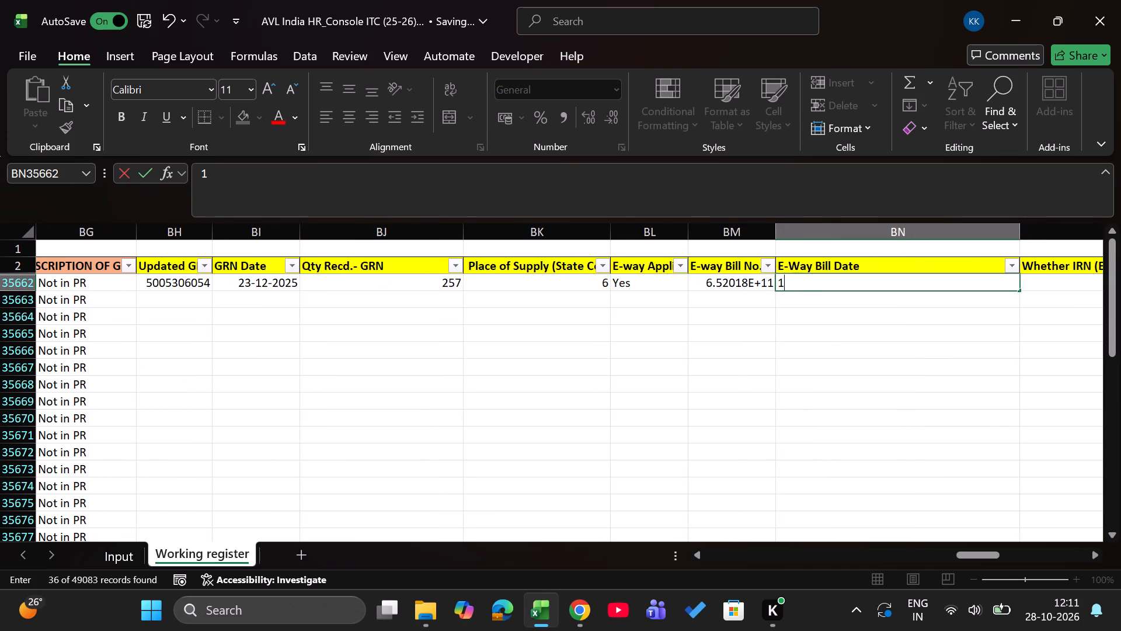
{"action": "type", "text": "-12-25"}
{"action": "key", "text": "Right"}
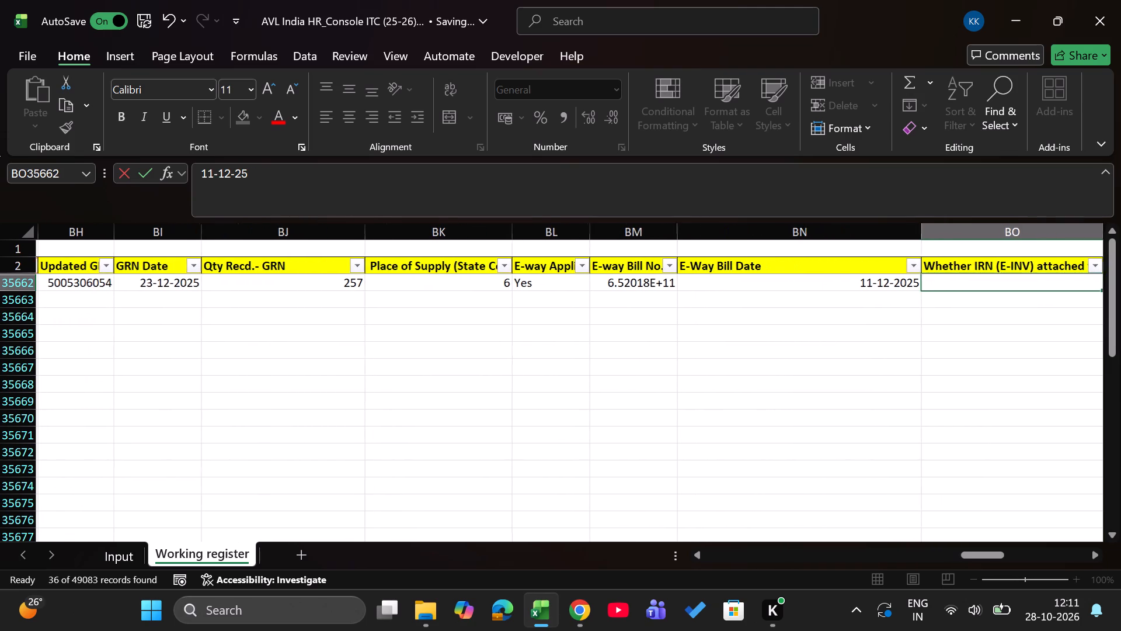
Enter Yes in the Whether IRN (E-INV) attached cell BO35662 and in the adjacent cell BP35662.
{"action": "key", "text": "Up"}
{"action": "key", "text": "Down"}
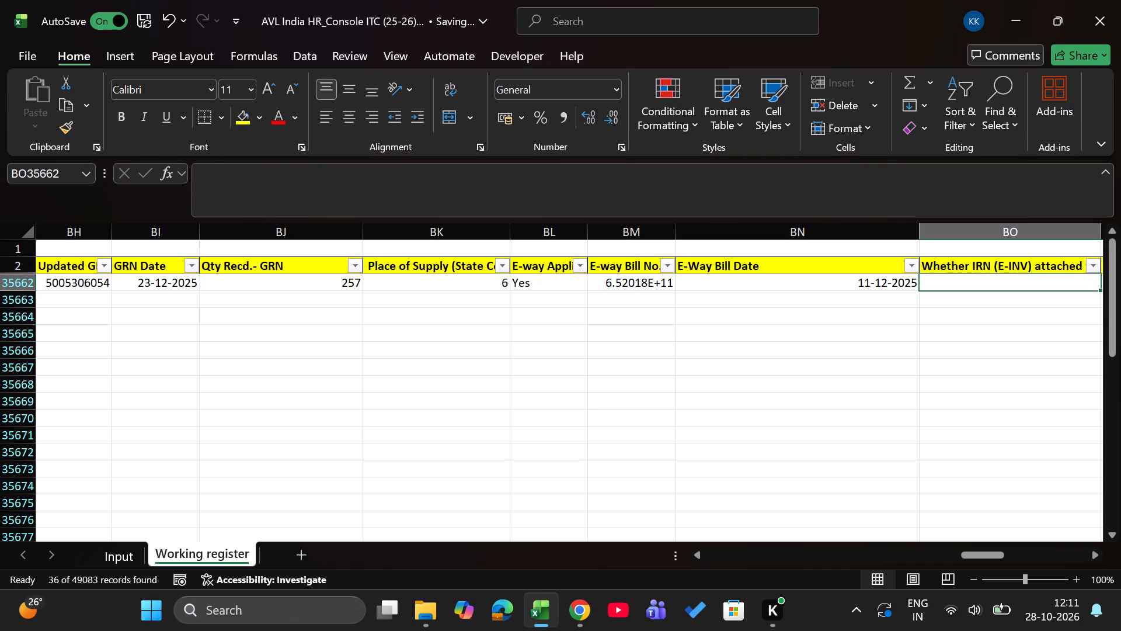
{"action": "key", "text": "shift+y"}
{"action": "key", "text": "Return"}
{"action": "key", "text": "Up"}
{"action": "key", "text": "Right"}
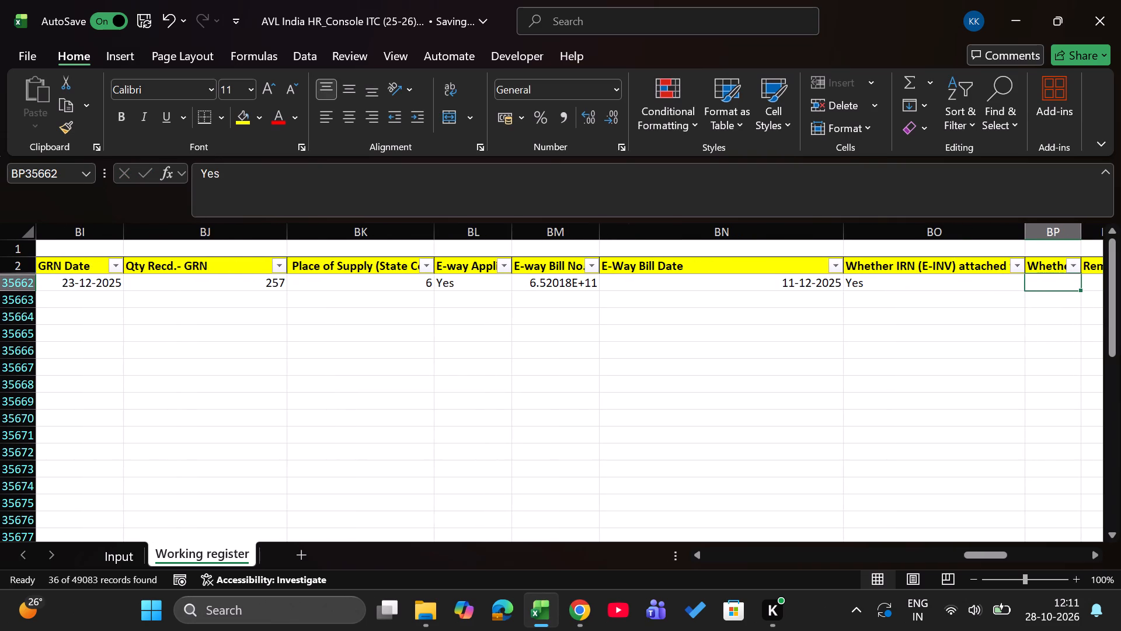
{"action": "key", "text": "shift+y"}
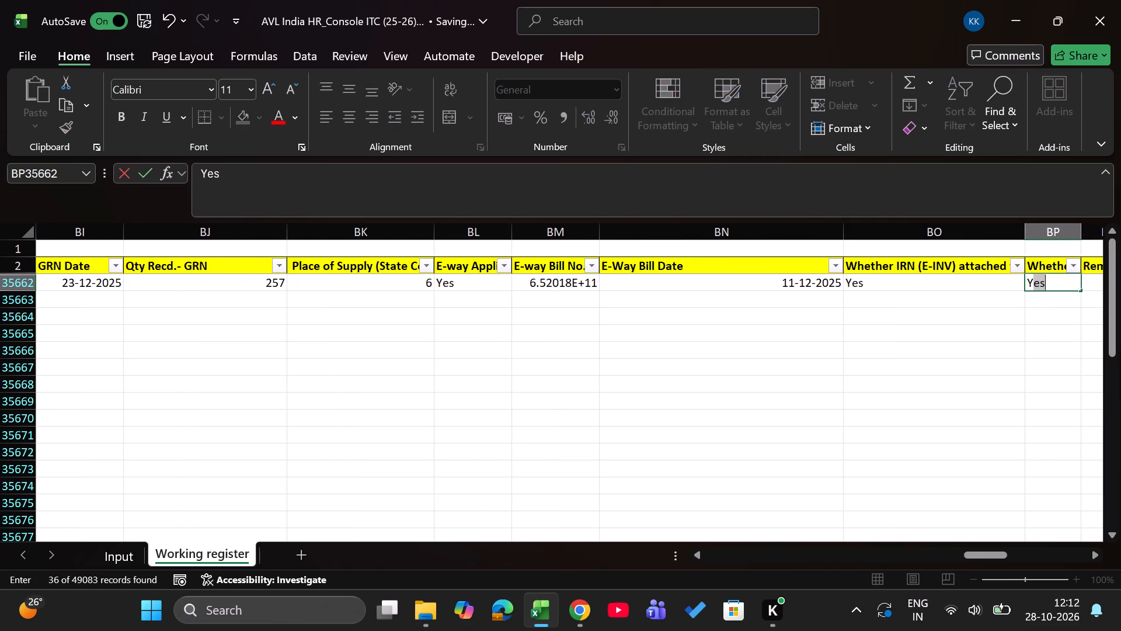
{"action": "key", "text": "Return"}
Fill the row 35662 values of columns BH to BP down through the visible filtered rows to row 35697.
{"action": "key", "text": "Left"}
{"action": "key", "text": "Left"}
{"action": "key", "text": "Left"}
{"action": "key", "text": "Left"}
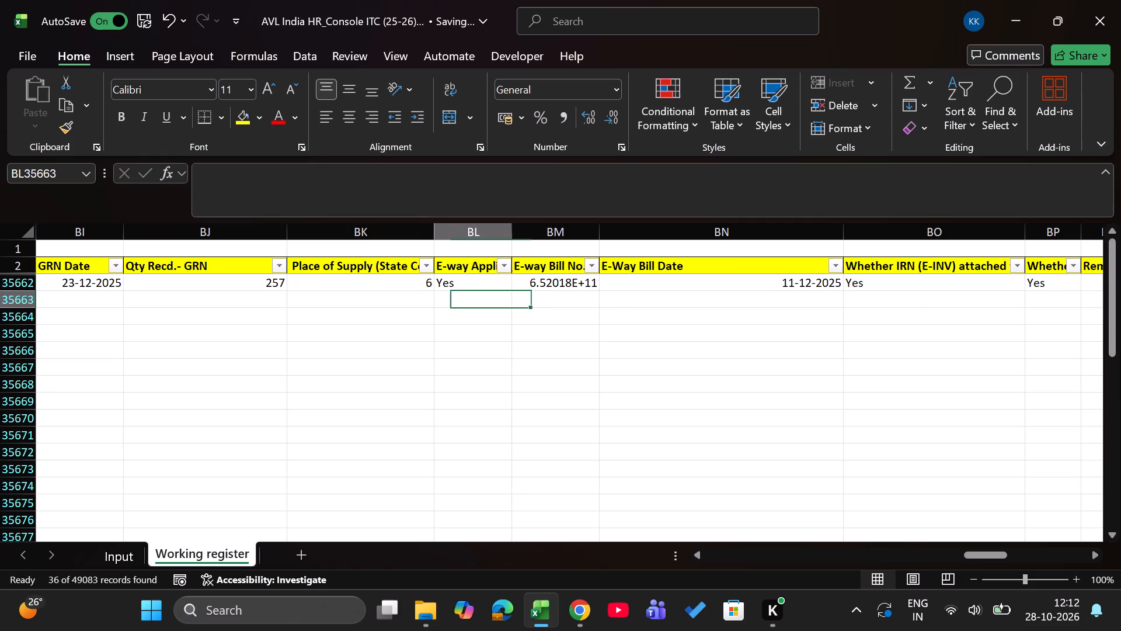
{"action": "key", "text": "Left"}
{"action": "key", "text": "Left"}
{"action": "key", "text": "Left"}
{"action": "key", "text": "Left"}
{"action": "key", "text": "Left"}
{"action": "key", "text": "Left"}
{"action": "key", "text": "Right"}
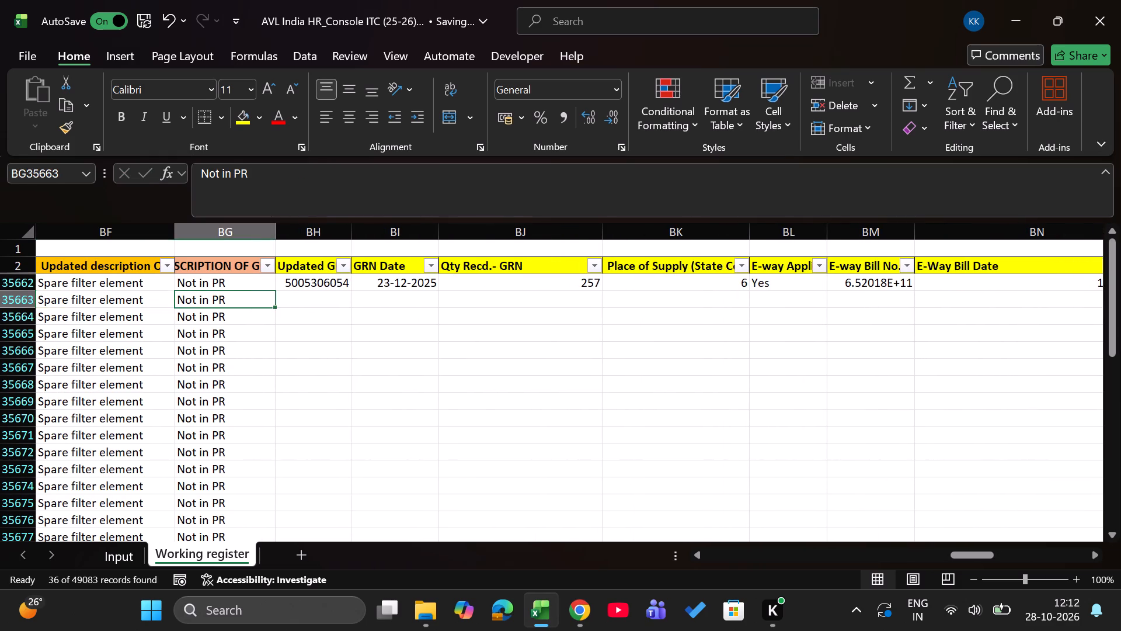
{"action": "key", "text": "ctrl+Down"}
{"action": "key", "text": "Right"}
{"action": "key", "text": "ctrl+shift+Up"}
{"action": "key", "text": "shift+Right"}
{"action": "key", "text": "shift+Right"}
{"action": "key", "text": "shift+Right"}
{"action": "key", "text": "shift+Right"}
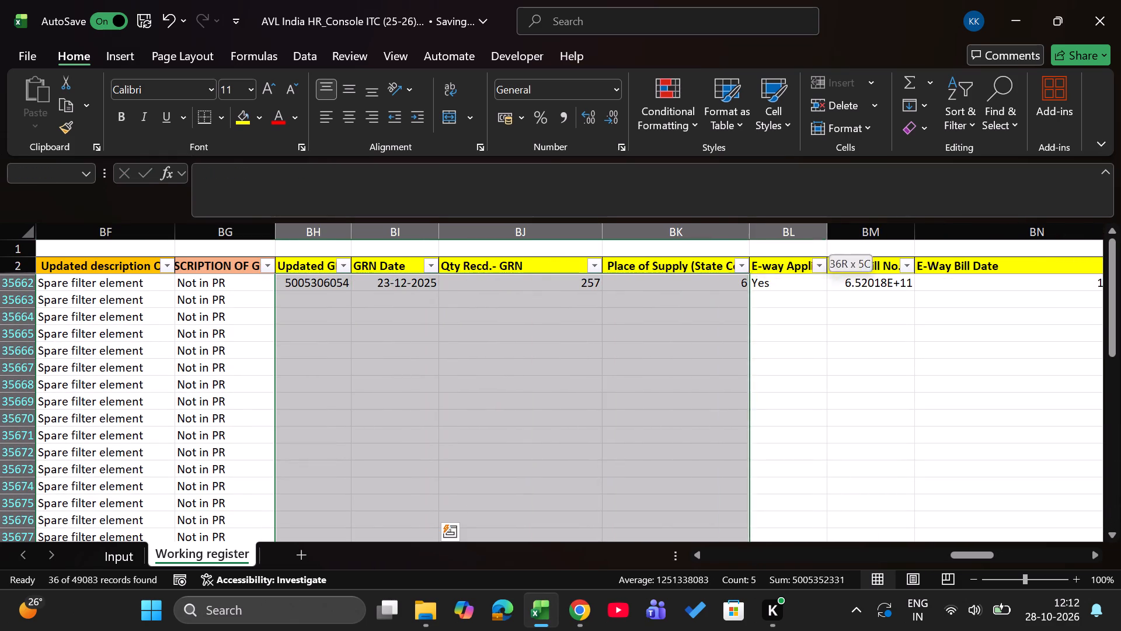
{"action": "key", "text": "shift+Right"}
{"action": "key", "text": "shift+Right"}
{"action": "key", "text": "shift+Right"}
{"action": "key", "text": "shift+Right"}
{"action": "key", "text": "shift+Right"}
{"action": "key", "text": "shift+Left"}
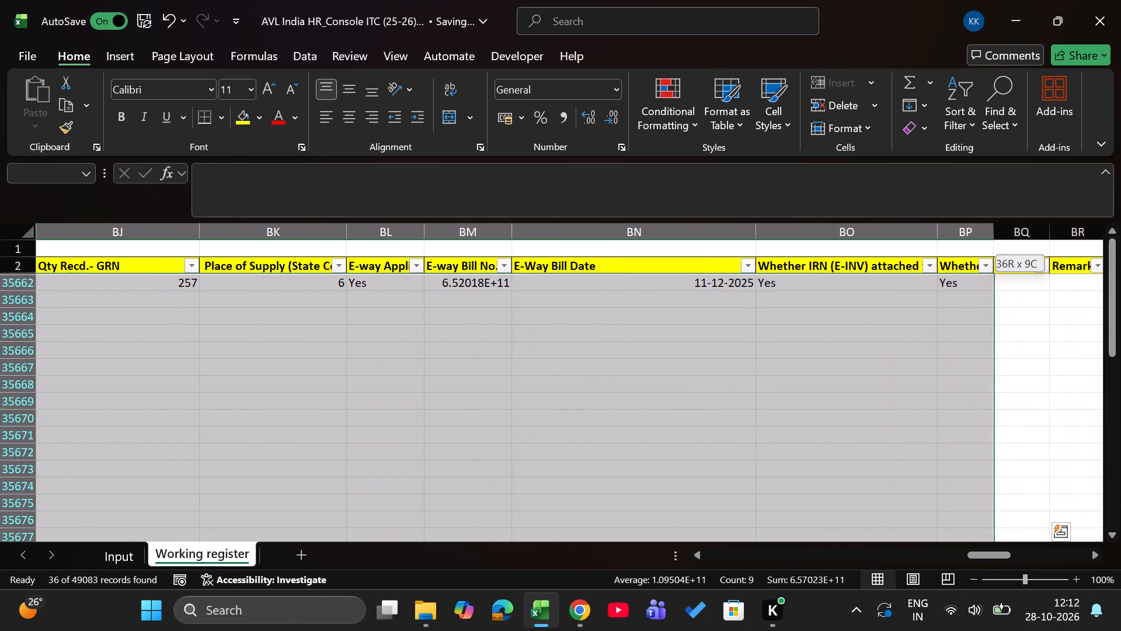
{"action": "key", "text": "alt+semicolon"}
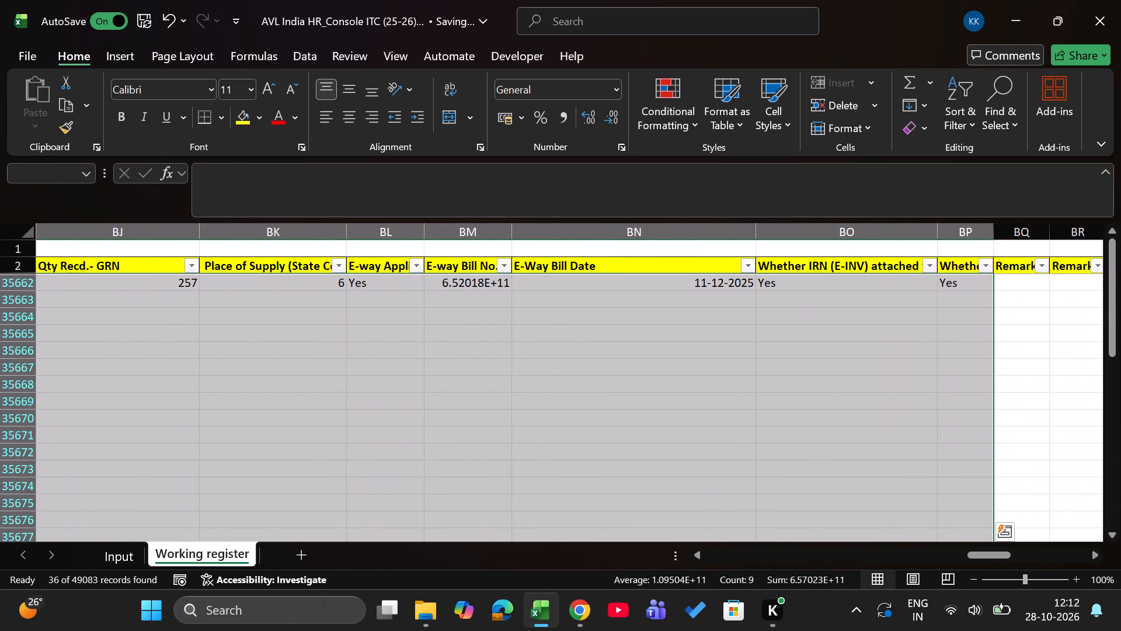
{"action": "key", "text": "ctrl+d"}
Go back to the tax columns of the last filtered rows, at CGST (Amount) cell AL35694.
{"action": "key", "text": "Left"}
{"action": "key", "text": "Left"}
{"action": "key", "text": "Left"}
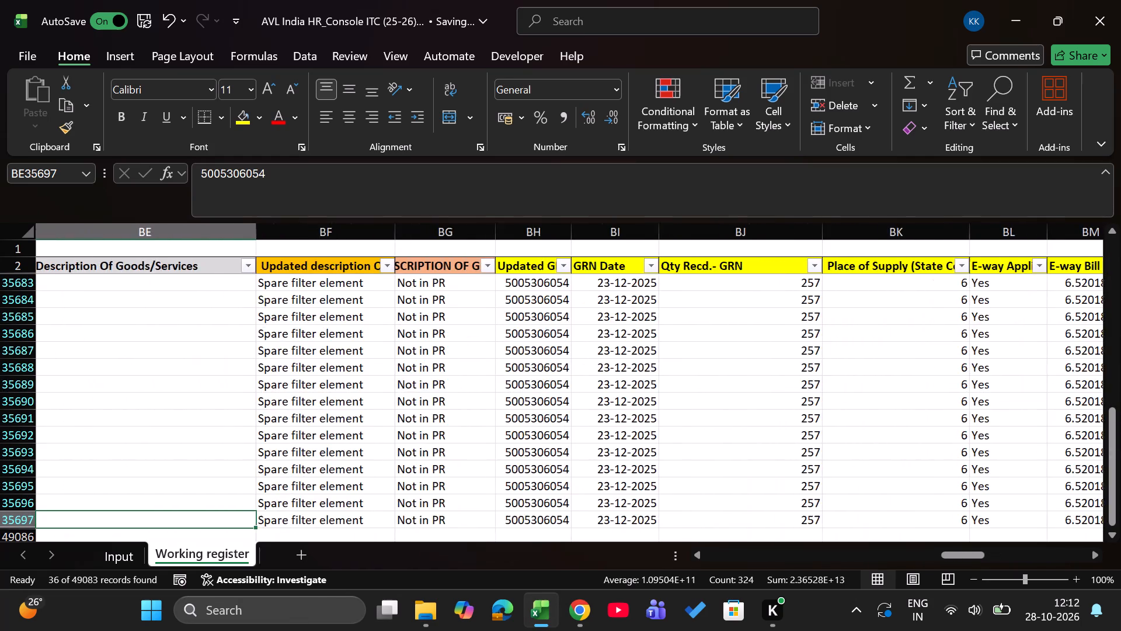
{"action": "key", "text": "ctrl+Left"}
{"action": "key", "text": "ctrl+Left"}
{"action": "key", "text": "ctrl+Left"}
{"action": "key", "text": "Up"}
{"action": "key", "text": "Up"}
{"action": "key", "text": "Up"}
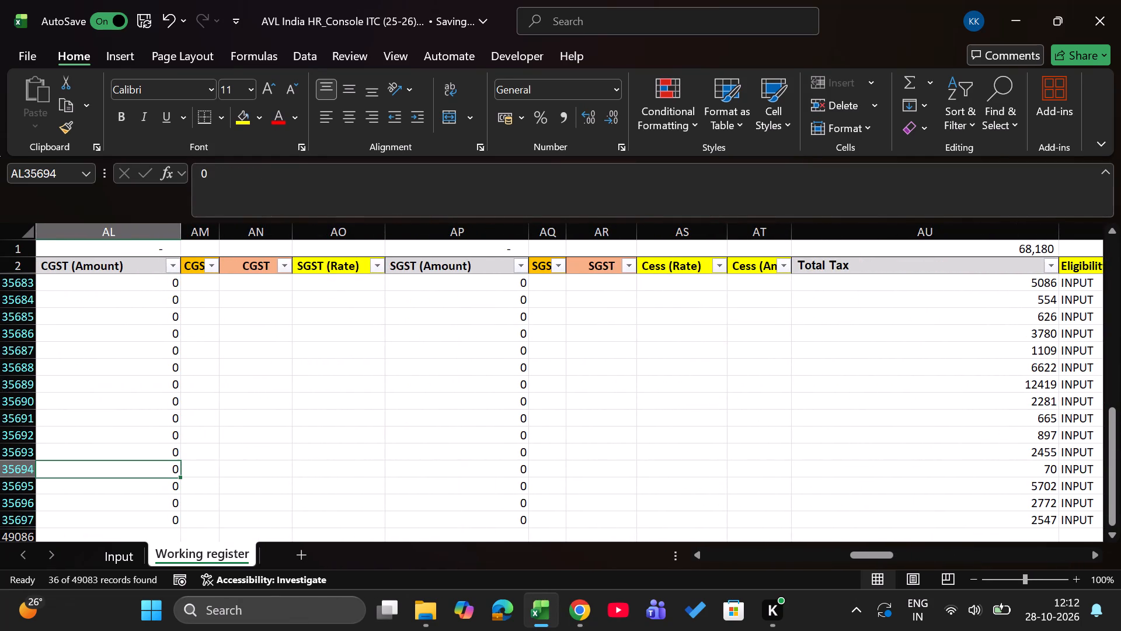
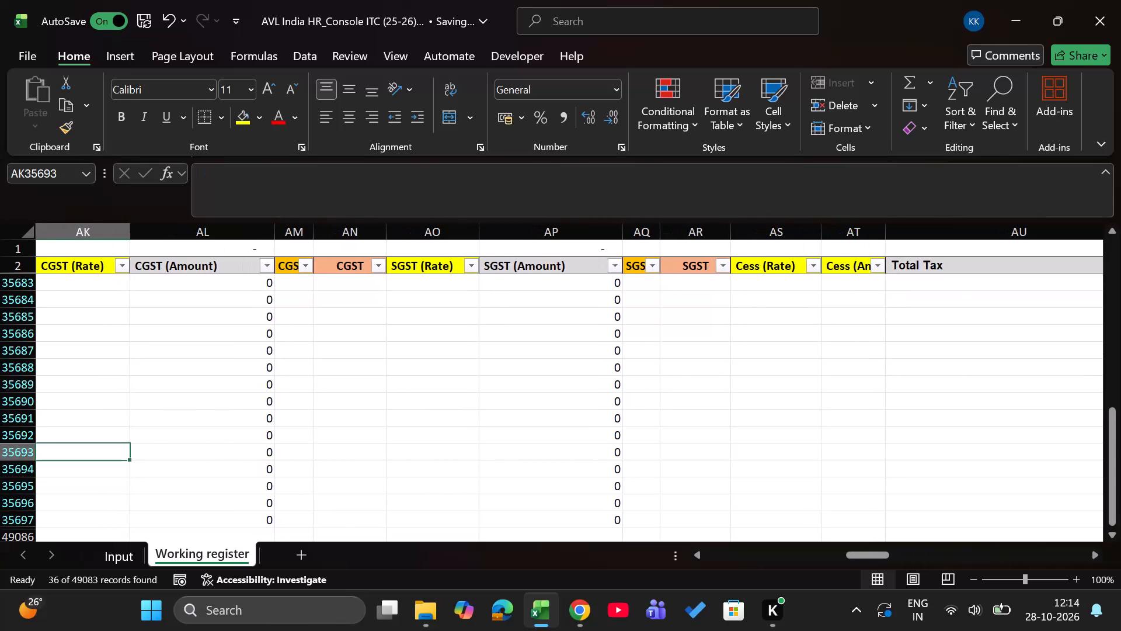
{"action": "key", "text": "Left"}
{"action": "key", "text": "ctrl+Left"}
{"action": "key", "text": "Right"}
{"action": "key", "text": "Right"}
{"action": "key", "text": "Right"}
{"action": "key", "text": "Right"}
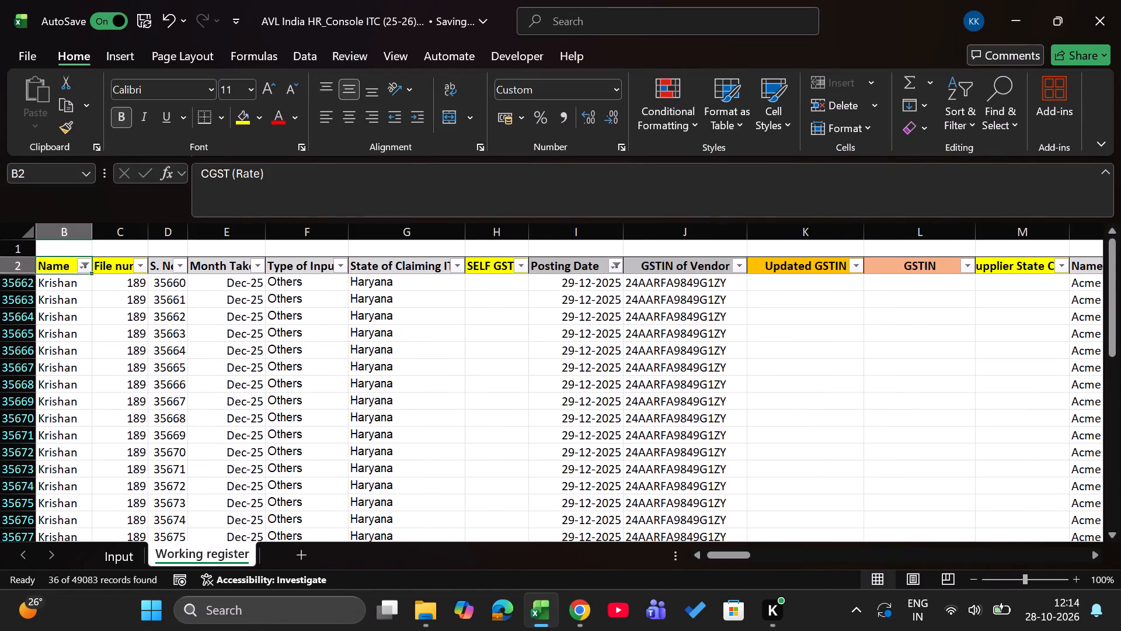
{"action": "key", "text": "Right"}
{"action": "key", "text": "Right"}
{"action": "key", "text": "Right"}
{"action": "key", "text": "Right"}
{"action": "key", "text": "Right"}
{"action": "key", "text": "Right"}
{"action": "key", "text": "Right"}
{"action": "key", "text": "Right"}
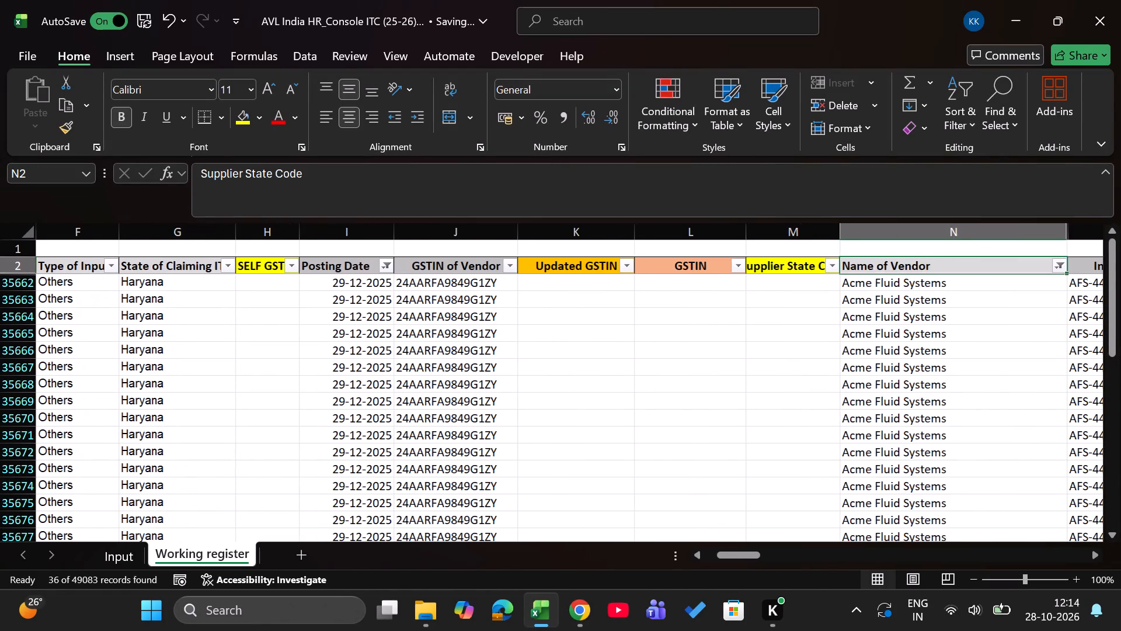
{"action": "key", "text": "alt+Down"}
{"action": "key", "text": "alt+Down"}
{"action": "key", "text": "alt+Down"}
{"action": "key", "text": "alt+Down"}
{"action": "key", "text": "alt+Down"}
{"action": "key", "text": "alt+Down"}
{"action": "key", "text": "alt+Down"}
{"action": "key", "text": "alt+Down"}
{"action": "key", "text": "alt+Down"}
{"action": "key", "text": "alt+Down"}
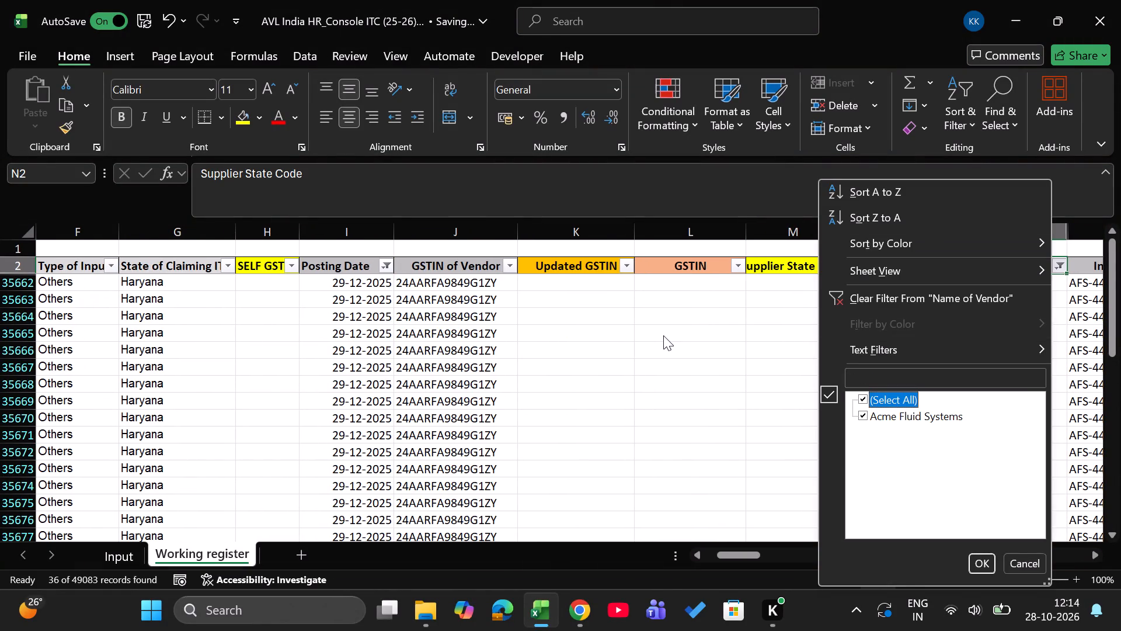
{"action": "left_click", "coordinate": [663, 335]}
Remove the single-number restriction from the MIRO column filter by selecting all MIRO numbers.
{"action": "key", "text": "Right"}
{"action": "key", "text": "Right"}
{"action": "key", "text": "Right"}
{"action": "key", "text": "Right"}
{"action": "key", "text": "Right"}
{"action": "key", "text": "Right"}
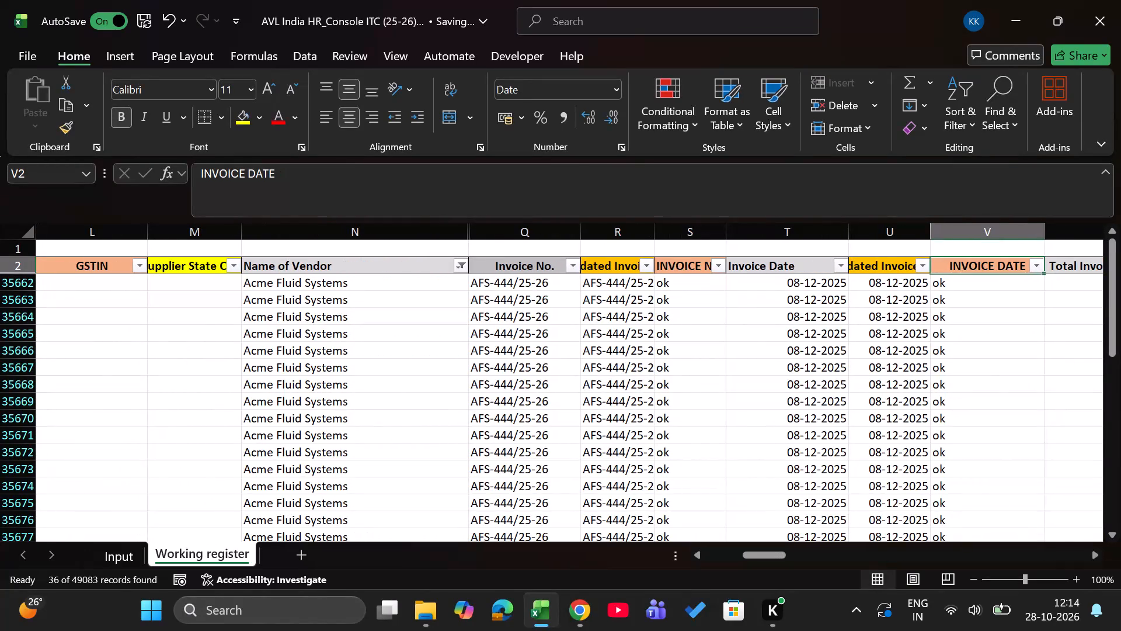
{"action": "key", "text": "Right"}
{"action": "key", "text": "Right"}
{"action": "key", "text": "Right"}
{"action": "key", "text": "Right"}
{"action": "key", "text": "Right"}
{"action": "key", "text": "Right"}
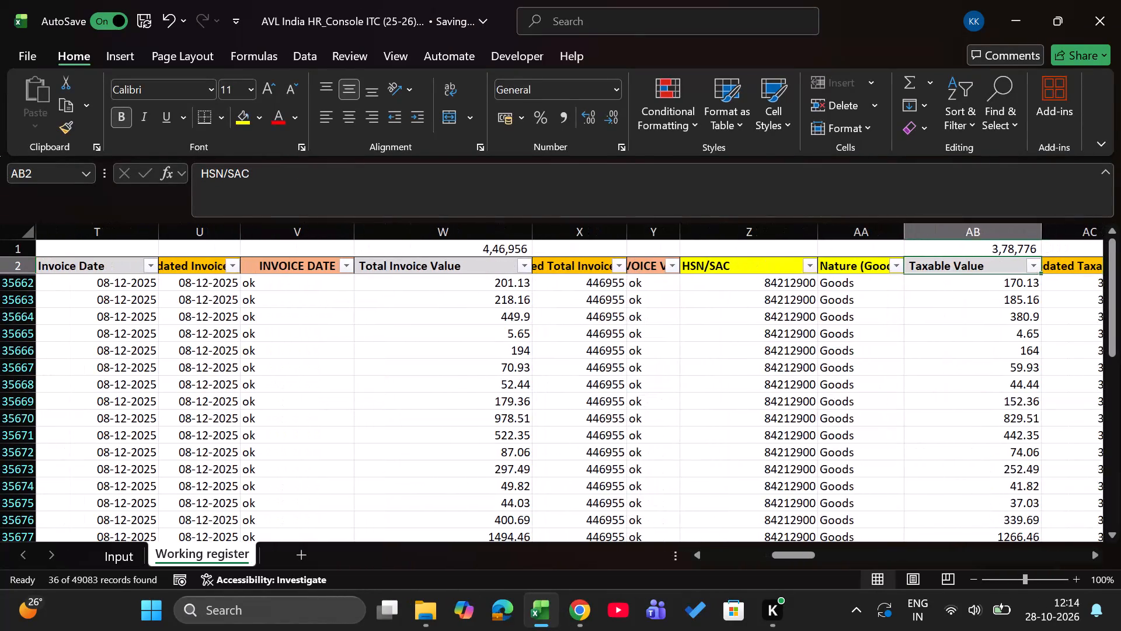
{"action": "key", "text": "Right"}
{"action": "key", "text": "Right"}
{"action": "key", "text": "Right"}
{"action": "key", "text": "Right"}
{"action": "key", "text": "Right"}
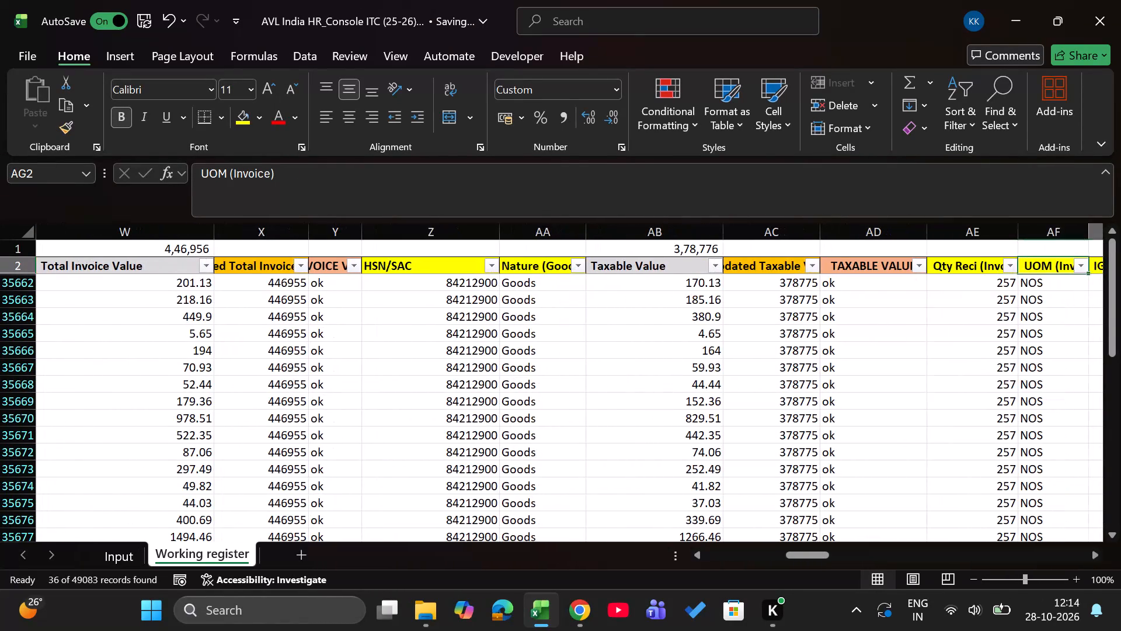
{"action": "key", "text": "Right"}
{"action": "key", "text": "Right"}
{"action": "key", "text": "Right"}
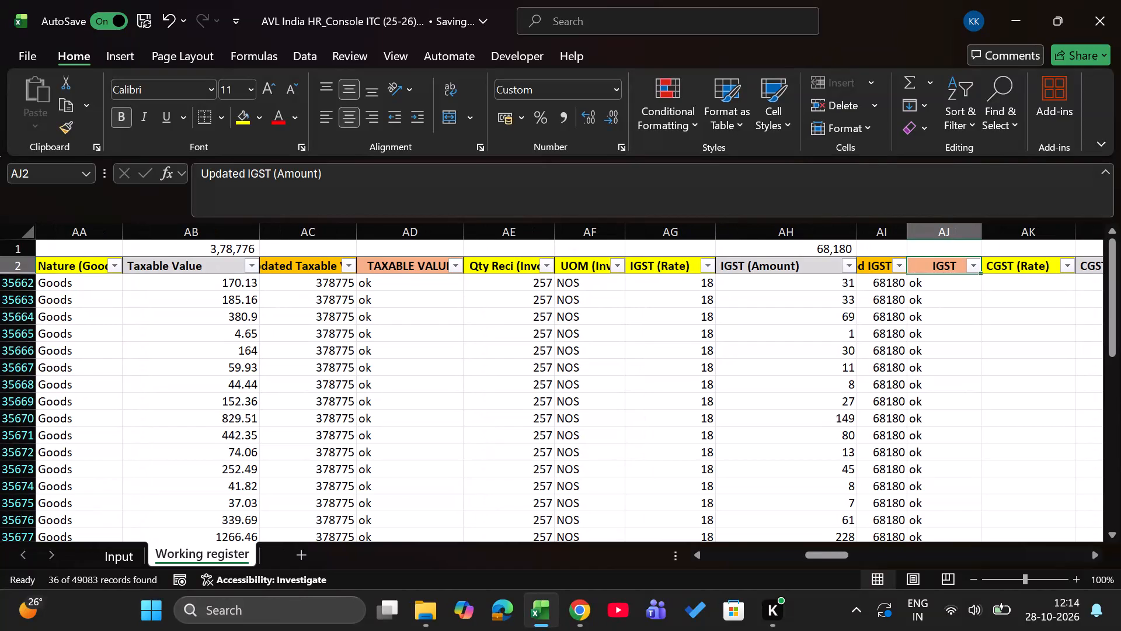
{"action": "key", "text": "Left"}
{"action": "key", "text": "Left"}
{"action": "key", "text": "Left"}
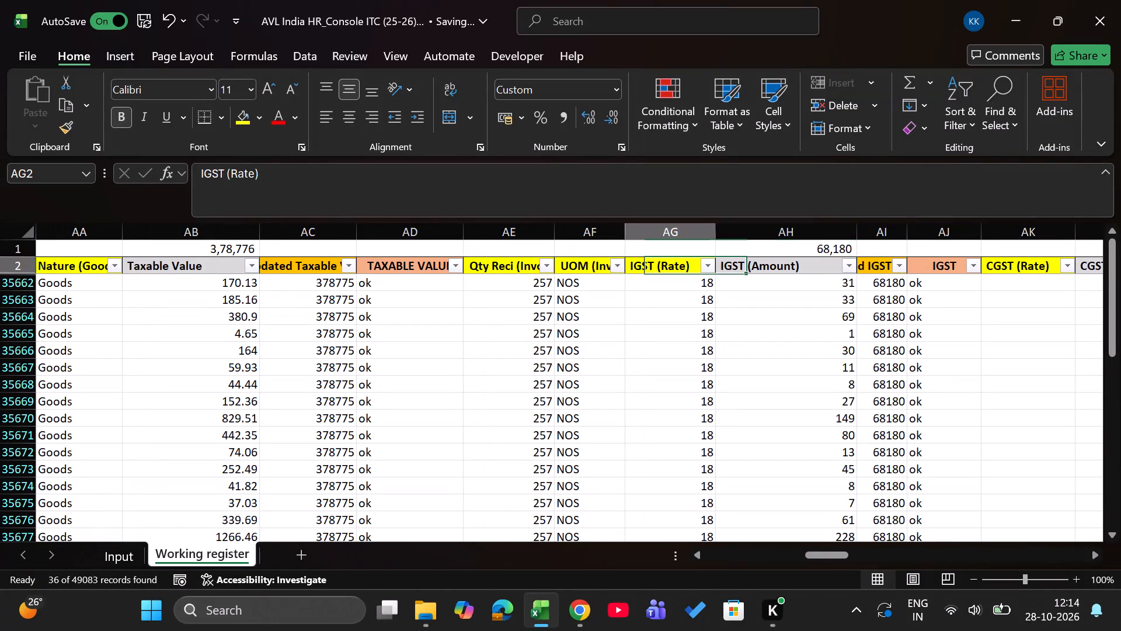
{"action": "key", "text": "Right"}
{"action": "key", "text": "Right"}
{"action": "key", "text": "Right"}
{"action": "key", "text": "Right"}
{"action": "key", "text": "Right"}
{"action": "key", "text": "Right"}
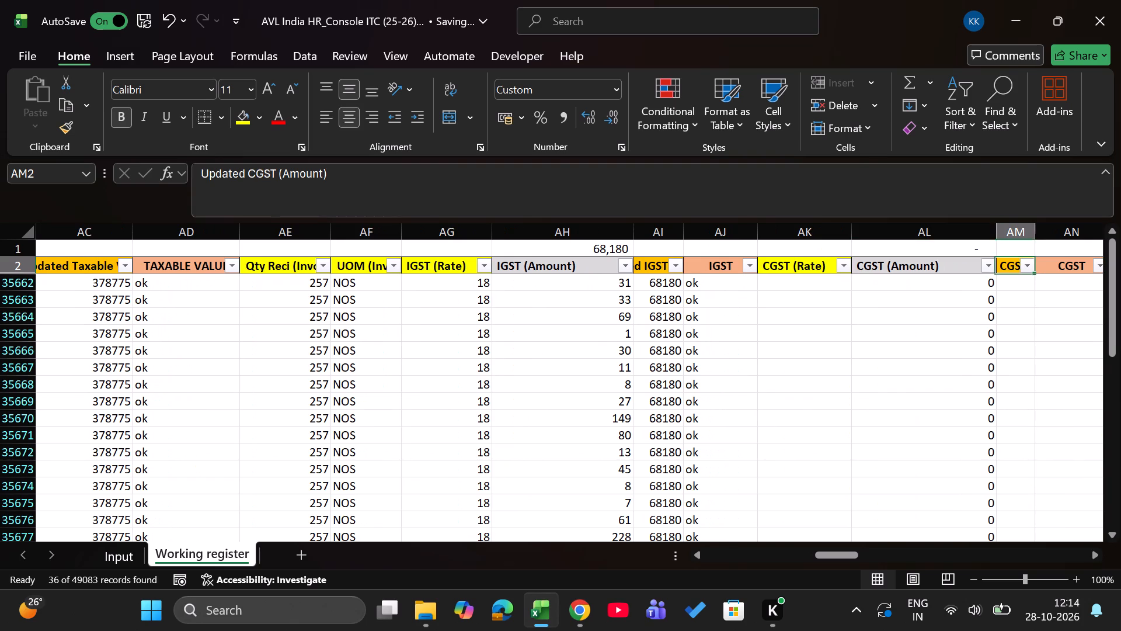
{"action": "scroll", "coordinate": [806, 391], "scroll_direction": "left", "scroll_amount": 7}
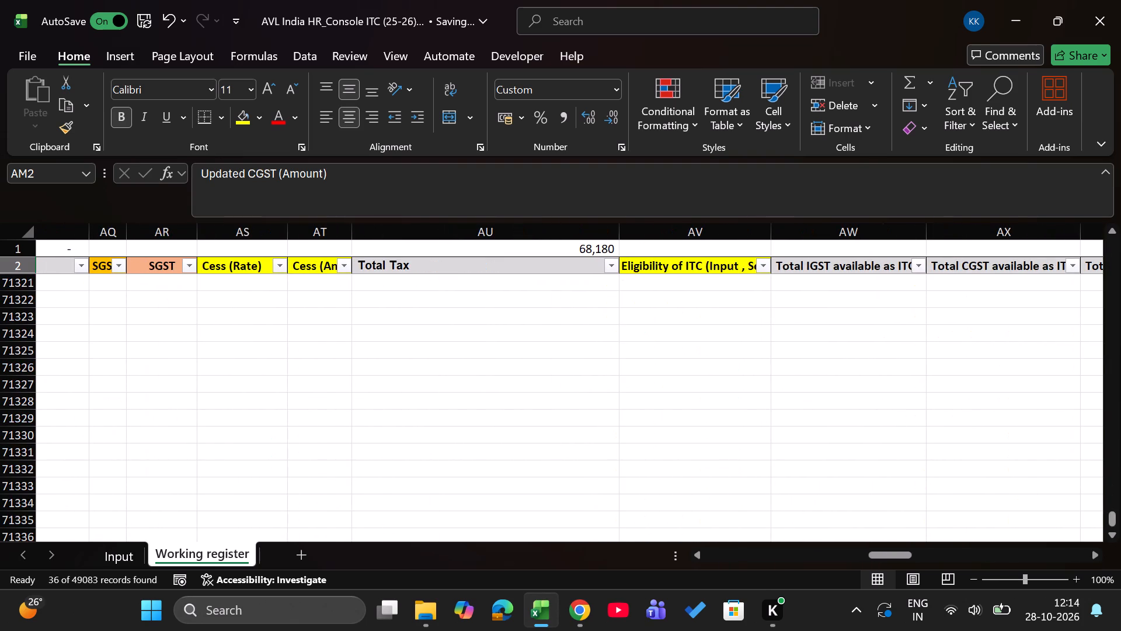
{"action": "left_click", "coordinate": [725, 268]}
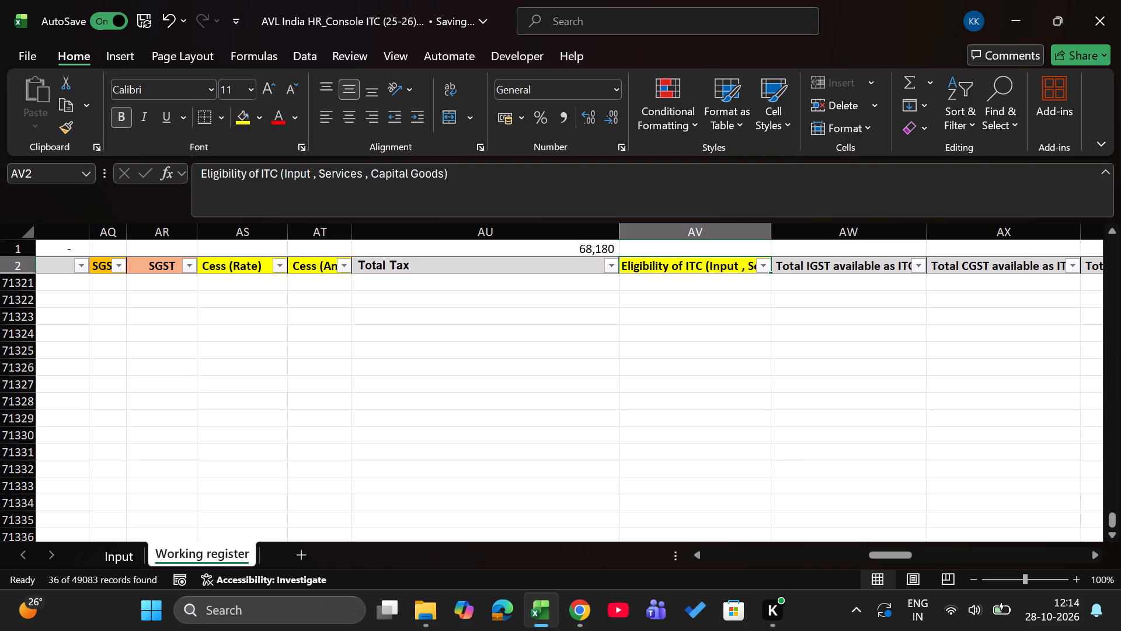
{"action": "scroll", "coordinate": [725, 268], "scroll_direction": "left", "scroll_amount": 4}
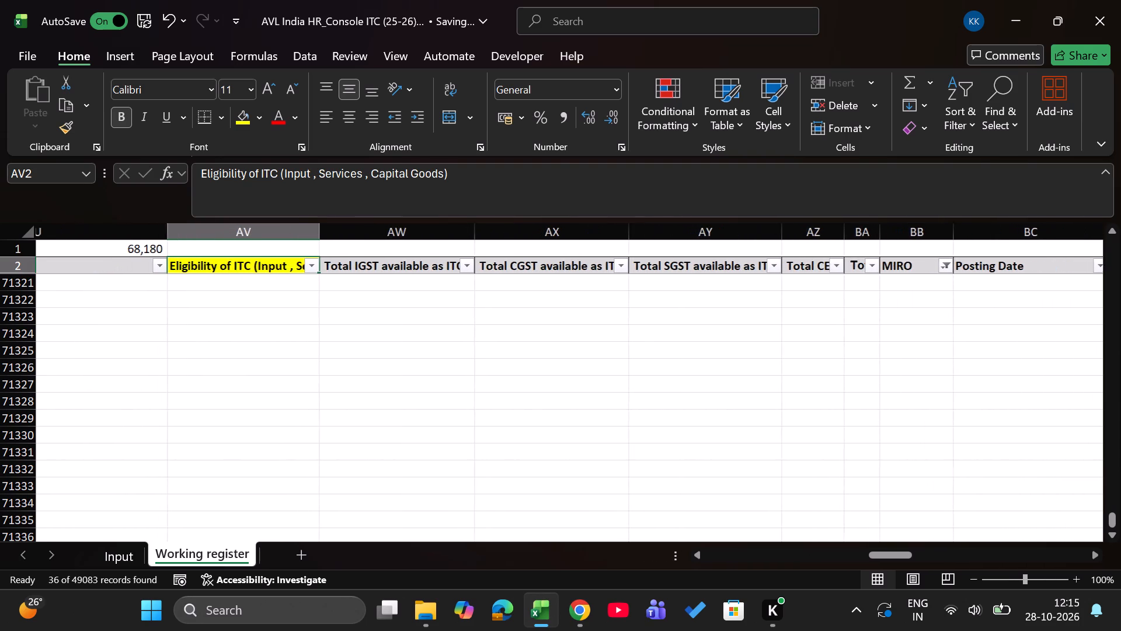
{"action": "key", "text": "Down"}
{"action": "key", "text": "Up"}
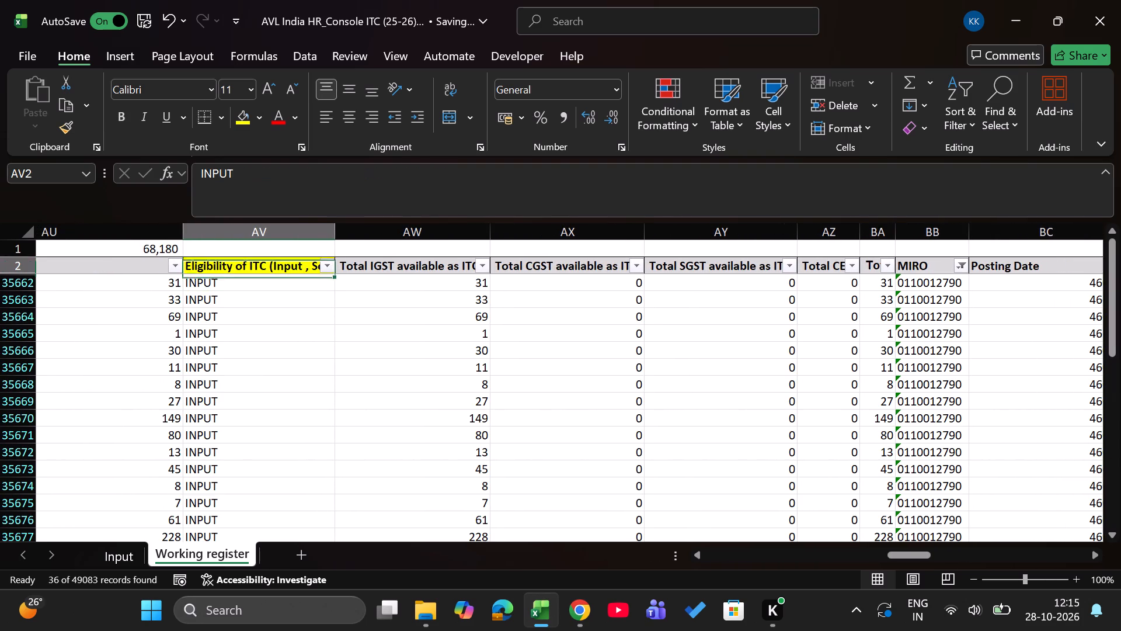
{"action": "key", "text": "Right"}
{"action": "key", "text": "Right"}
{"action": "key", "text": "Right"}
{"action": "key", "text": "Right"}
{"action": "key", "text": "Right"}
{"action": "key", "text": "Escape"}
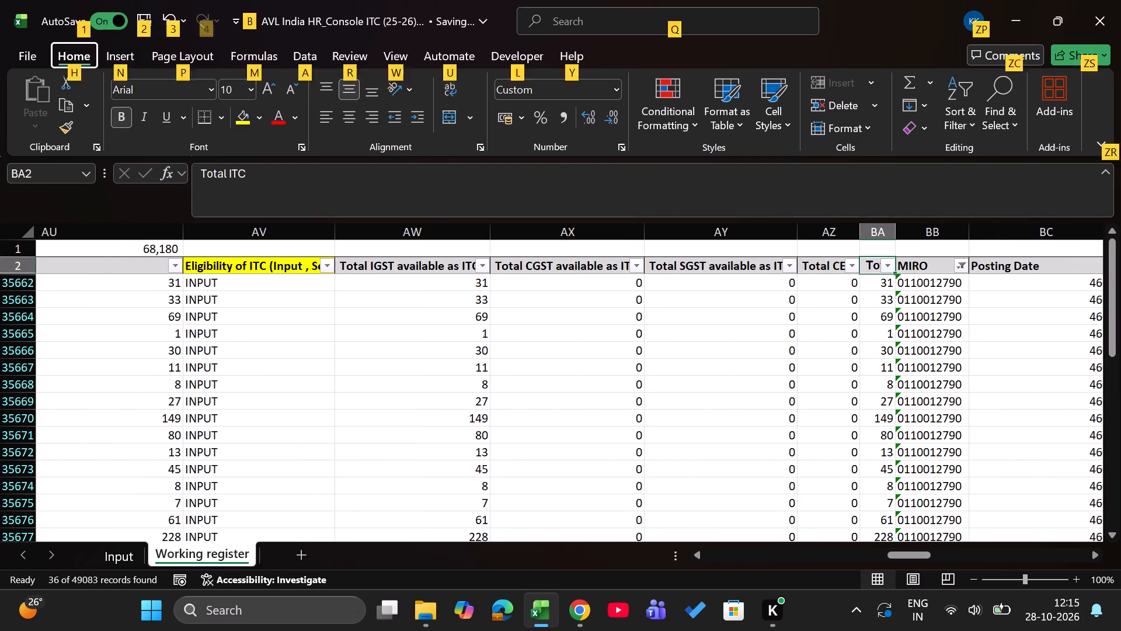
{"action": "key", "text": "Right"}
{"action": "key", "text": "alt+Down"}
{"action": "key", "text": "alt+Down"}
{"action": "key", "text": "alt+Down"}
{"action": "key", "text": "alt+Down"}
{"action": "key", "text": "alt+Down"}
{"action": "key", "text": "alt+Down"}
{"action": "key", "text": "alt+Down"}
{"action": "key", "text": "alt+Down"}
{"action": "key", "text": "alt+Down"}
{"action": "key", "text": "Down"}
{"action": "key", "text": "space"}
{"action": "key", "text": "Return"}
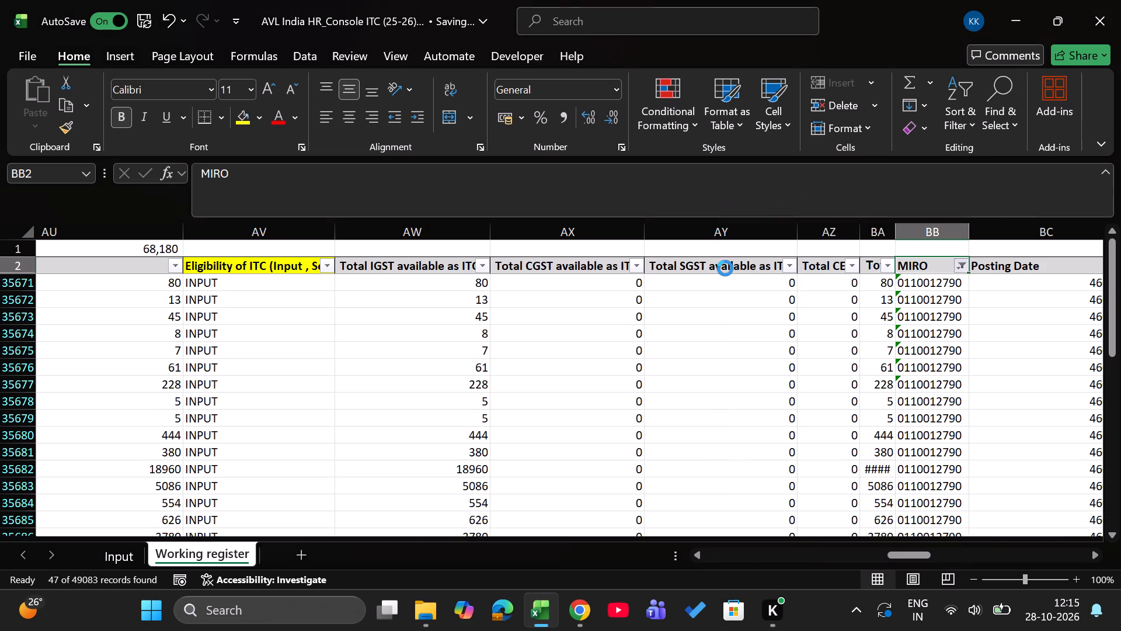
Remove the Acme Fluid Systems restriction from the Name of Vendor filter by selecting all vendors.
{"action": "key", "text": "Left"}
{"action": "key", "text": "ctrl+Left"}
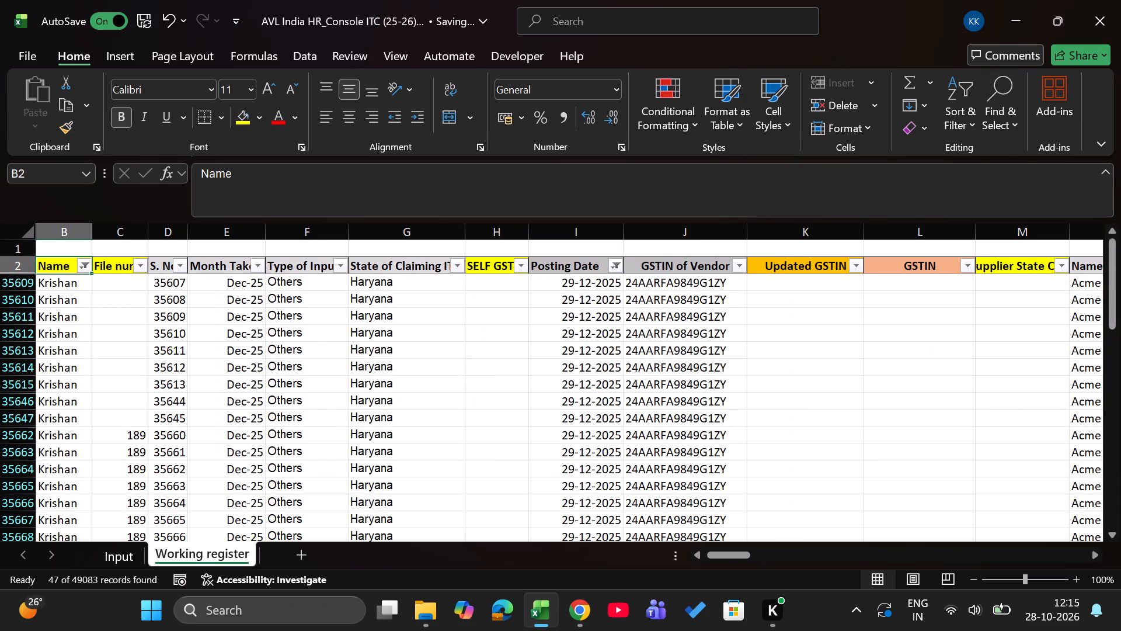
{"action": "key", "text": "Left"}
{"action": "key", "text": "Right"}
{"action": "key", "text": "Right"}
{"action": "key", "text": "Right"}
{"action": "key", "text": "Right"}
{"action": "key", "text": "Right"}
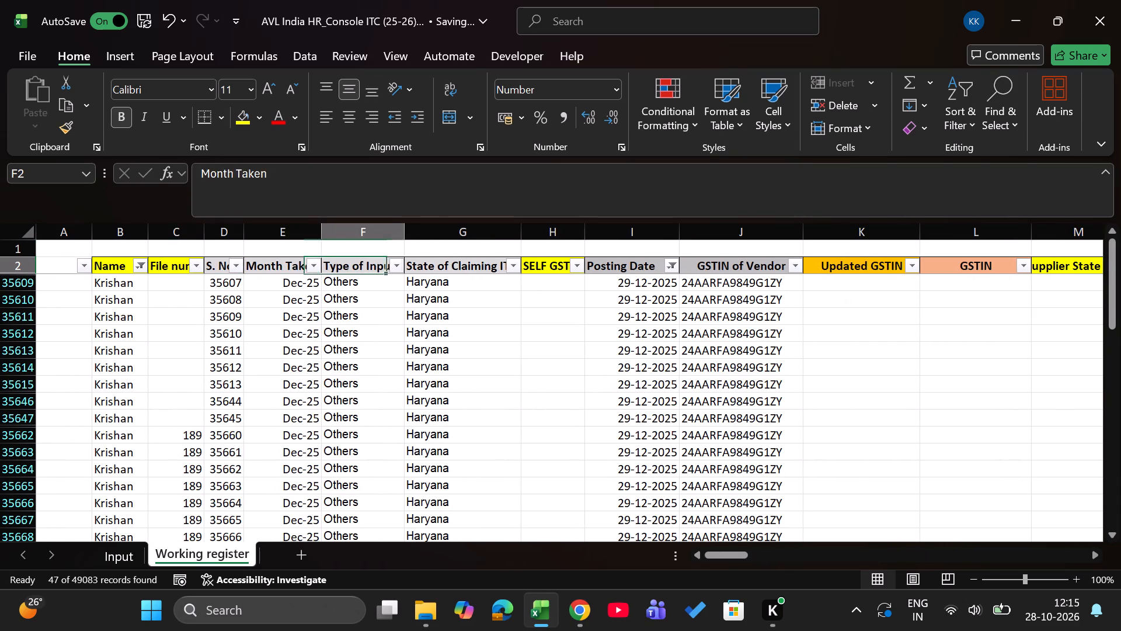
{"action": "key", "text": "Right"}
{"action": "key", "text": "Right"}
{"action": "key", "text": "Right"}
{"action": "key", "text": "Right"}
{"action": "key", "text": "Right"}
{"action": "key", "text": "Right"}
{"action": "key", "text": "Right"}
{"action": "key", "text": "Right"}
{"action": "key", "text": "Right"}
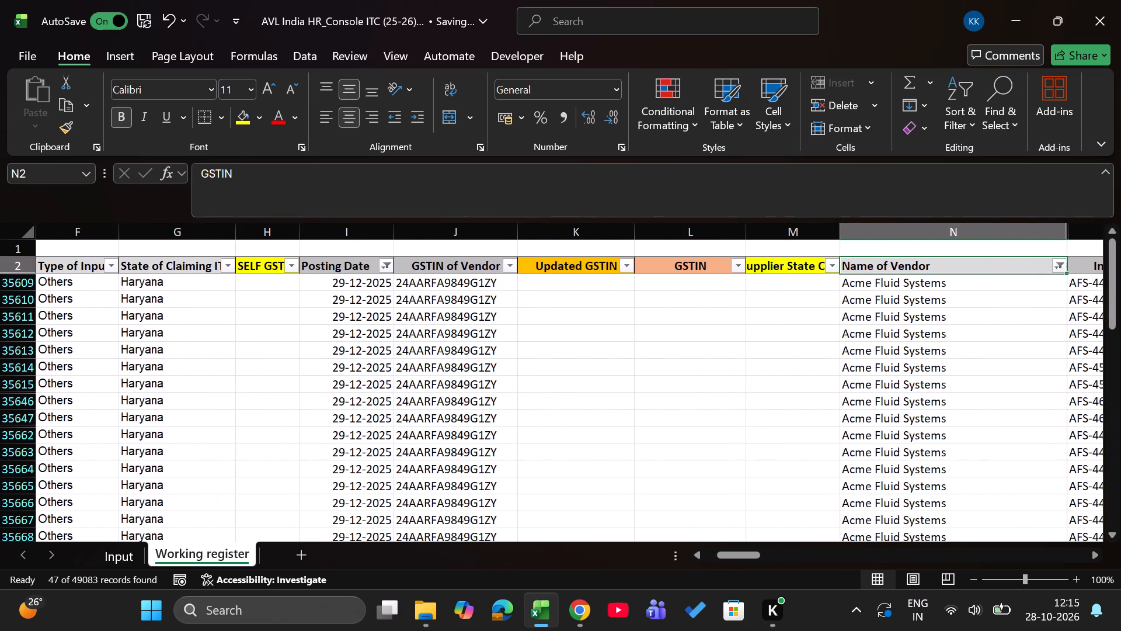
{"action": "key", "text": "Left"}
{"action": "key", "text": "alt+Down"}
{"action": "key", "text": "alt+Down"}
{"action": "key", "text": "alt+Down"}
{"action": "key", "text": "alt+Down"}
{"action": "key", "text": "alt+Down"}
{"action": "key", "text": "alt+Down"}
{"action": "key", "text": "alt+Down"}
{"action": "key", "text": "alt+Down"}
{"action": "key", "text": "alt+Down"}
{"action": "key", "text": "alt+Down"}
{"action": "key", "text": "alt+Down"}
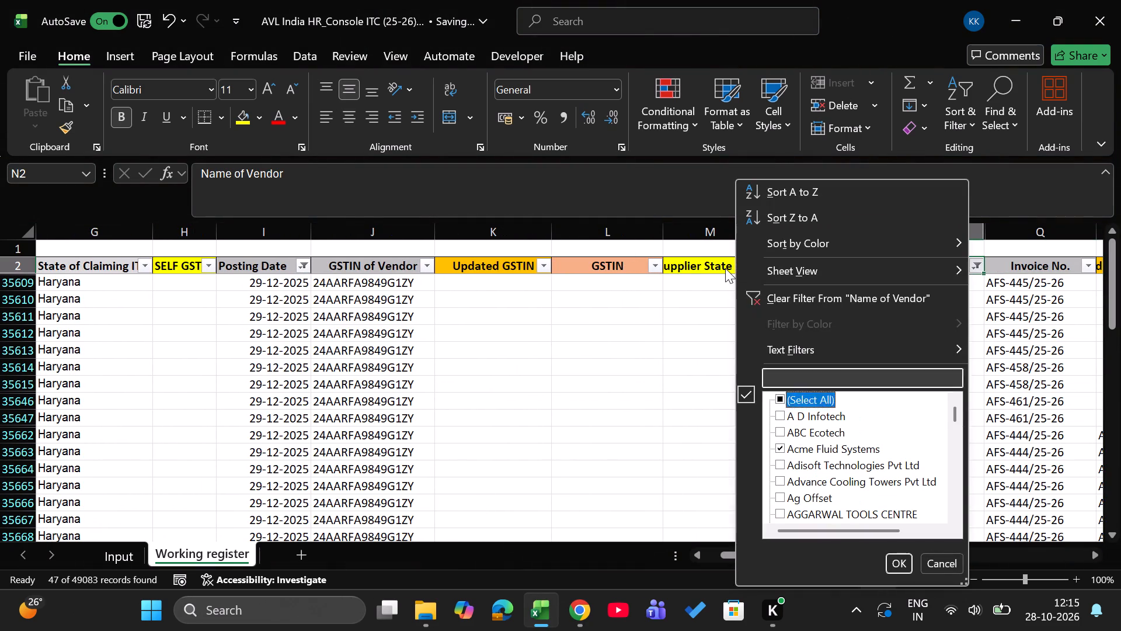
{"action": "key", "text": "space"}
{"action": "key", "text": "Return"}
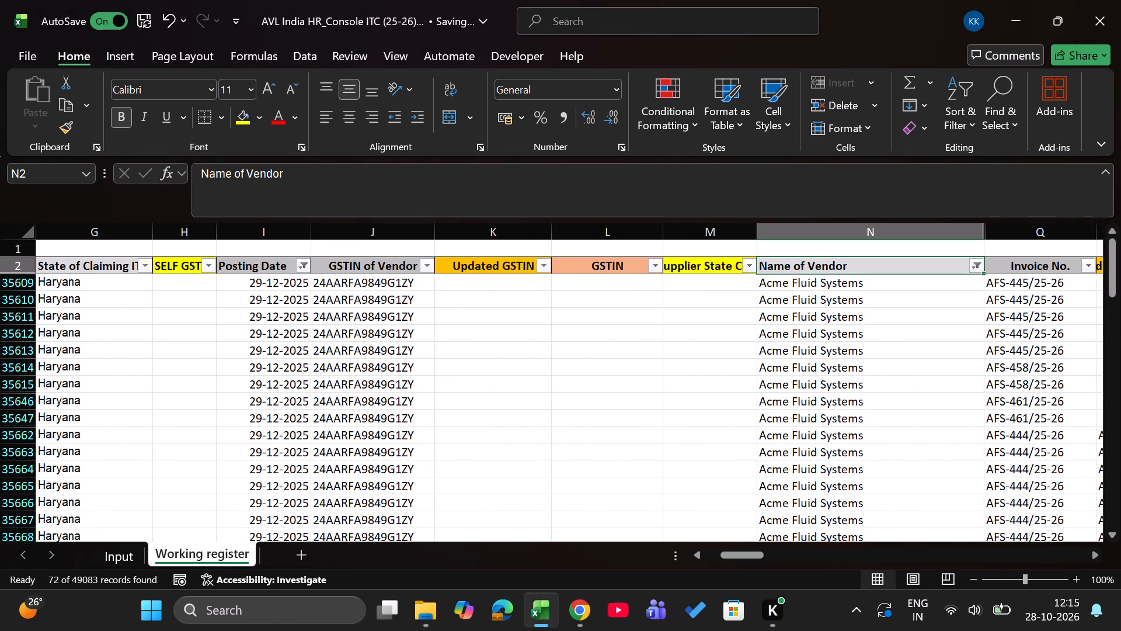
{"action": "key", "text": "alt+Down"}
{"action": "key", "text": "alt+Down"}
{"action": "key", "text": "alt+Down"}
{"action": "key", "text": "alt+Down"}
{"action": "key", "text": "alt+Down"}
{"action": "key", "text": "alt+Down"}
{"action": "key", "text": "alt+Down"}
{"action": "key", "text": "alt+Down"}
{"action": "key", "text": "alt+Down"}
{"action": "key", "text": "Down"}
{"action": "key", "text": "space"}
{"action": "key", "text": "Return"}
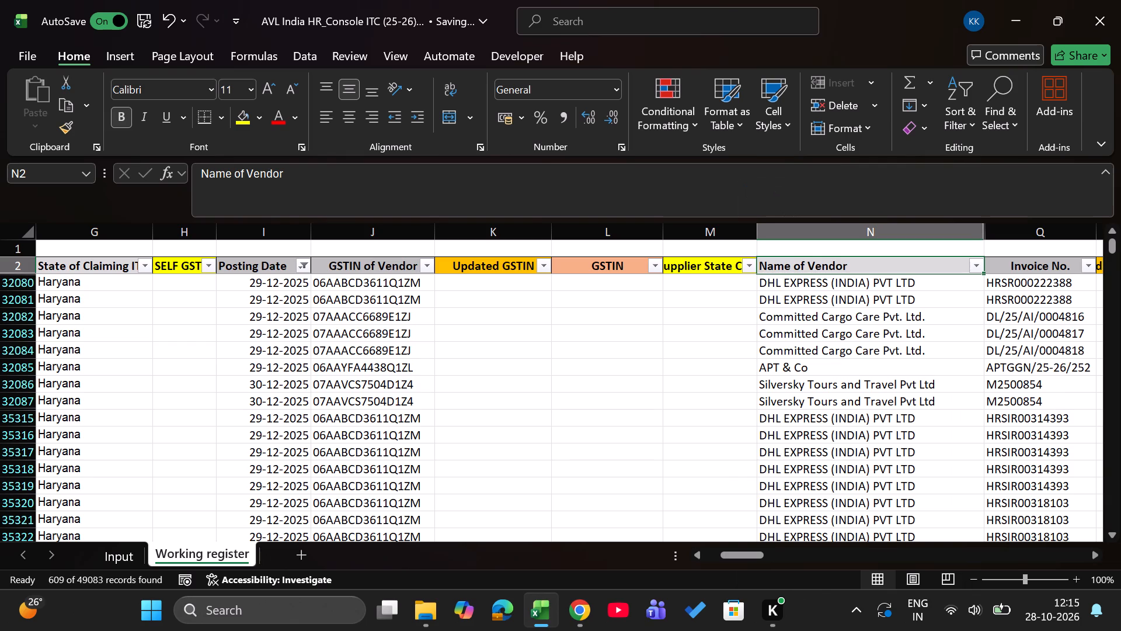
{"action": "key", "text": "Right"}
{"action": "key", "text": "Right"}
{"action": "key", "text": "Right"}
{"action": "key", "text": "Right"}
{"action": "key", "text": "Right"}
{"action": "key", "text": "Right"}
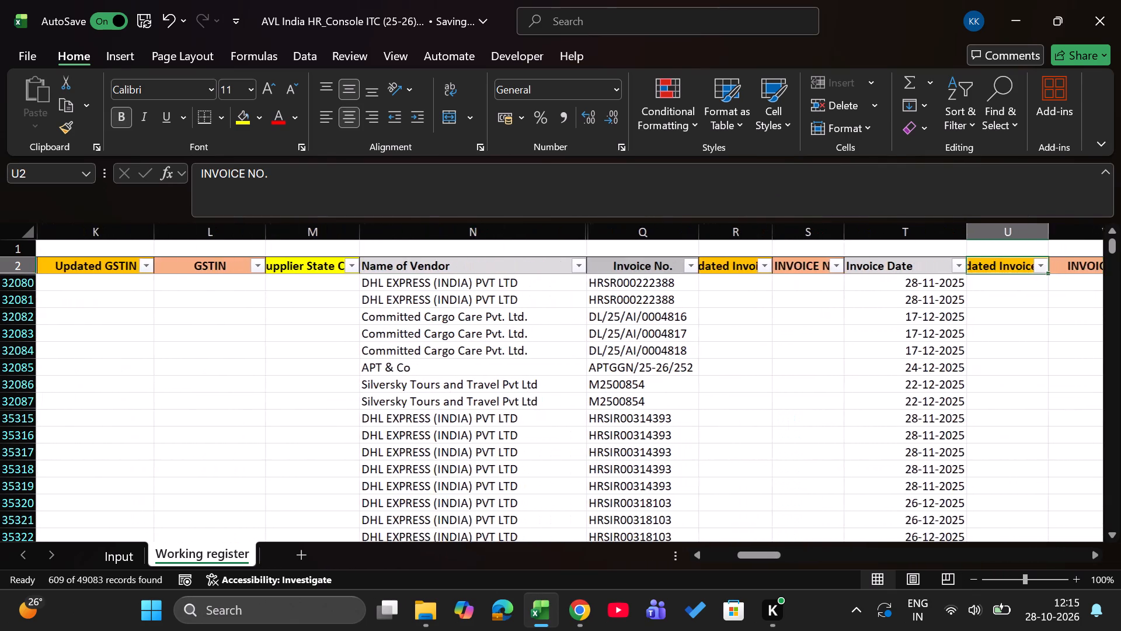
{"action": "key", "text": "Right"}
{"action": "key", "text": "Right"}
{"action": "key", "text": "Right"}
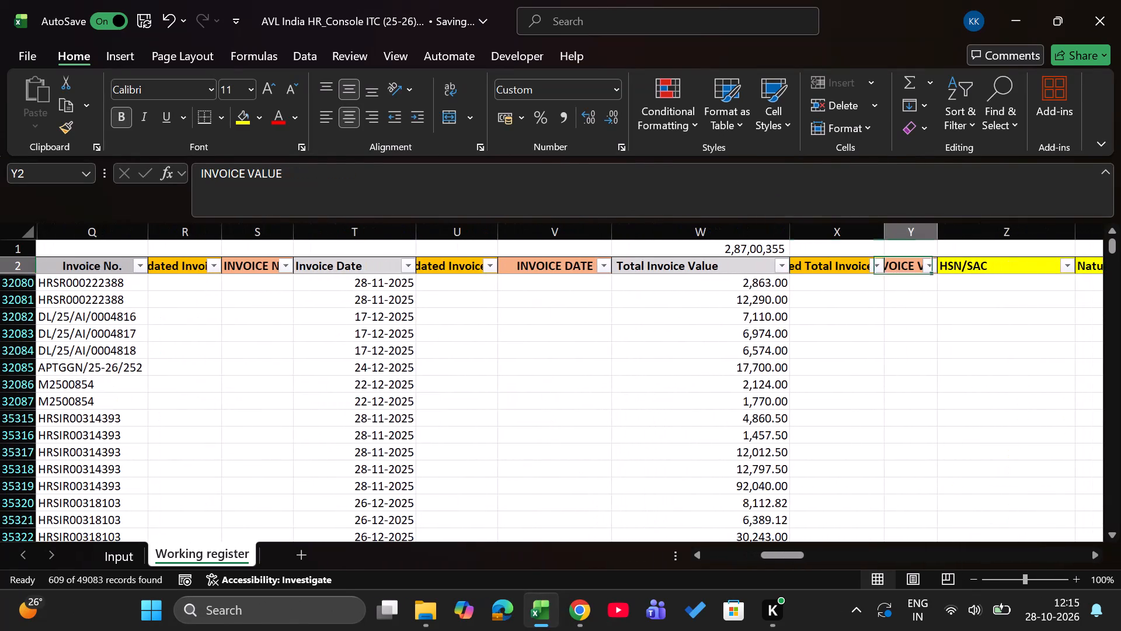
{"action": "key", "text": "Right"}
{"action": "key", "text": "Right"}
{"action": "key", "text": "Right"}
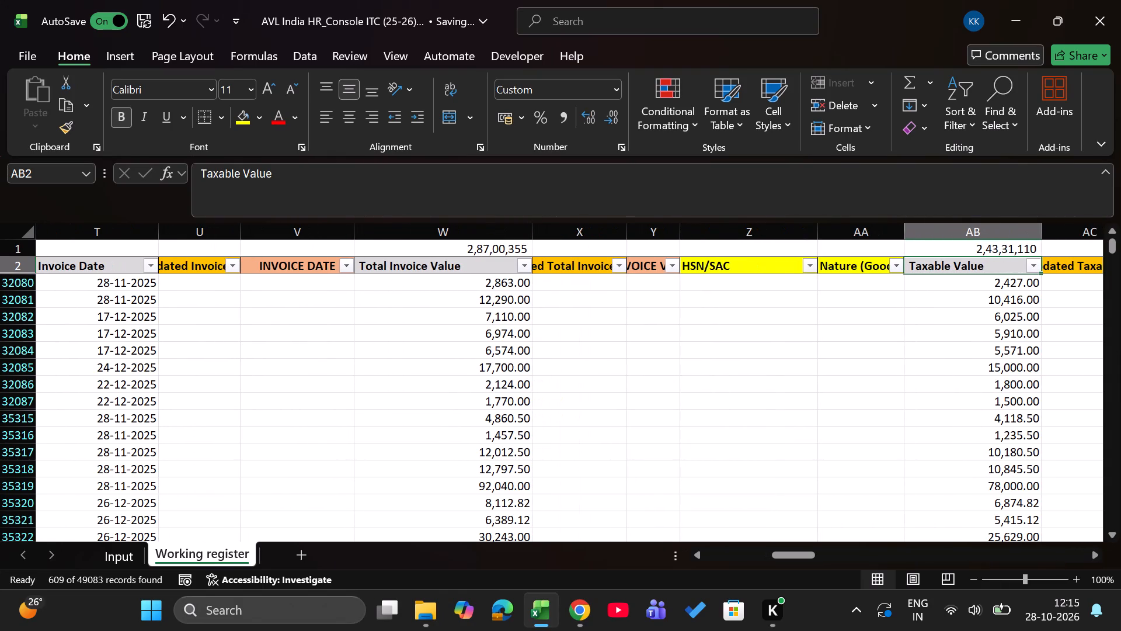
{"action": "key", "text": "Right"}
{"action": "key", "text": "Right"}
{"action": "key", "text": "Right"}
{"action": "key", "text": "Right"}
{"action": "key", "text": "Right"}
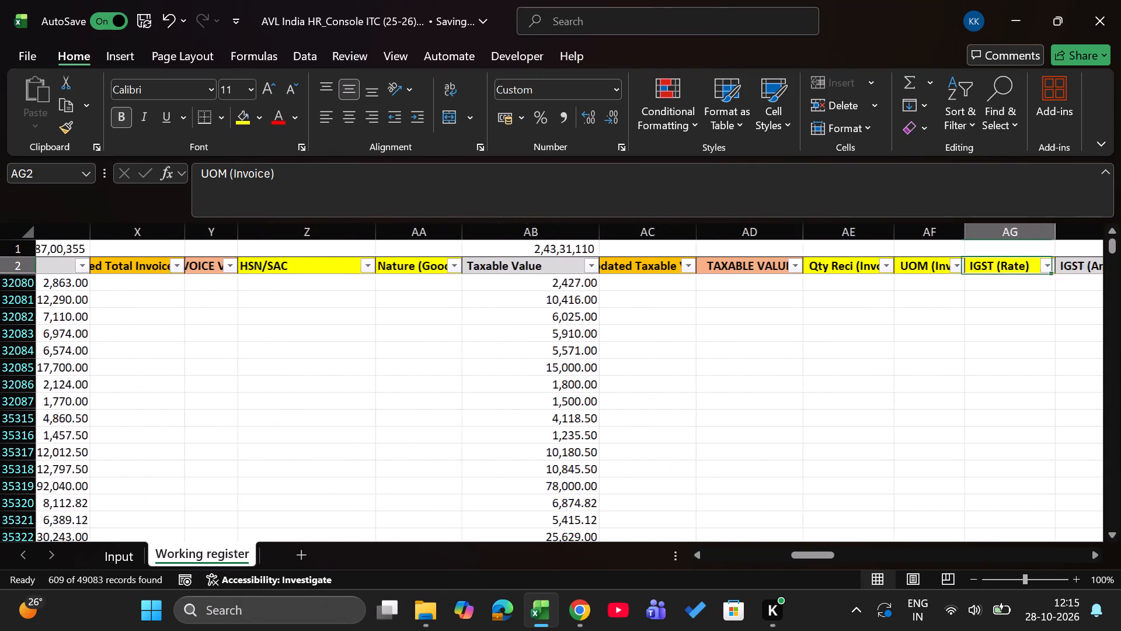
{"action": "key", "text": "Right"}
{"action": "key", "text": "Right"}
{"action": "key", "text": "Right"}
{"action": "key", "text": "Right"}
{"action": "key", "text": "Right"}
{"action": "key", "text": "Right"}
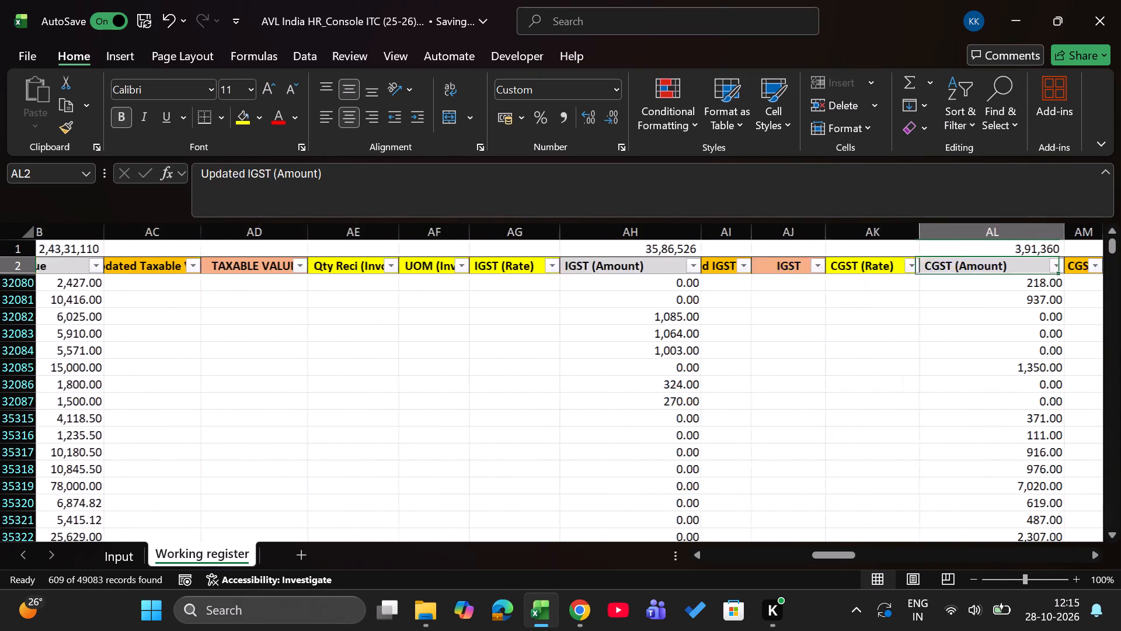
{"action": "key", "text": "Right"}
{"action": "key", "text": "Right"}
{"action": "key", "text": "Right"}
{"action": "key", "text": "Right"}
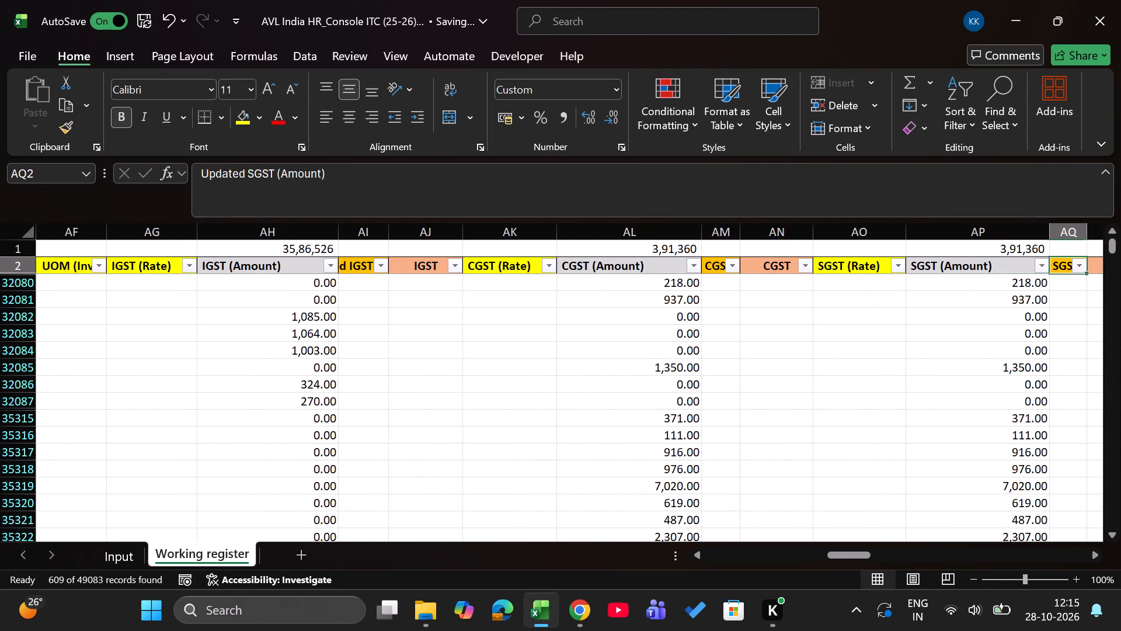
{"action": "key", "text": "Right"}
{"action": "key", "text": "Right"}
{"action": "key", "text": "Right"}
{"action": "key", "text": "Right"}
{"action": "key", "text": "Right"}
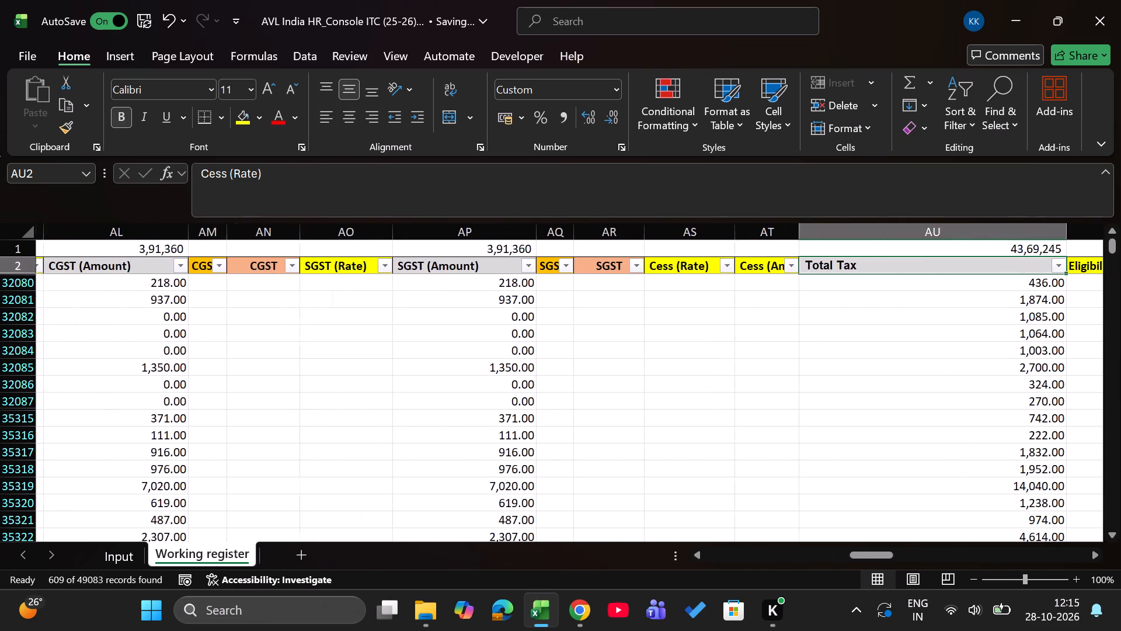
{"action": "key", "text": "Right"}
{"action": "key", "text": "Right"}
{"action": "key", "text": "Right"}
{"action": "key", "text": "Right"}
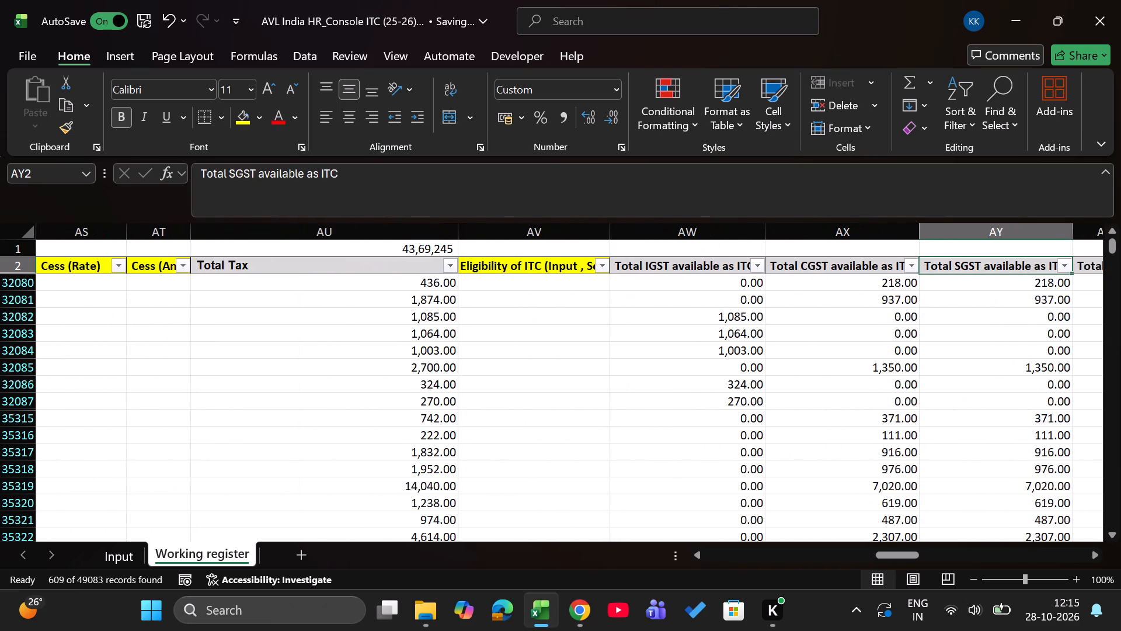
{"action": "key", "text": "Right"}
{"action": "key", "text": "Right"}
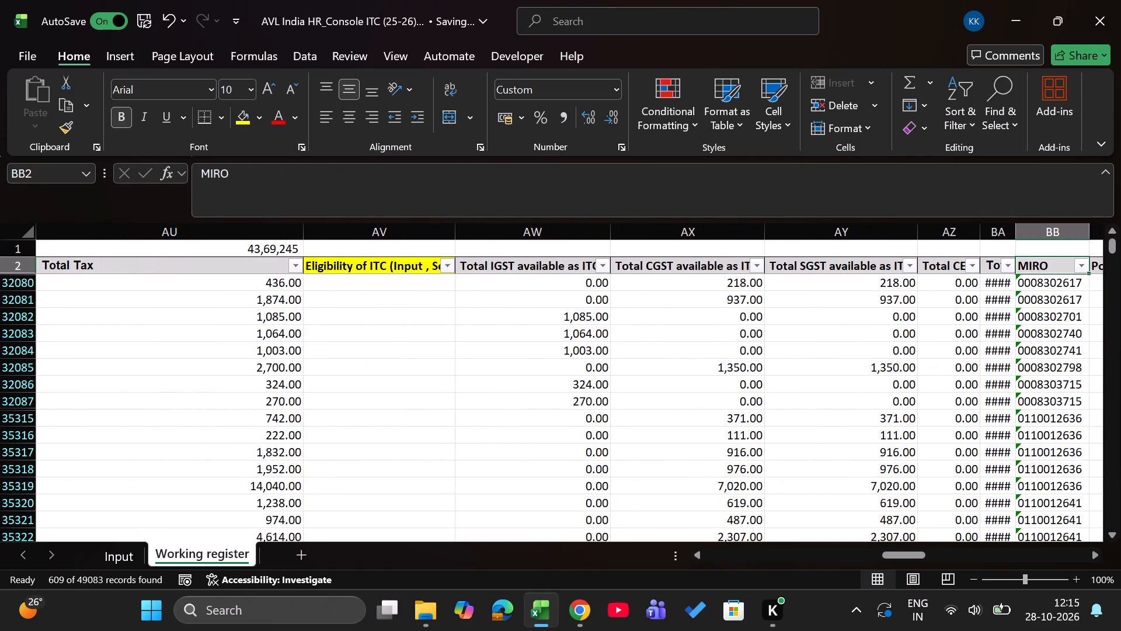
{"action": "key", "text": "alt+Down"}
{"action": "key", "text": "alt+Down"}
{"action": "key", "text": "alt+Down"}
{"action": "key", "text": "alt+Down"}
{"action": "key", "text": "alt+Down"}
{"action": "key", "text": "alt+Down"}
{"action": "key", "text": "alt+Down"}
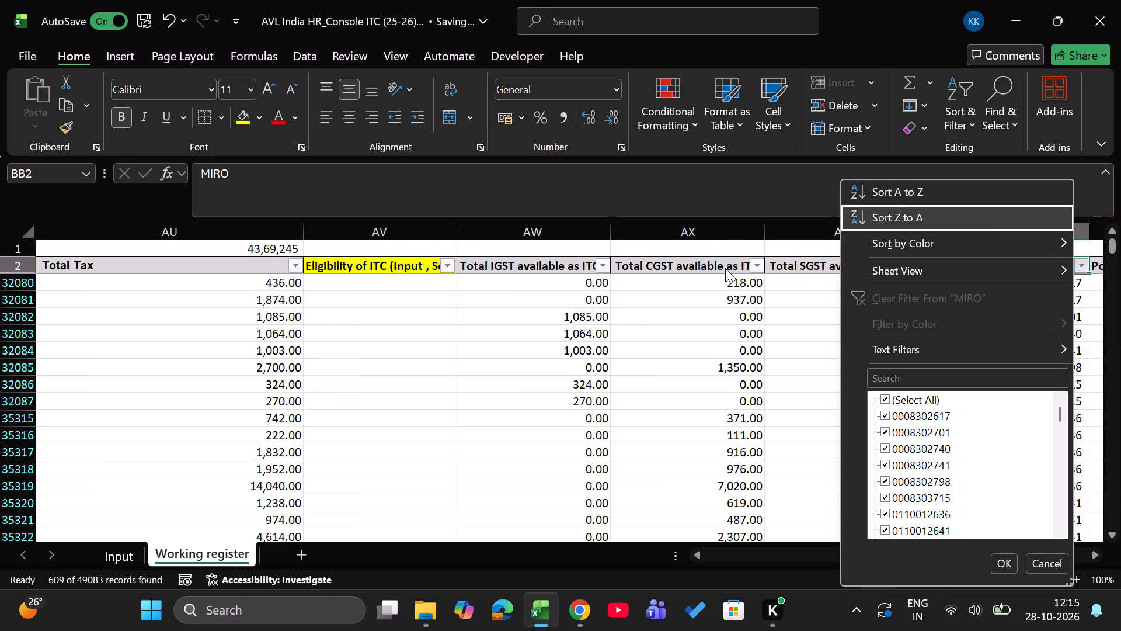
{"action": "key", "text": "Down"}
{"action": "key", "text": "Down"}
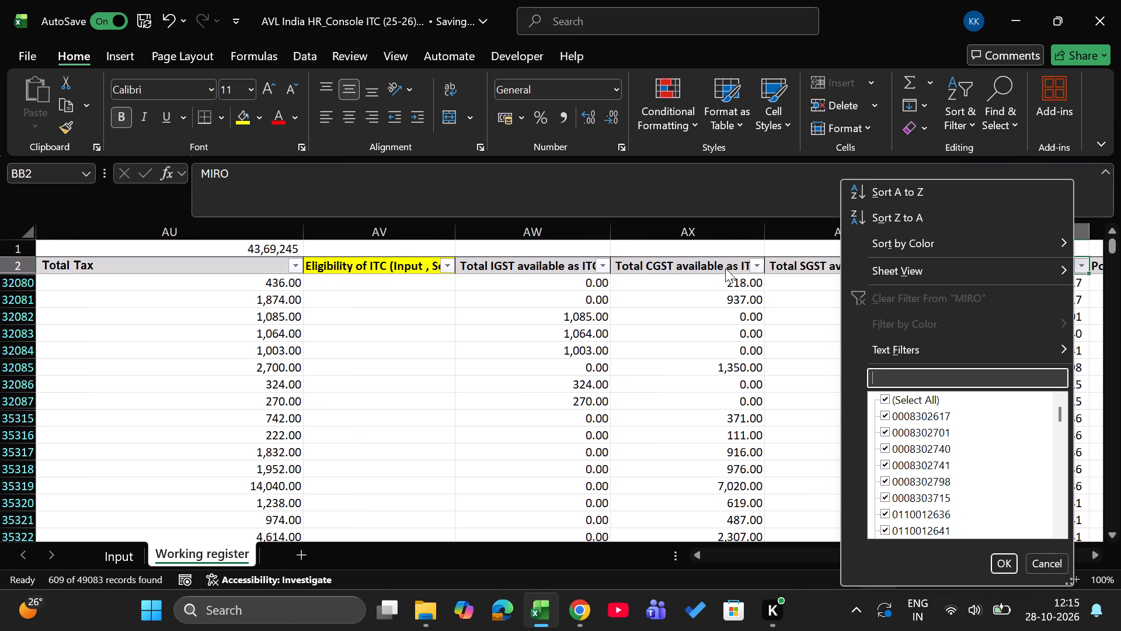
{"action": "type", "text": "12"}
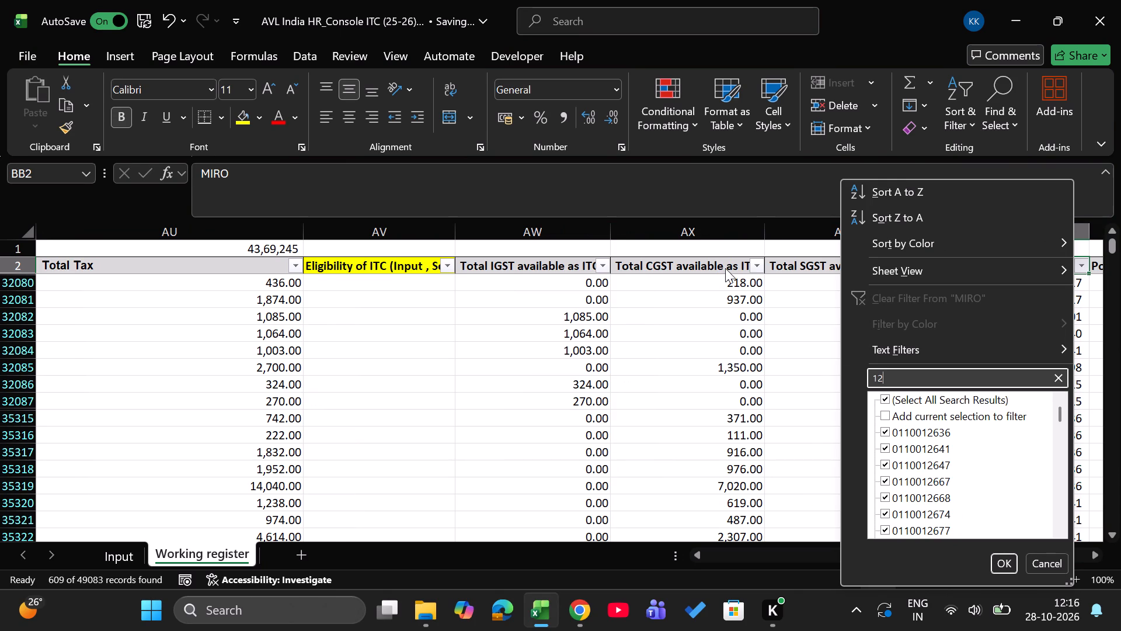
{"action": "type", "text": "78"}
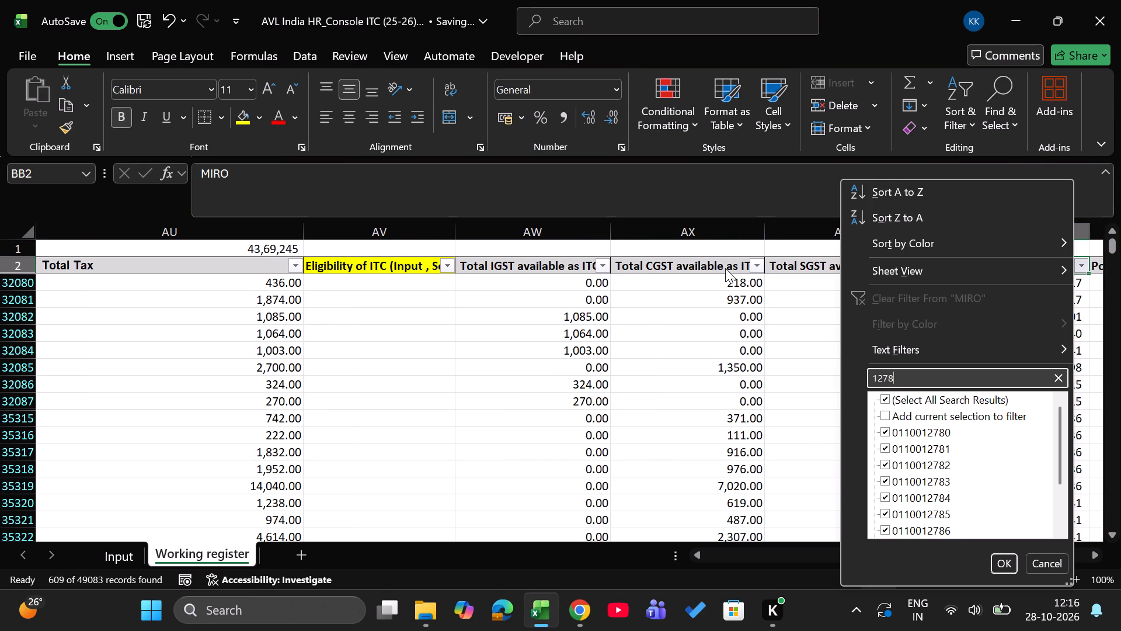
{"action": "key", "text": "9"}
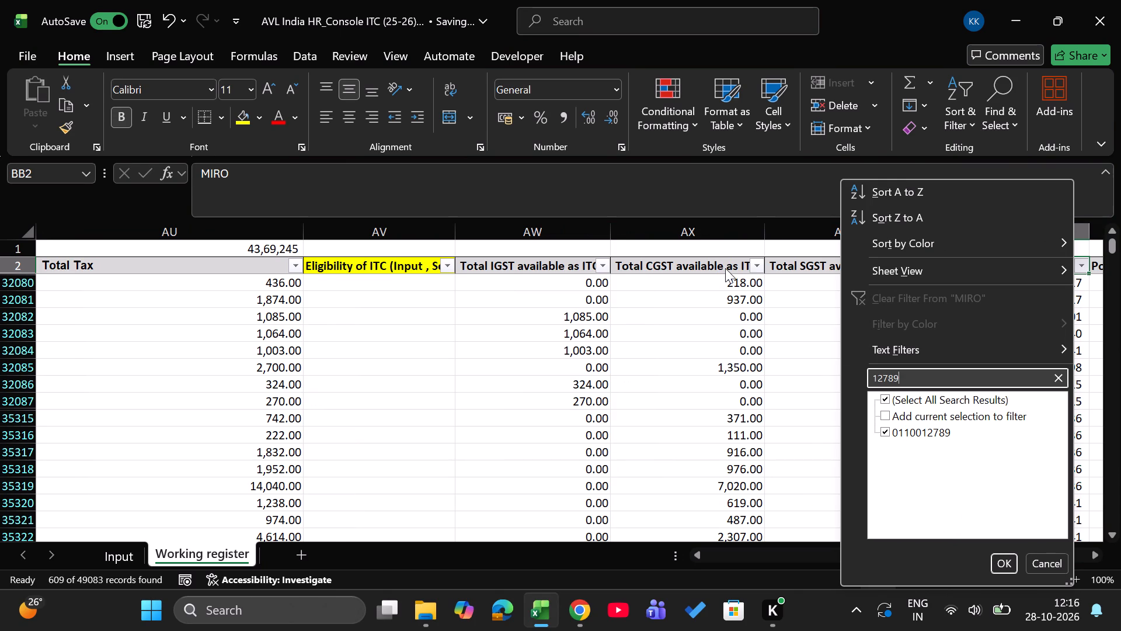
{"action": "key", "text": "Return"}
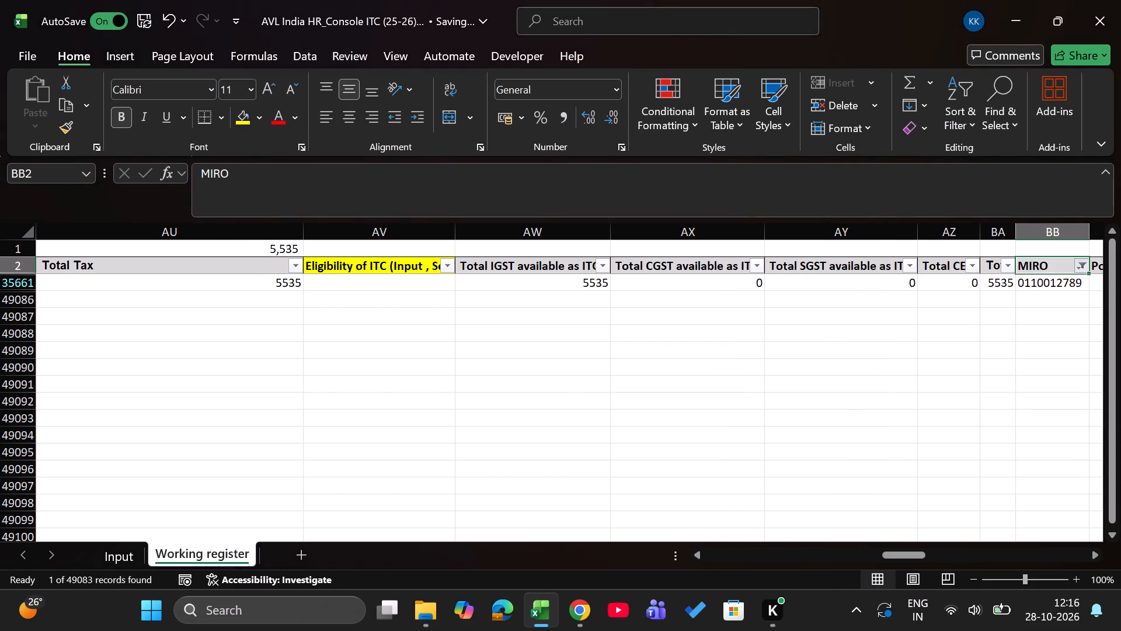
Enter file number 189 in cell C35661 of the filtered row.
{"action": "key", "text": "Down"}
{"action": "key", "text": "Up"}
{"action": "scroll", "coordinate": [563, 293], "scroll_direction": "right", "scroll_amount": 2}
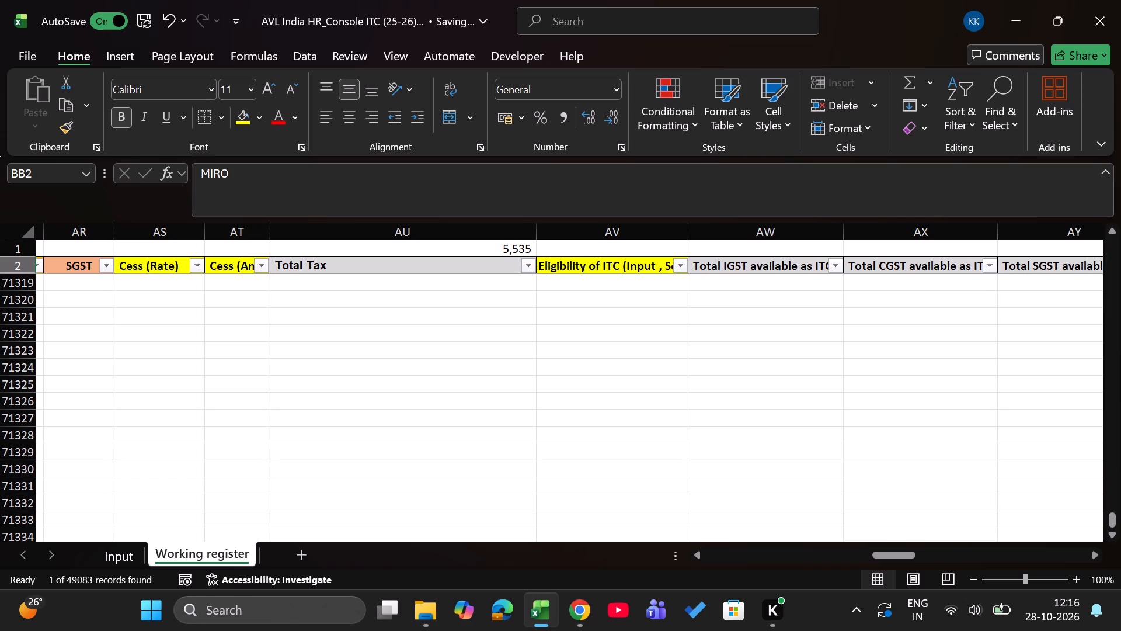
{"action": "key", "text": "Left"}
{"action": "key", "text": "Left"}
{"action": "key", "text": "Left"}
{"action": "key", "text": "Left"}
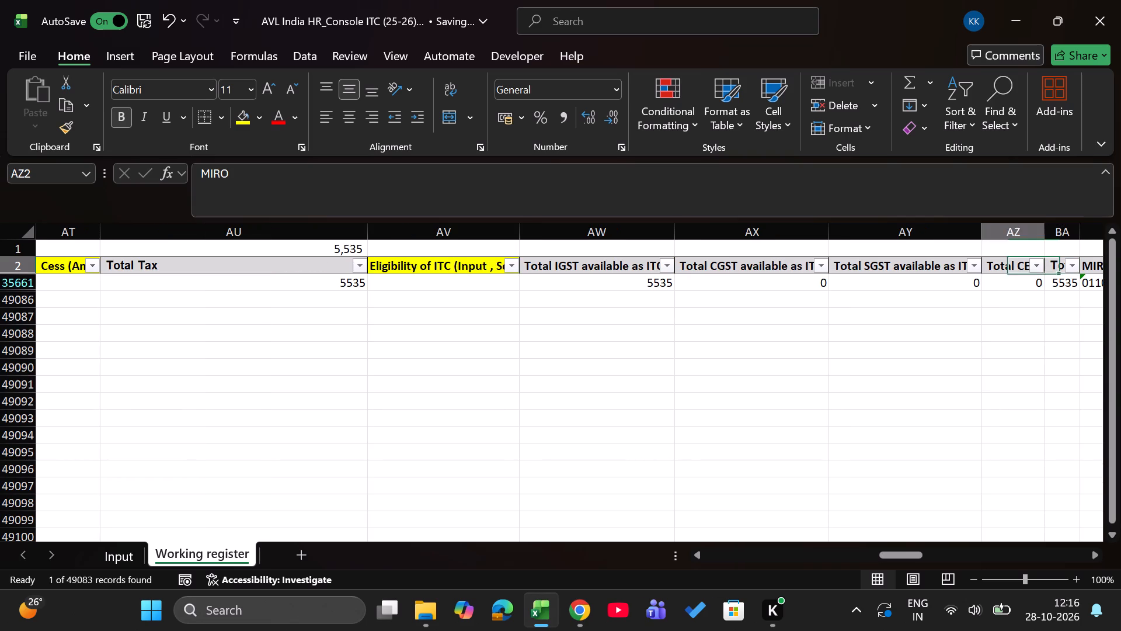
{"action": "key", "text": "ctrl+Left"}
{"action": "key", "text": "Down"}
{"action": "key", "text": "Right"}
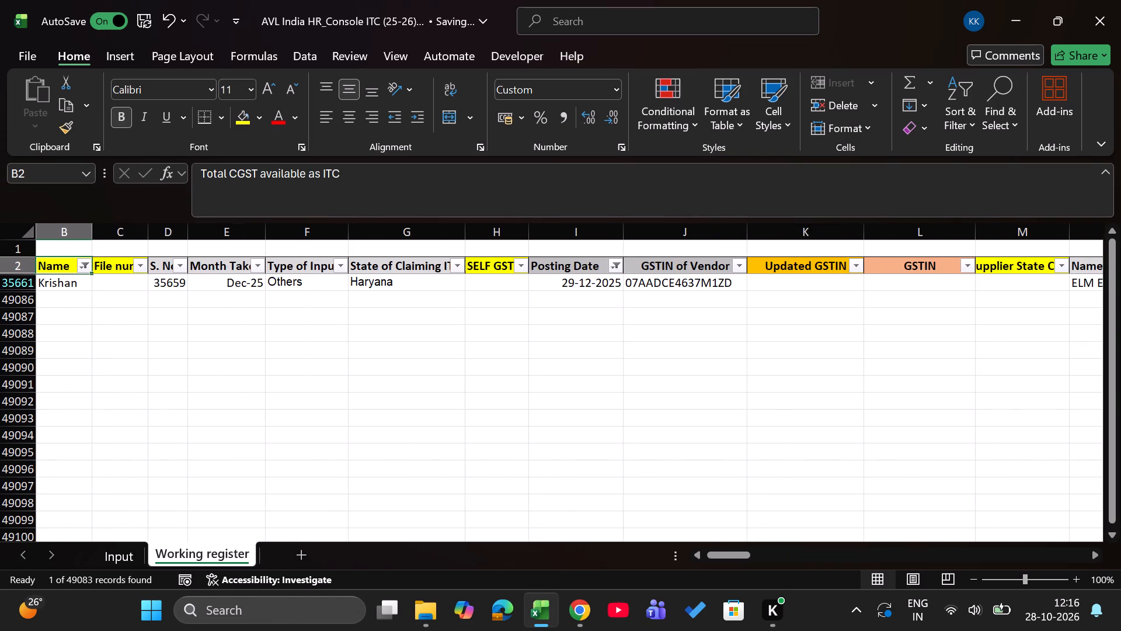
{"action": "key", "text": "Right"}
{"action": "key", "text": "Left"}
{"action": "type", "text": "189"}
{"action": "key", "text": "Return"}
Enter the SELF GST number 06AAACA0382J2ZX in cell H35661.
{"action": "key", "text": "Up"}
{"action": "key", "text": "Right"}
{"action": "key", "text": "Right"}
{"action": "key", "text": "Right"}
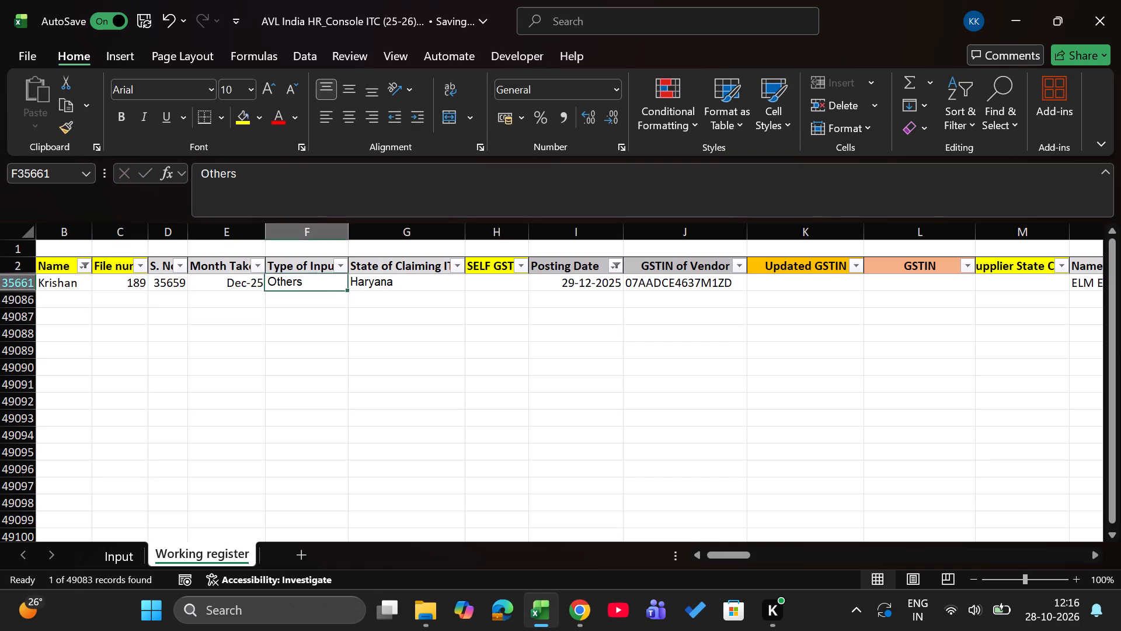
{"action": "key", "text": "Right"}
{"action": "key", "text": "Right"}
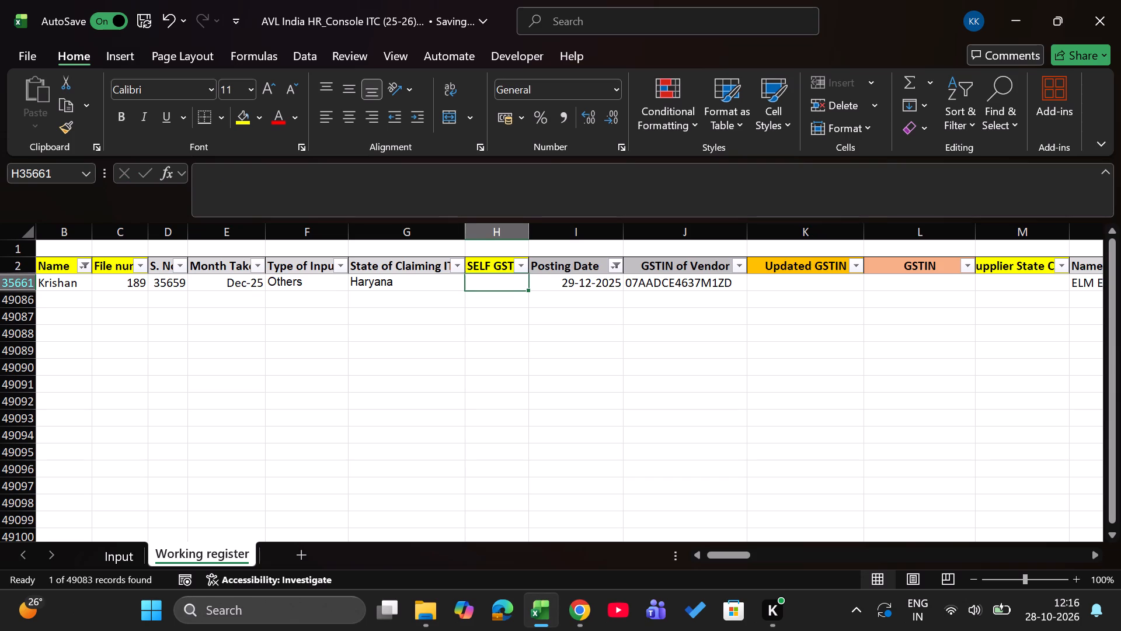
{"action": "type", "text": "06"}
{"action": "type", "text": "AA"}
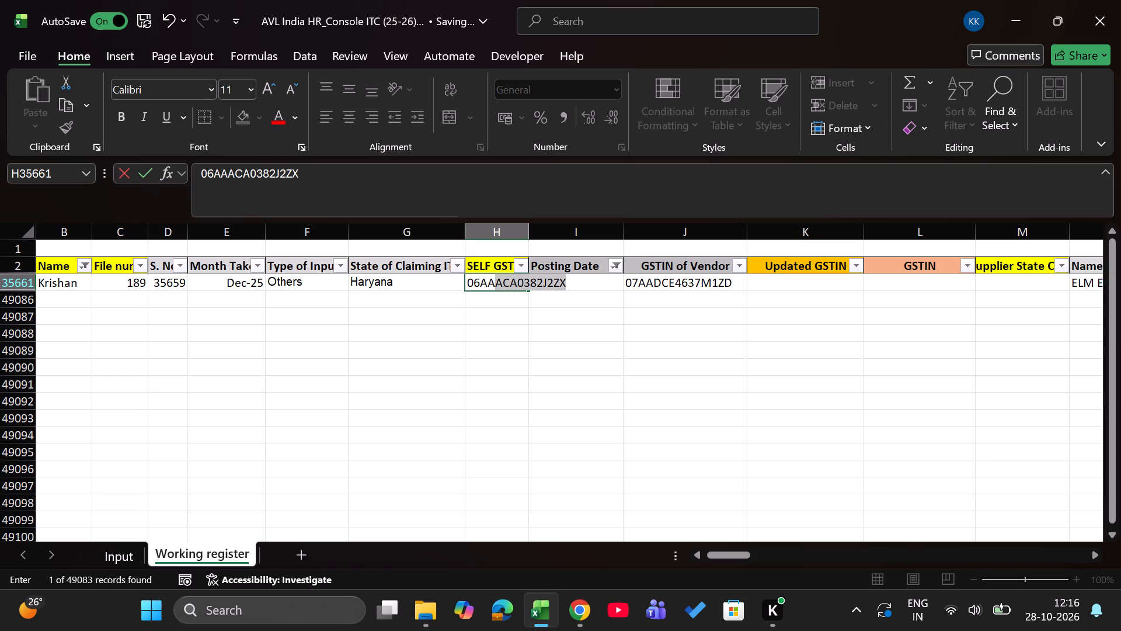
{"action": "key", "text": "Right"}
Copy the vendor's GSTIN from J35661 into the Updated GSTIN cell K35661.
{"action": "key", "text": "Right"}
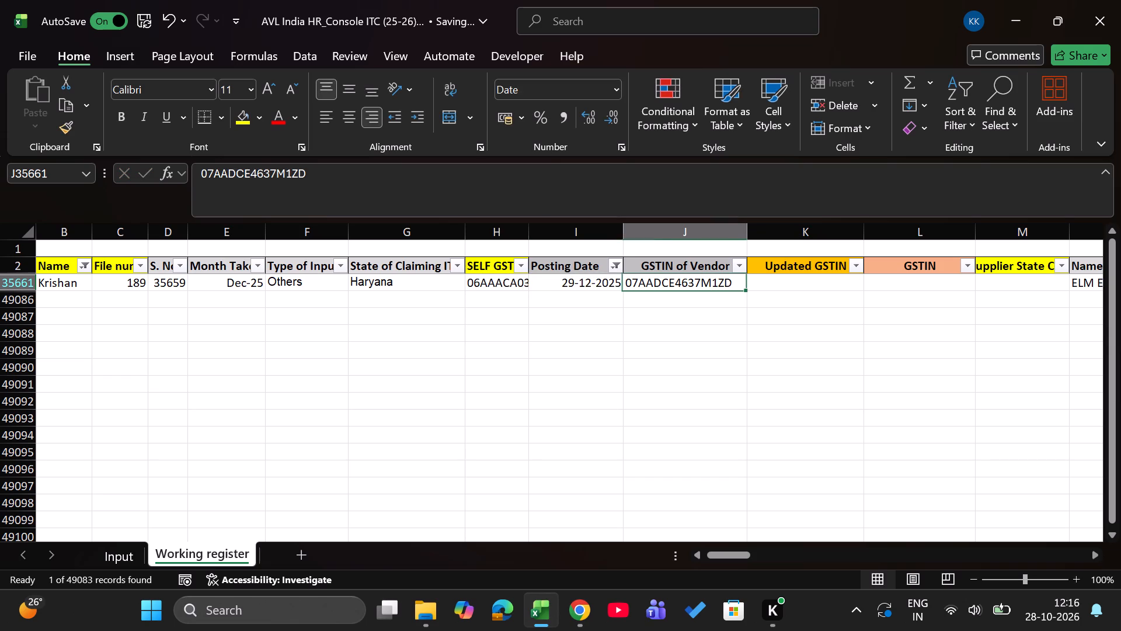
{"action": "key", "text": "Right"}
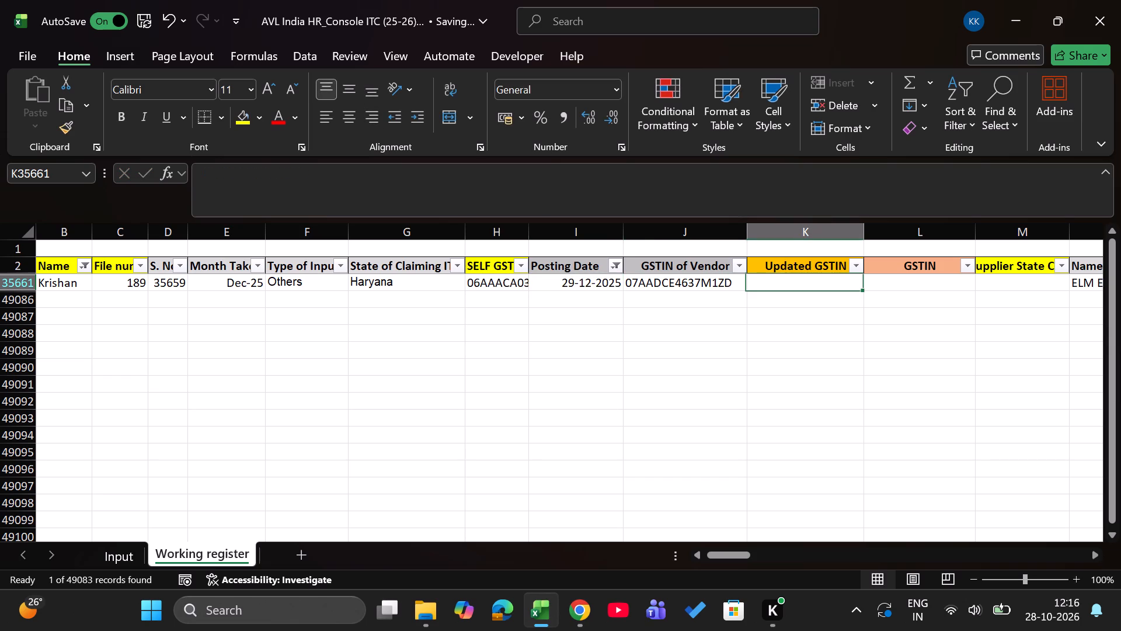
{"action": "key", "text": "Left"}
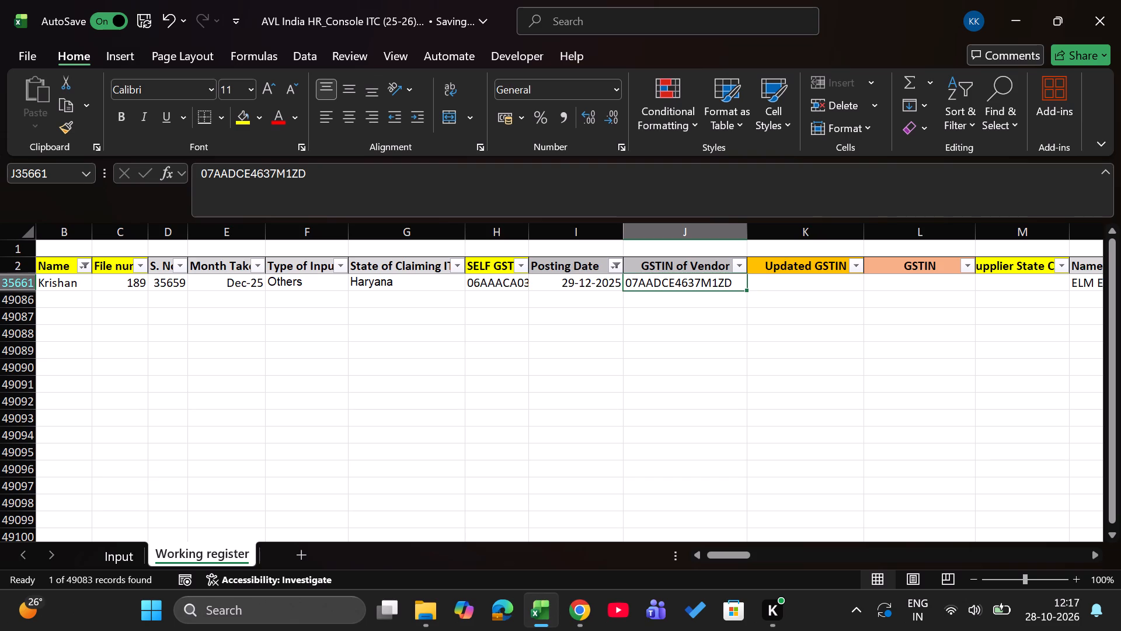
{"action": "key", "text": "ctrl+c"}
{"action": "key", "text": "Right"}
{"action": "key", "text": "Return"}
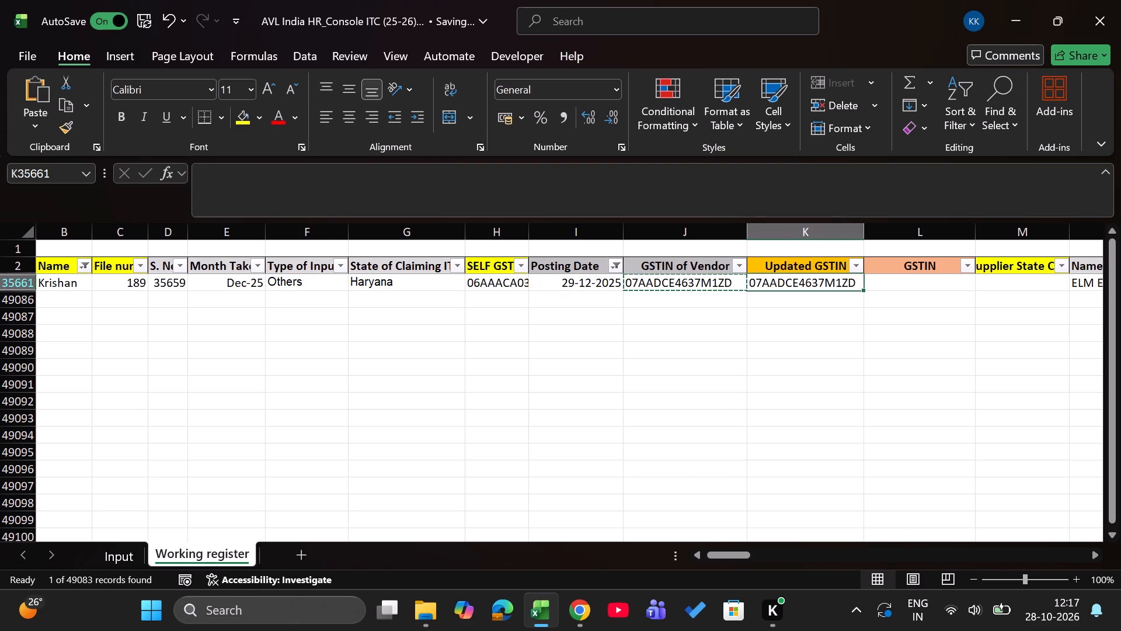
Mark the GSTIN check in L35661 as OK and enter supplier state code 07 in M35661.
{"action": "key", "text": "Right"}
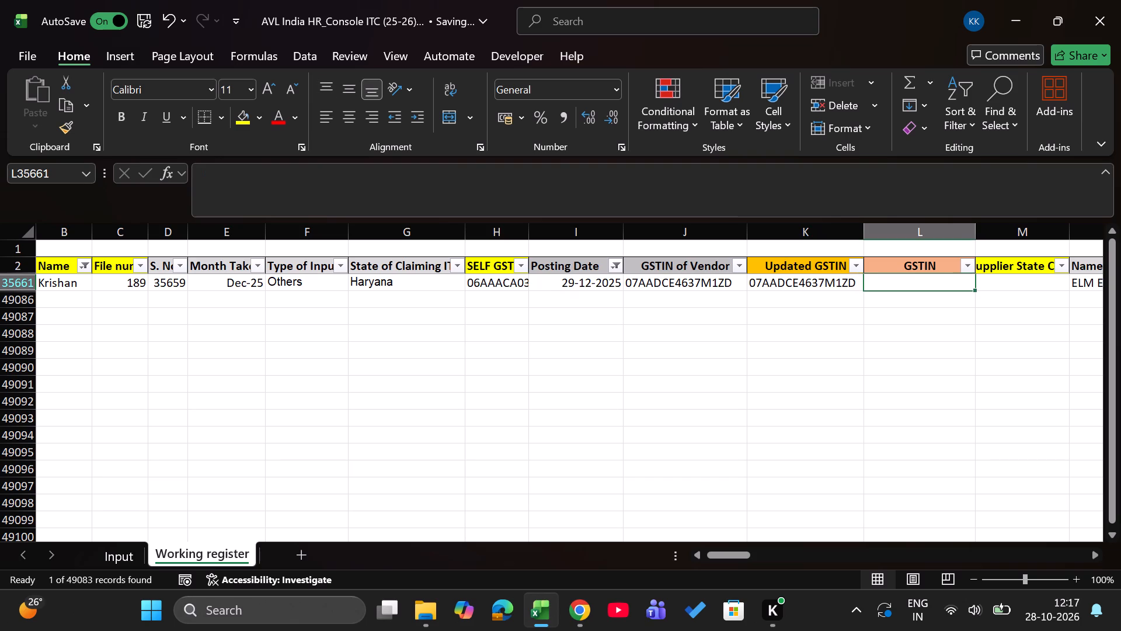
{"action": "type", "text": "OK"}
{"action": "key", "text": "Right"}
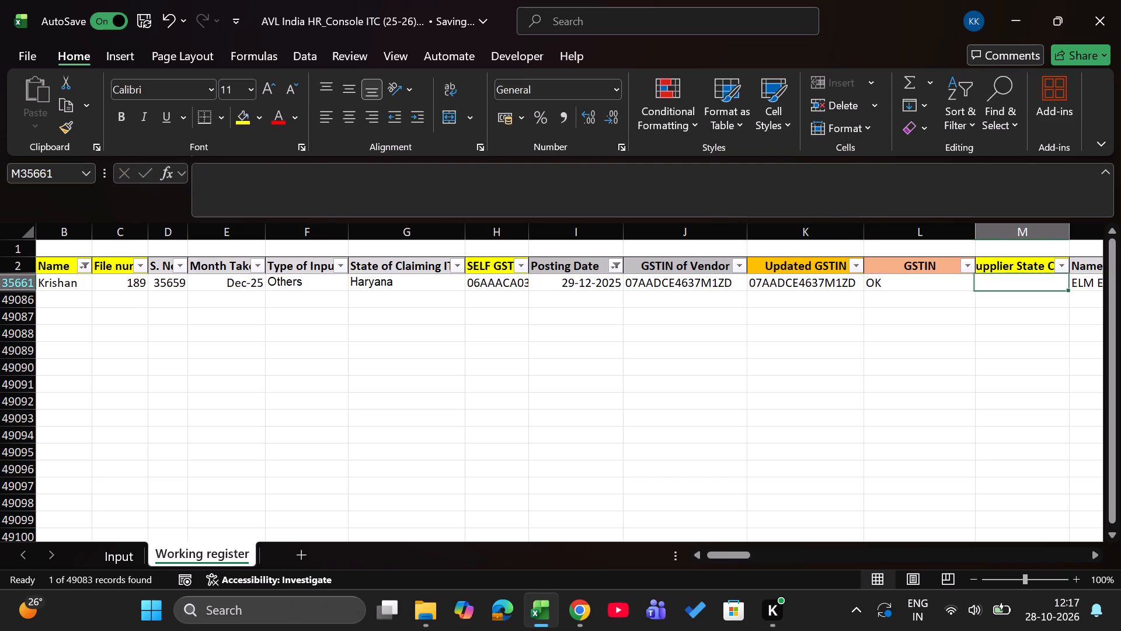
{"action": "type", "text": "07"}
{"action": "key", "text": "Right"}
Copy the invoice number DEL/25-26/0292 from Q35661 into the updated invoice number cell R35661.
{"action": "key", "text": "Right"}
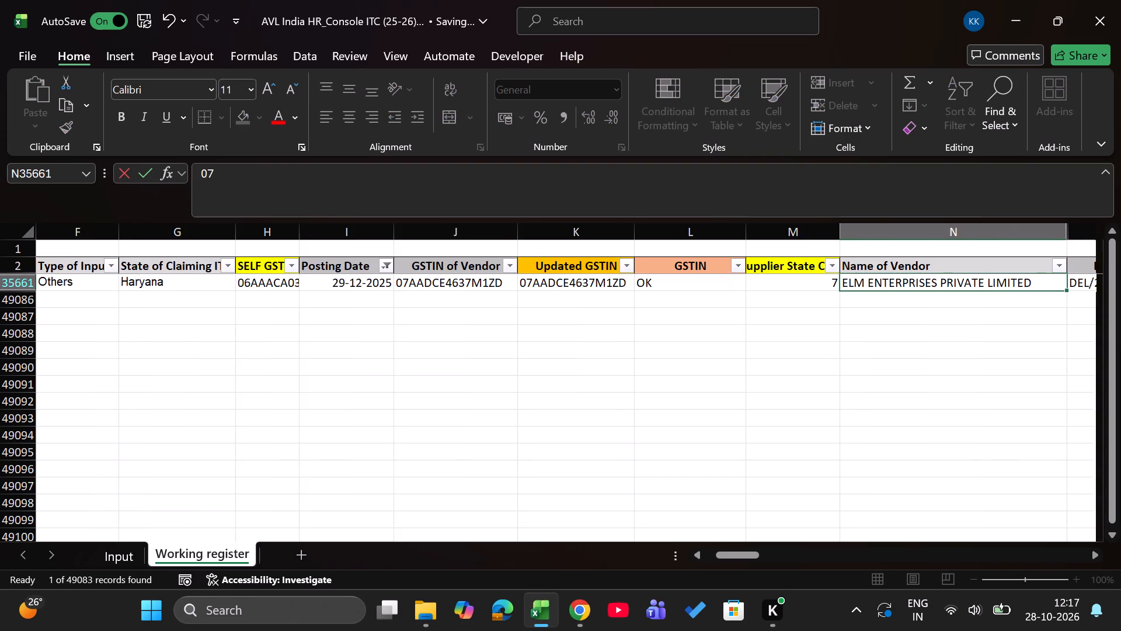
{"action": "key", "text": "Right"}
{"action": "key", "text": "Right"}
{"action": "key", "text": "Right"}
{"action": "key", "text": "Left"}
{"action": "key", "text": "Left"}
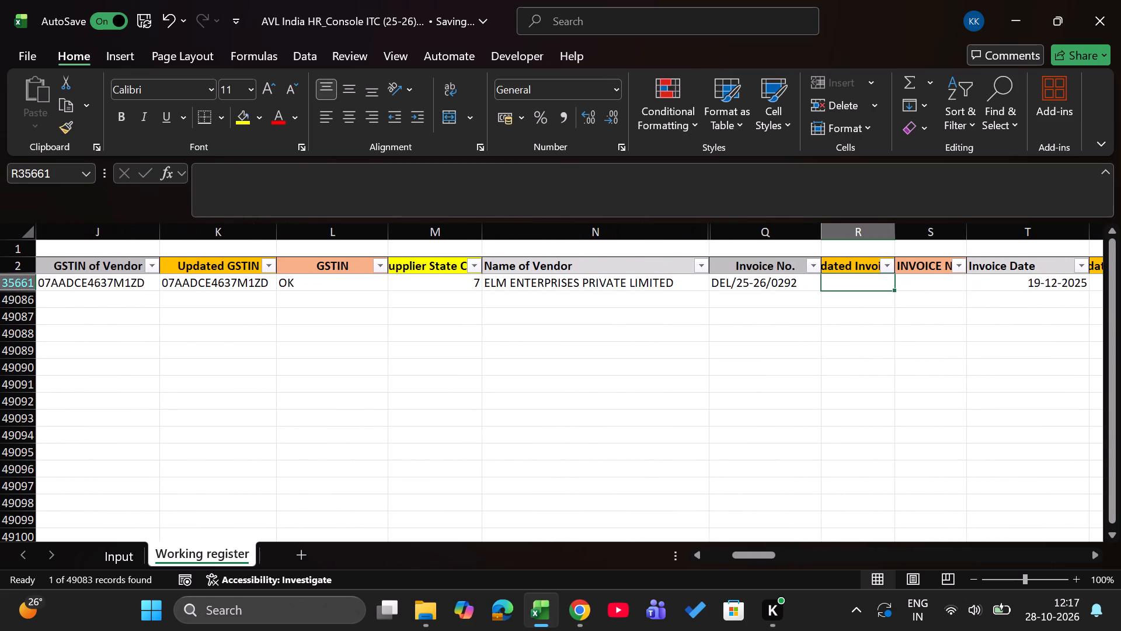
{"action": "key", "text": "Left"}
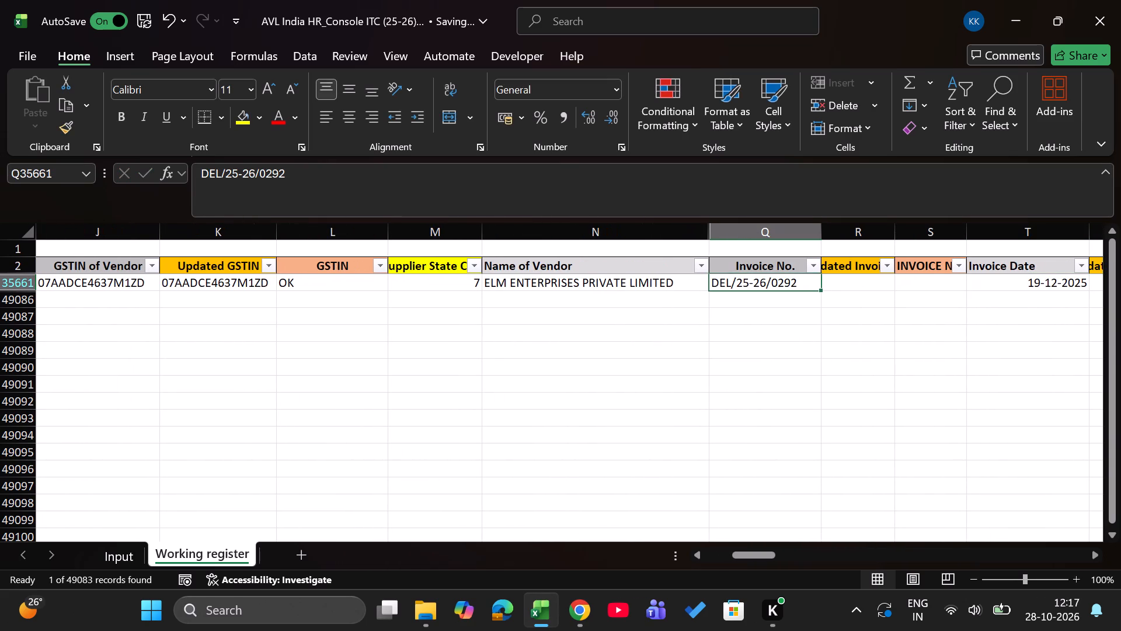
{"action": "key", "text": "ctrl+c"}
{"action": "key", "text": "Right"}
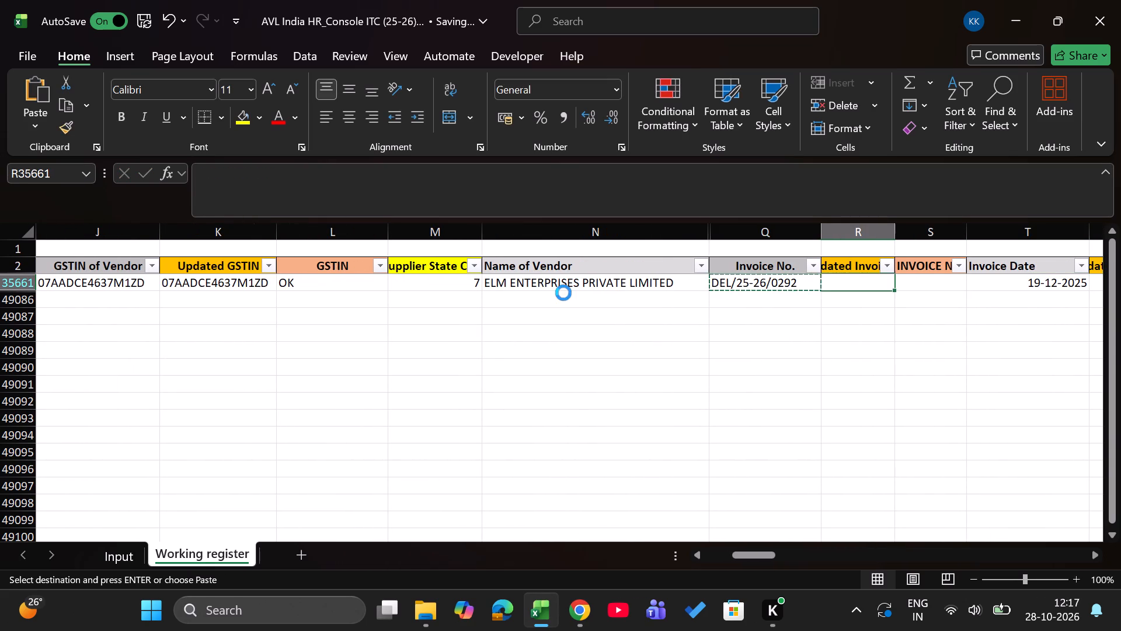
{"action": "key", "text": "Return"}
Mark the invoice number check in S35661 as OK.
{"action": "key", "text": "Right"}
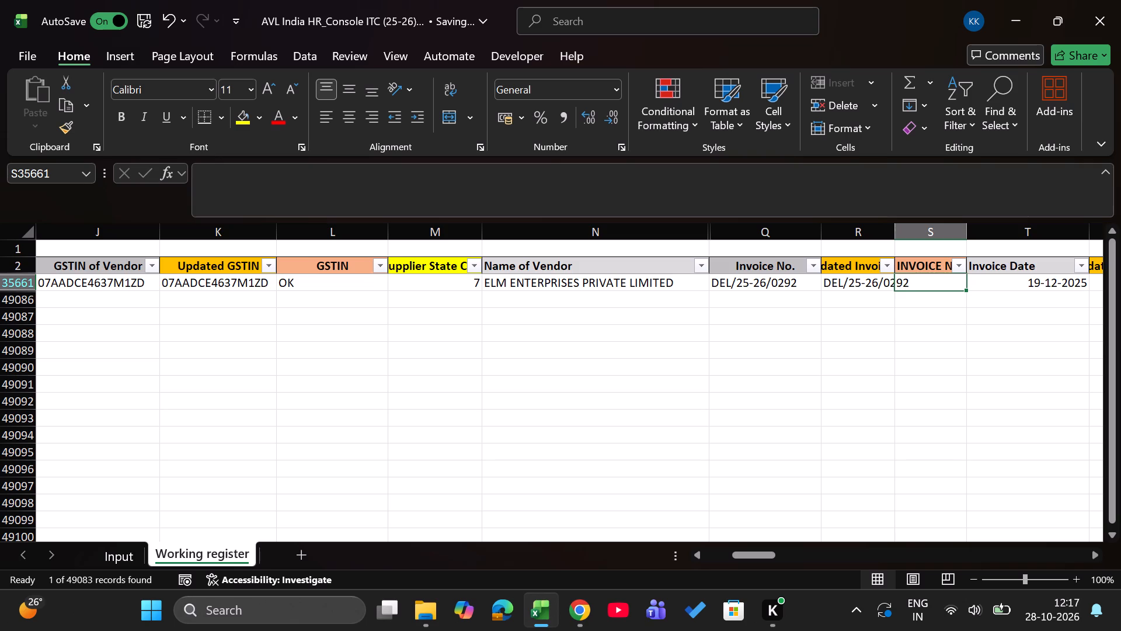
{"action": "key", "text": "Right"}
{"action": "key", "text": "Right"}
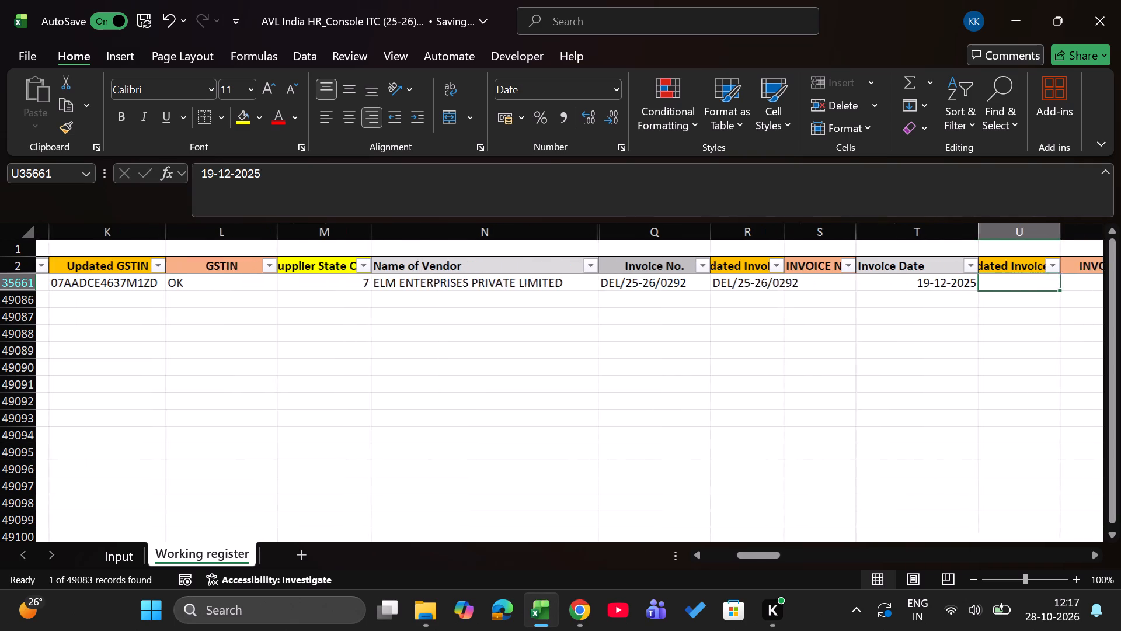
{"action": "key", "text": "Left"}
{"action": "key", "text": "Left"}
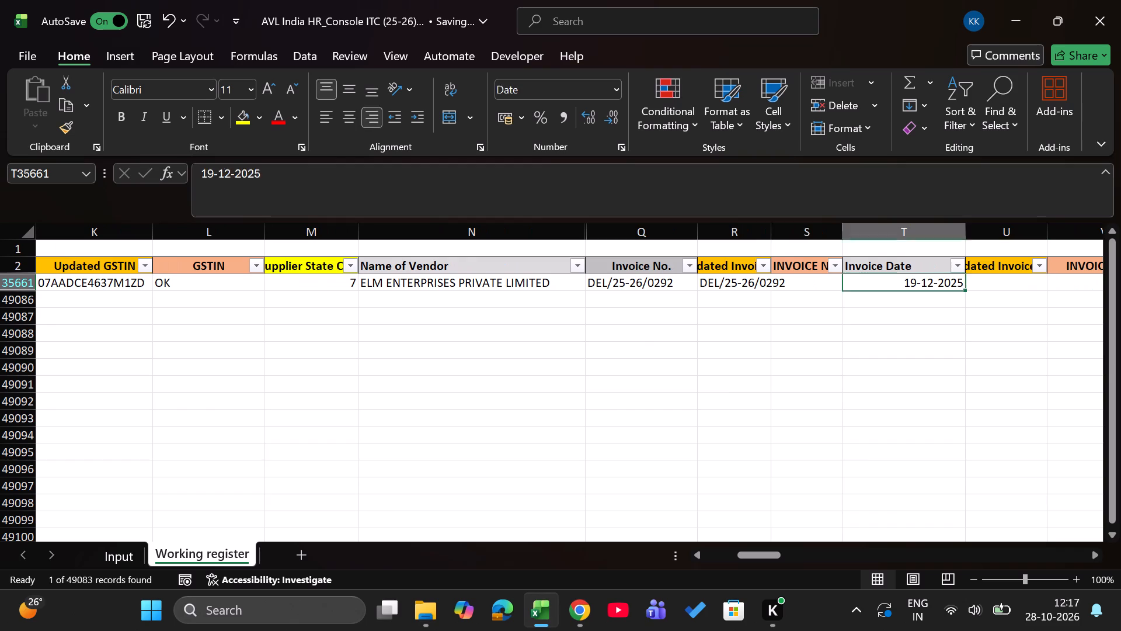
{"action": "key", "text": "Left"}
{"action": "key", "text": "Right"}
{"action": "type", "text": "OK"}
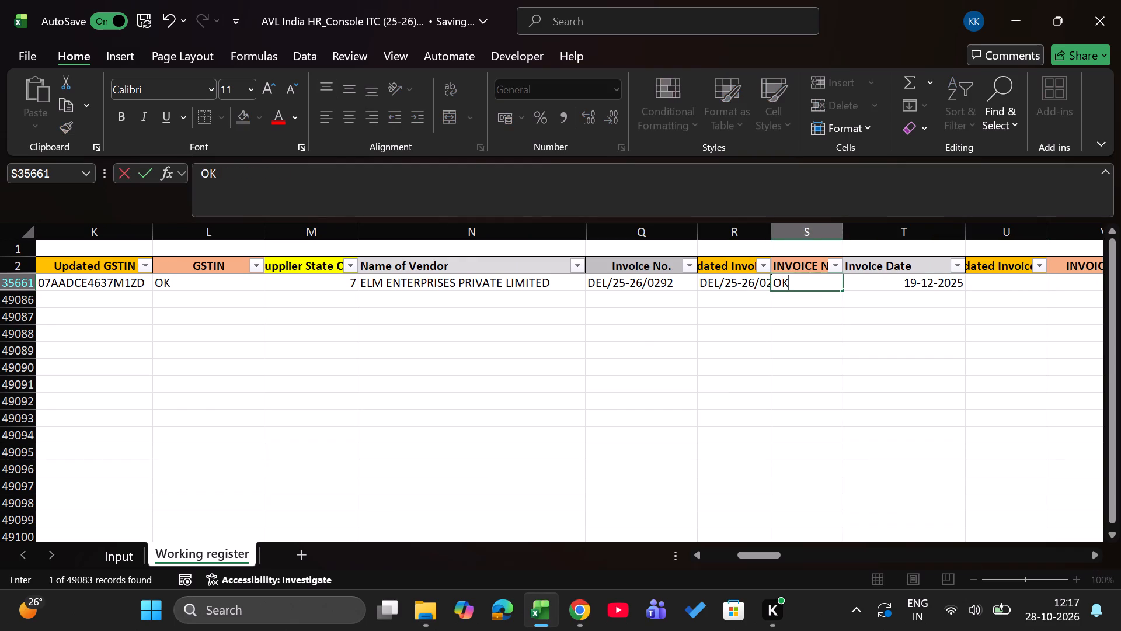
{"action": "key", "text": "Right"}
Copy the invoice date 19-12-2025 from T35661 into the updated invoice date cell U35661.
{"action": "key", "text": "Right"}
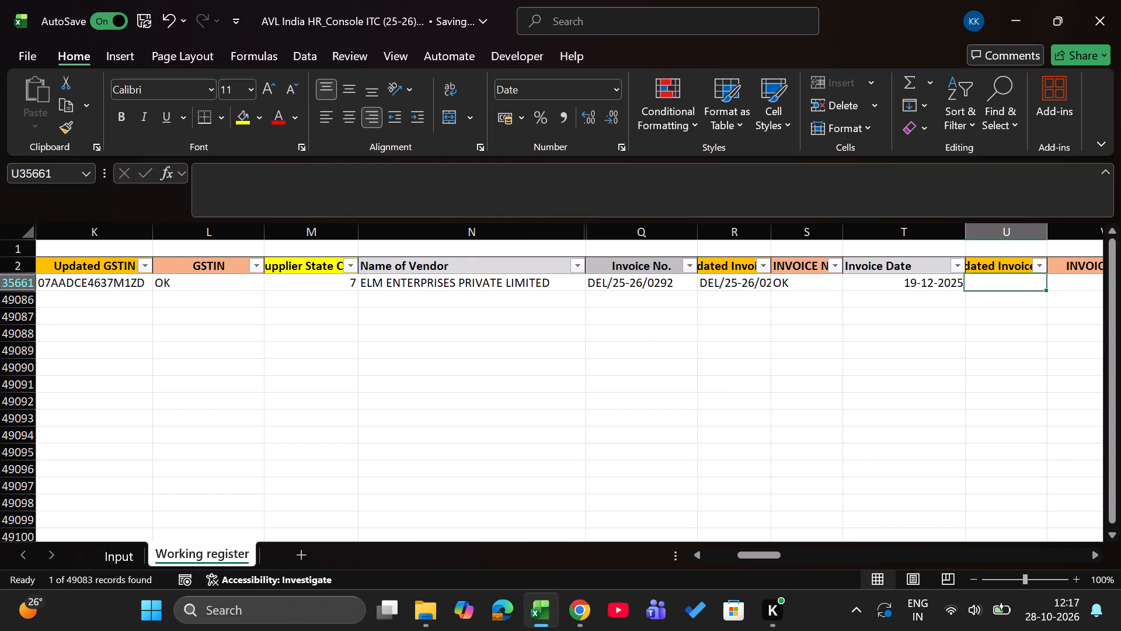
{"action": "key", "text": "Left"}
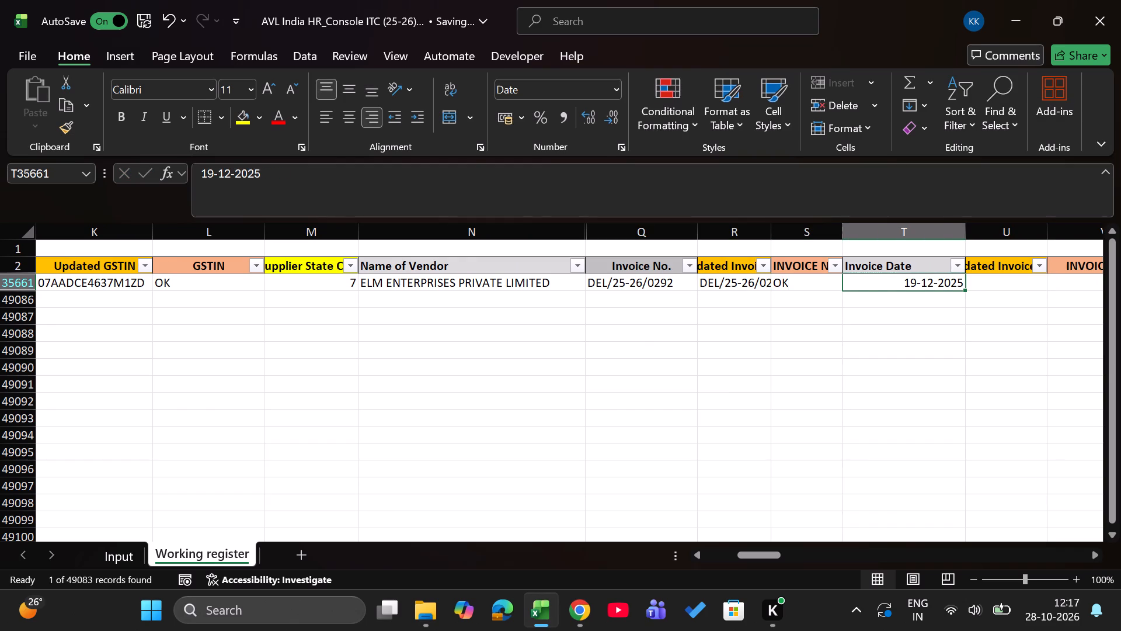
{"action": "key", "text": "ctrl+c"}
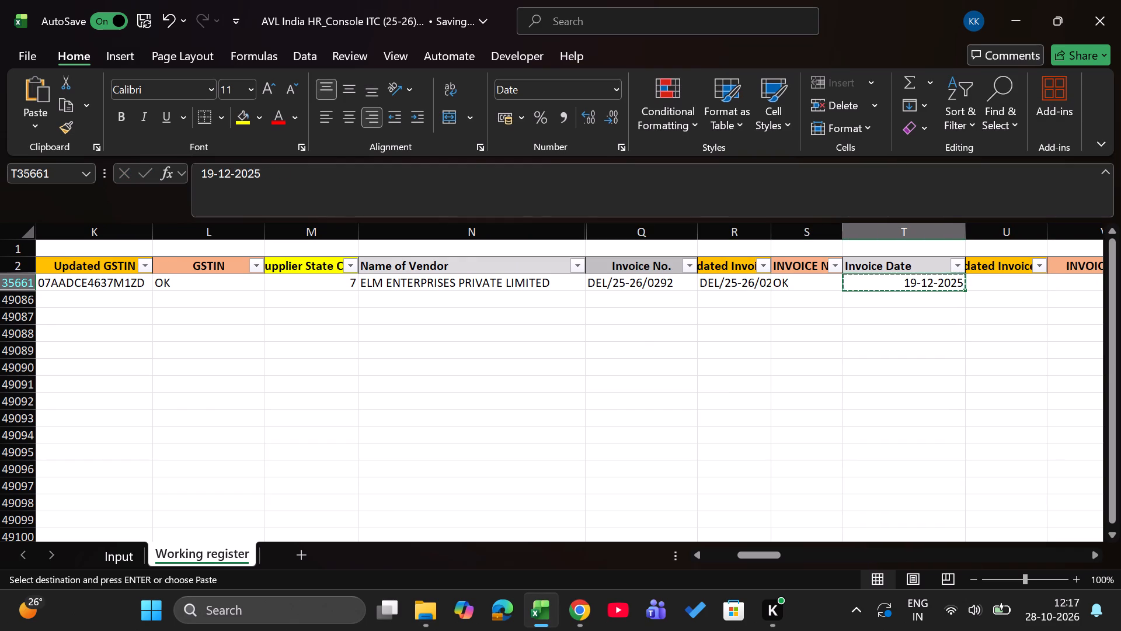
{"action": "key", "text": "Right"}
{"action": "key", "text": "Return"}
Mark the invoice date check in V35661 as OK.
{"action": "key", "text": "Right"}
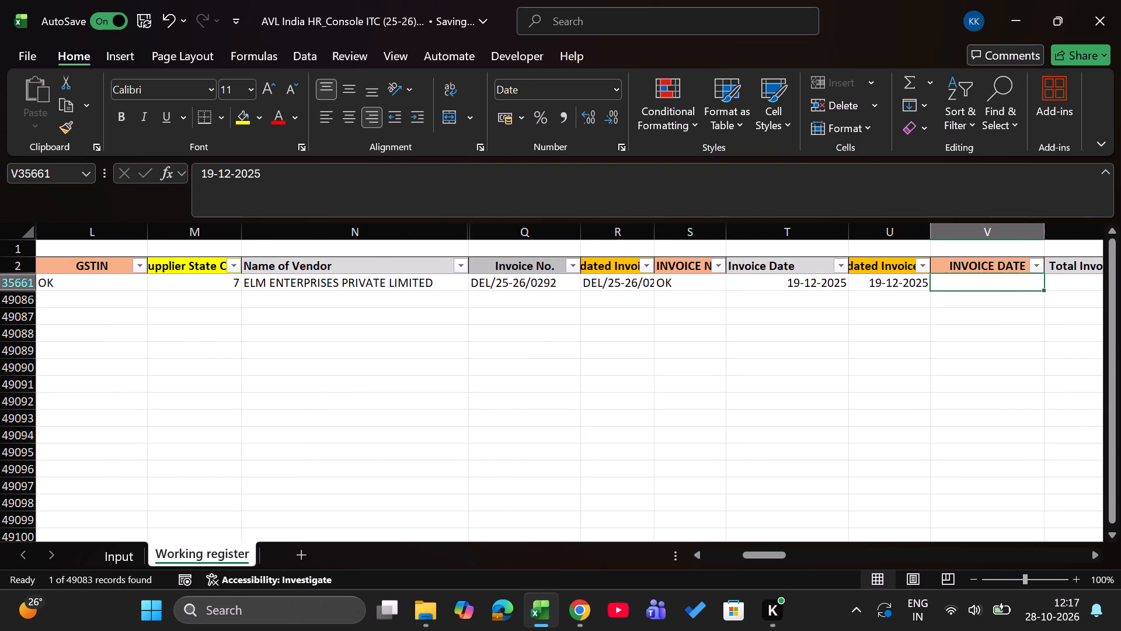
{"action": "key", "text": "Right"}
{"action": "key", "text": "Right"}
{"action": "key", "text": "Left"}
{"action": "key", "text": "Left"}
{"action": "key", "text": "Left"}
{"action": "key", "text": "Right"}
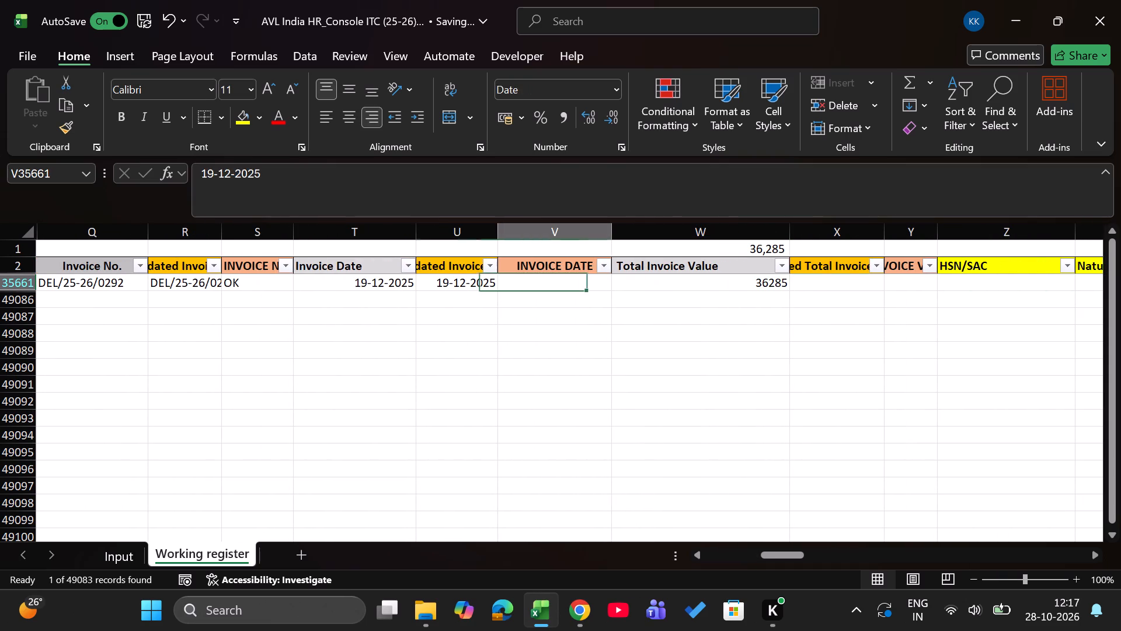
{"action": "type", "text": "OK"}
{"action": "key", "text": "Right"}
Copy the total invoice value 36285 from W35661 into the updated value cell X35661 and mark its check in Y35661 as ok.
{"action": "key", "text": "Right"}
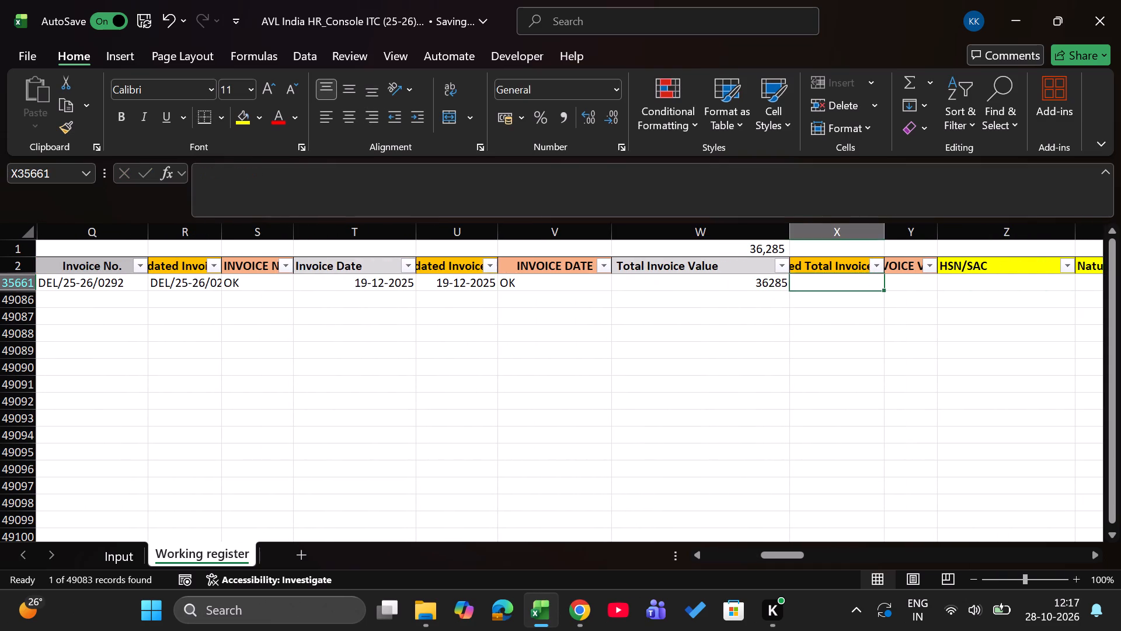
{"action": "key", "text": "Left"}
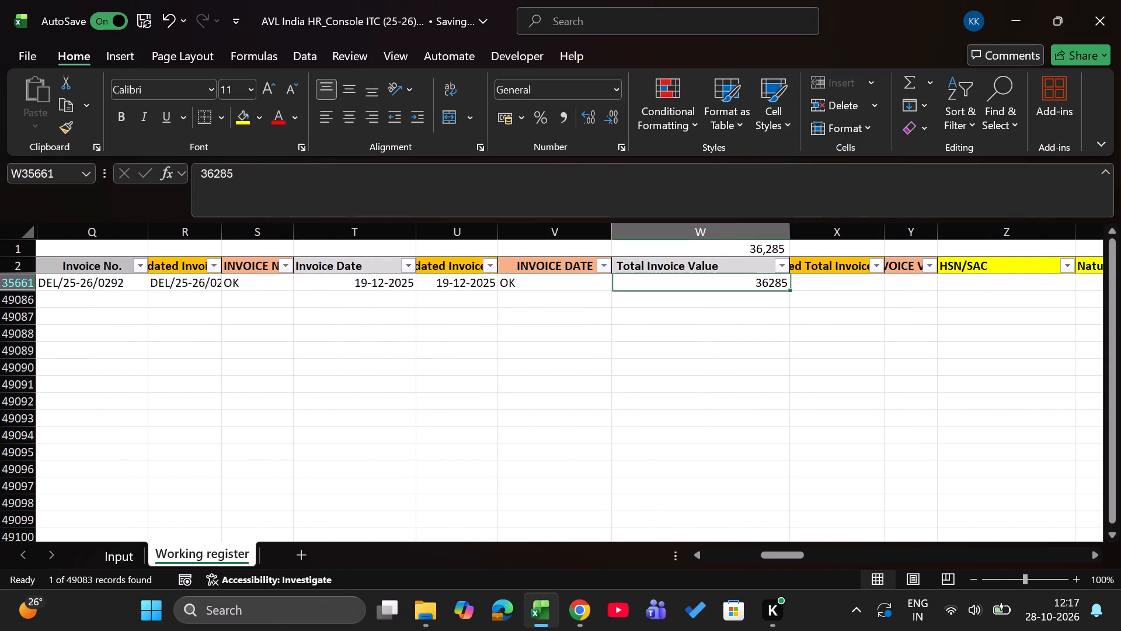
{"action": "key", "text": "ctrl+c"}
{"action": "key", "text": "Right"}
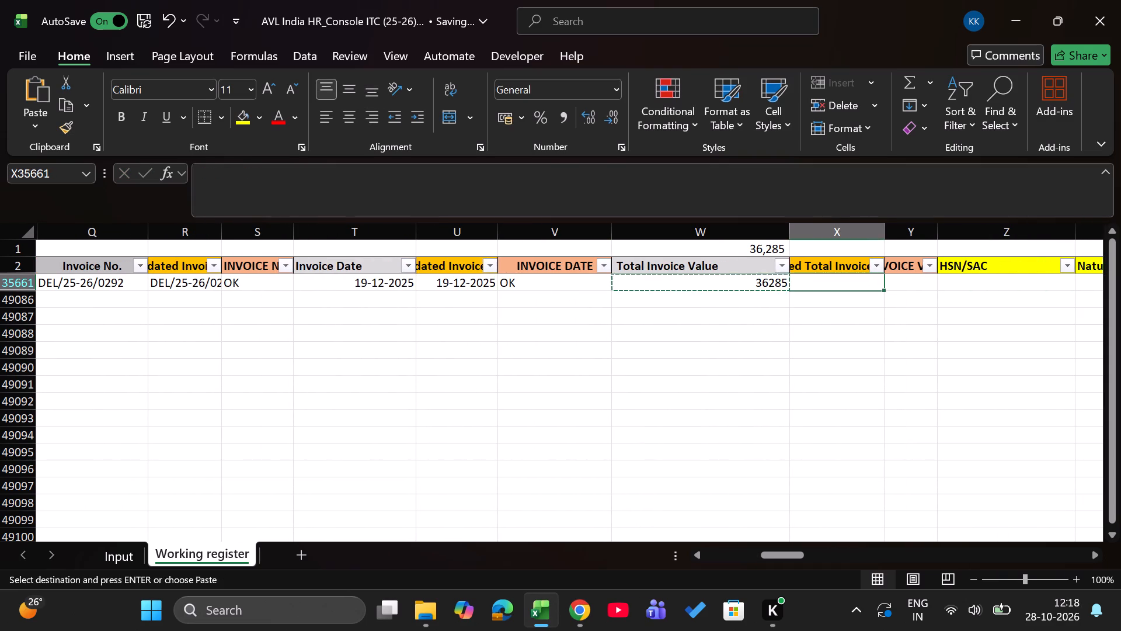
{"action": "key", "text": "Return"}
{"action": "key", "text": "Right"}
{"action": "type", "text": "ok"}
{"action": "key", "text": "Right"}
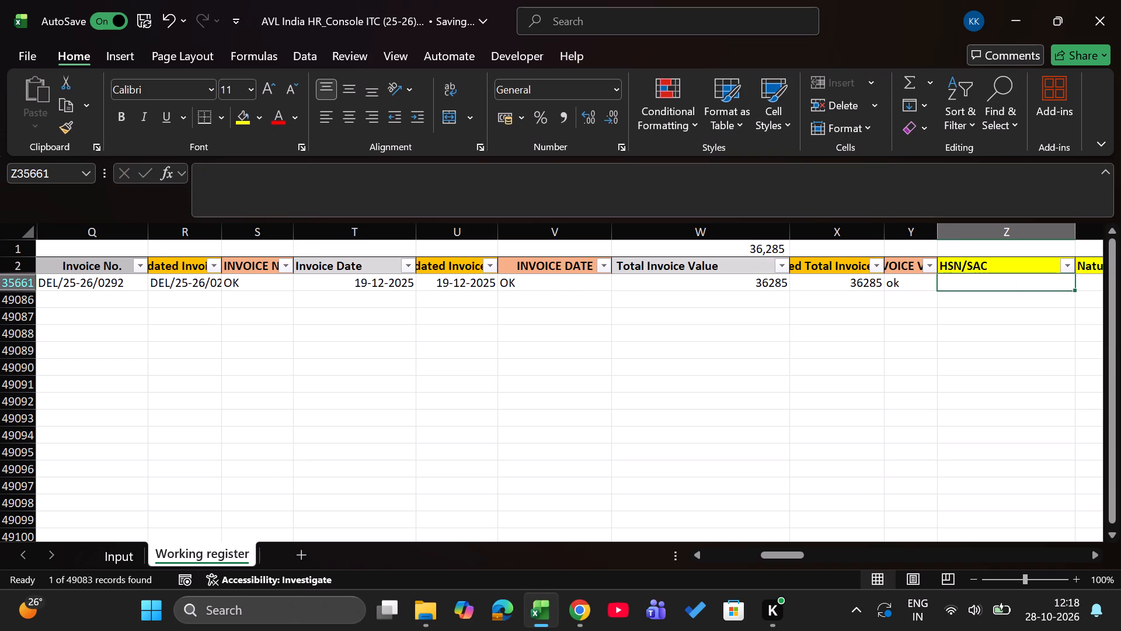
Enter HSN/SAC code 73041990 in Z35661 and set the nature in AA35661 to Goods.
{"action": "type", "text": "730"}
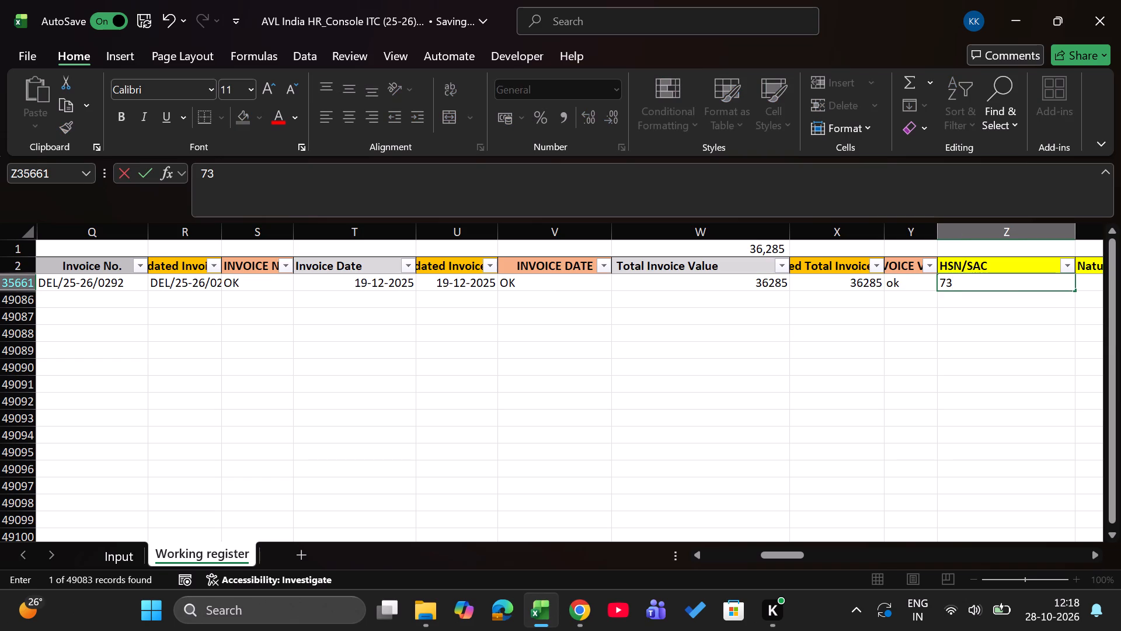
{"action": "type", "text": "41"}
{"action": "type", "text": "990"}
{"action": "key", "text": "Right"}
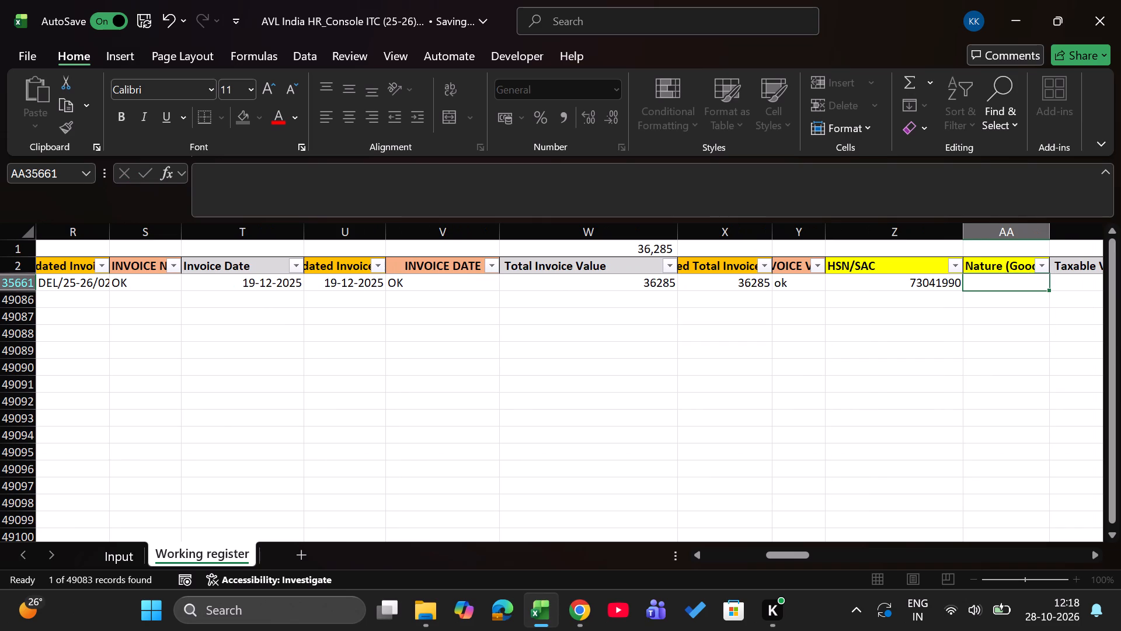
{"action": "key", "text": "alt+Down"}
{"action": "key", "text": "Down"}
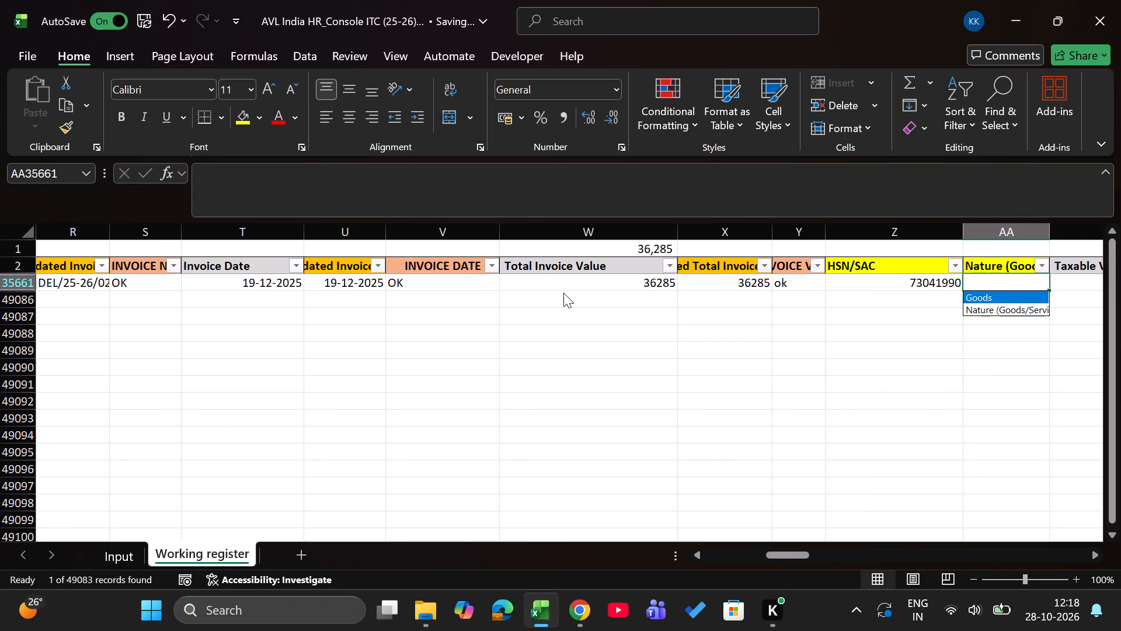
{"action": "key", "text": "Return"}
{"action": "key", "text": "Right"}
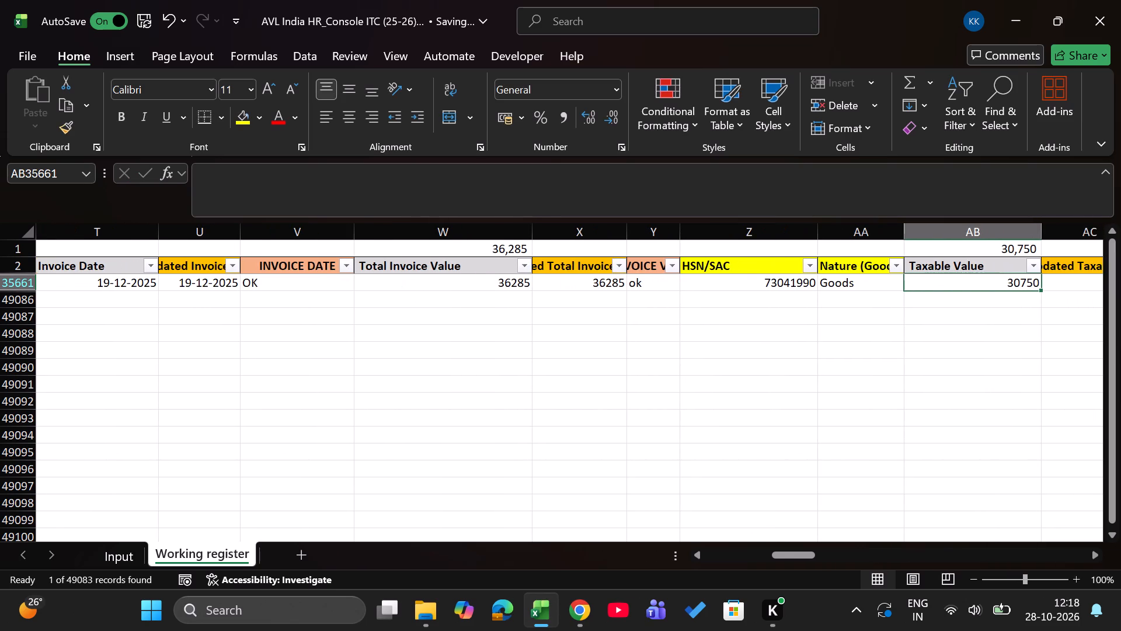
Copy the taxable value 30750 from AB35661 into the updated taxable value cell AC35661 and mark its check in AD35661 as OK.
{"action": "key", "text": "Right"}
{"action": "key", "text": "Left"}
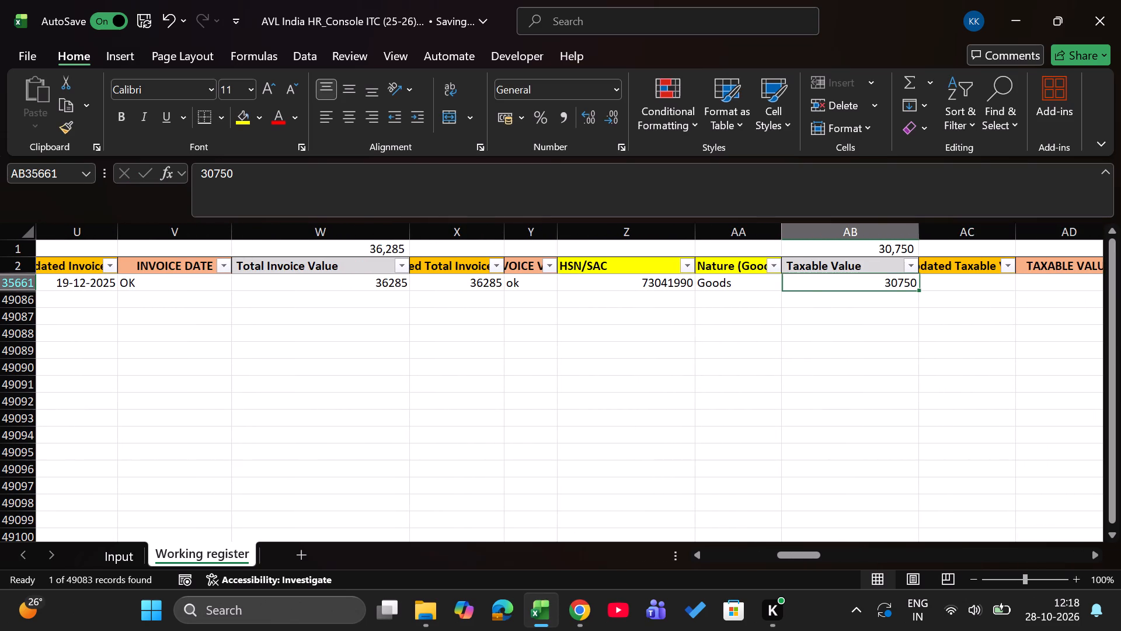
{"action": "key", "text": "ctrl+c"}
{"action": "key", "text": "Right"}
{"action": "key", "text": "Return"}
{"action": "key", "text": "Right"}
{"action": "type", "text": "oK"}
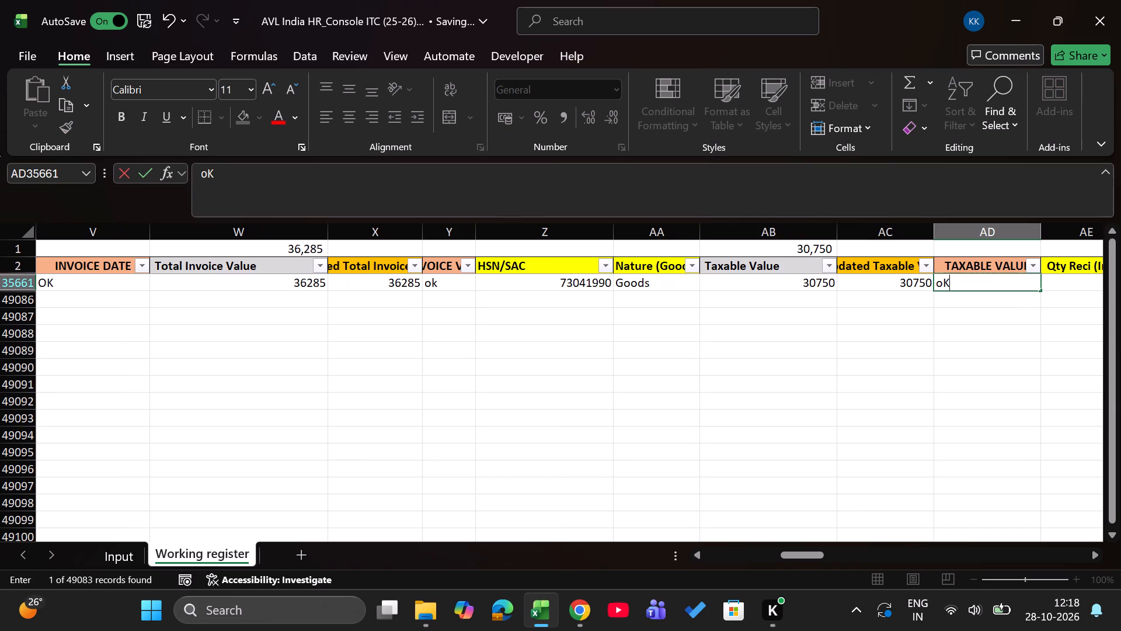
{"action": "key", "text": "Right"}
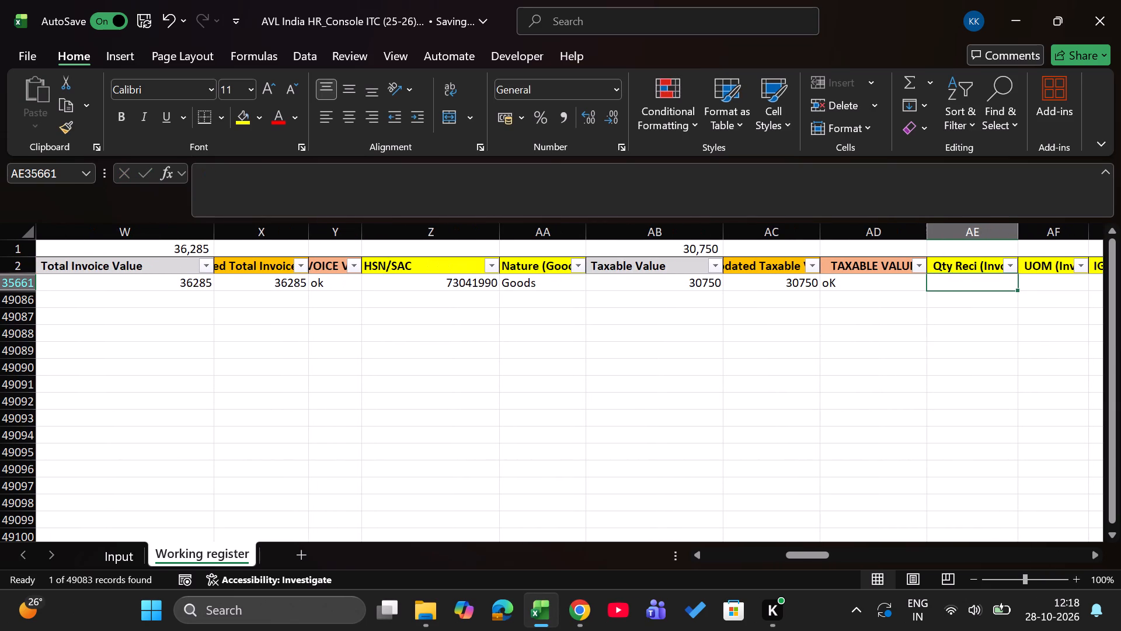
Enter an invoice quantity received of 1 in AE35661 and set the invoice UOM in AF35661 to NOS.
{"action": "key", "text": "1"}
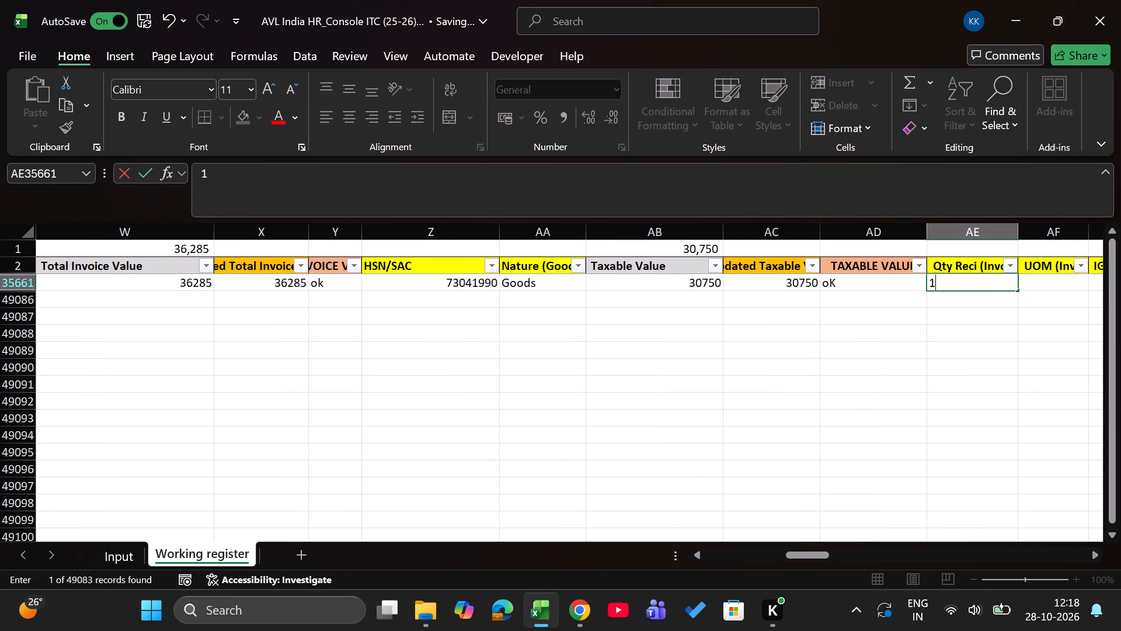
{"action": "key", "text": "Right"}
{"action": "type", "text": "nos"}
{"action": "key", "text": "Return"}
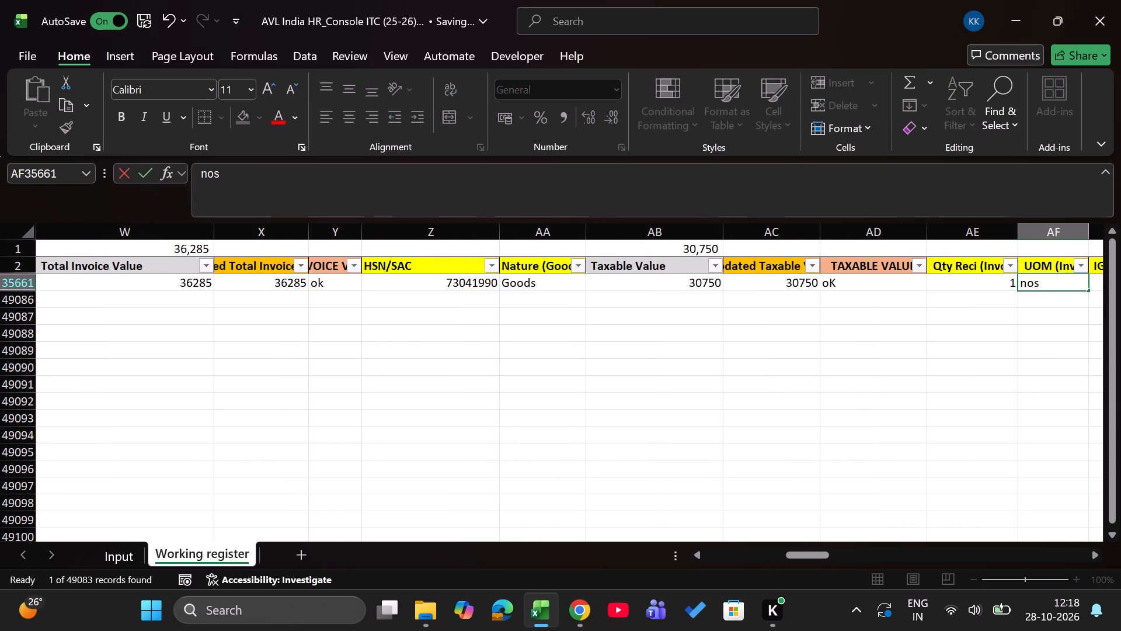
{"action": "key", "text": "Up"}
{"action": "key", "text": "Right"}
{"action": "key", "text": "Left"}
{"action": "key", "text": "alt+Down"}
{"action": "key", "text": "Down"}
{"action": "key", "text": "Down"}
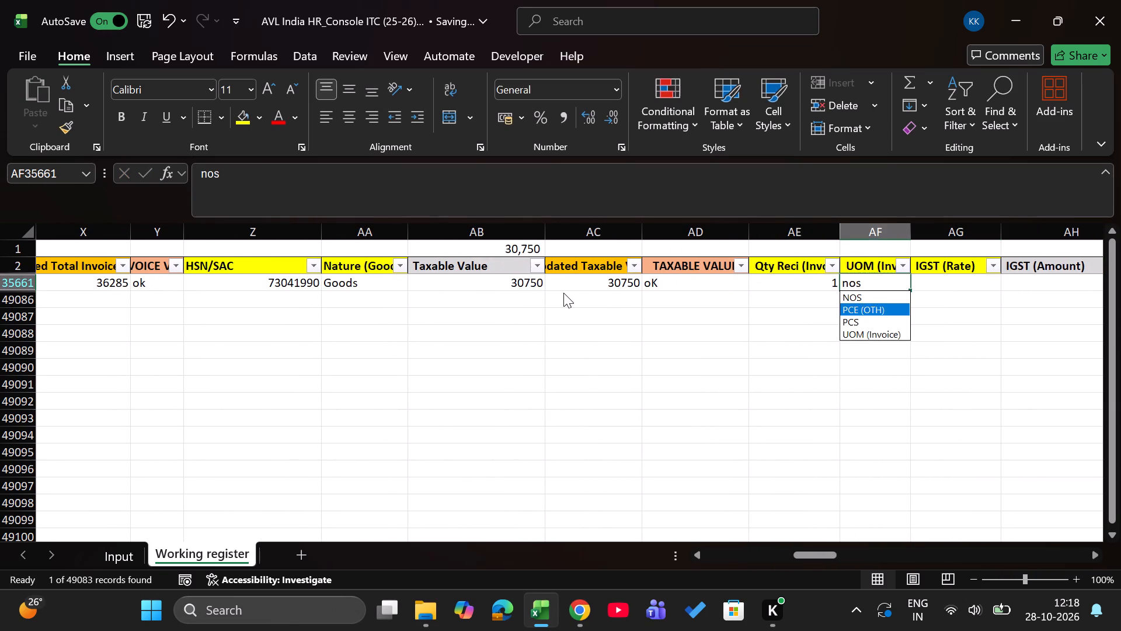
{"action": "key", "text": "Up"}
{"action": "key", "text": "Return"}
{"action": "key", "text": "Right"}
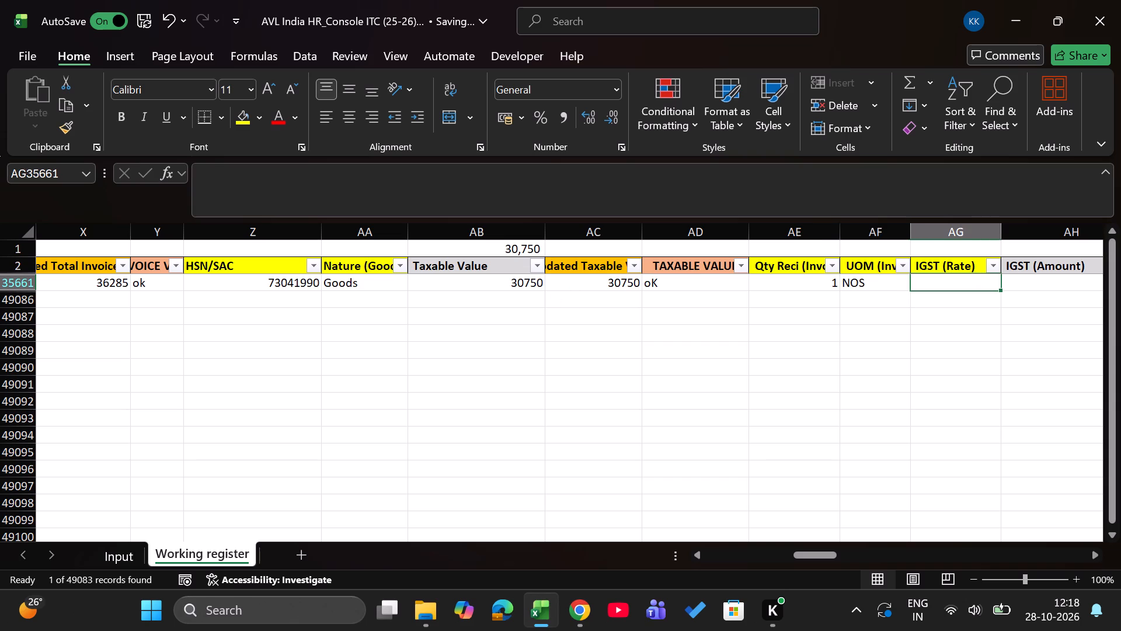
Enter an IGST rate of 18 in AG35661.
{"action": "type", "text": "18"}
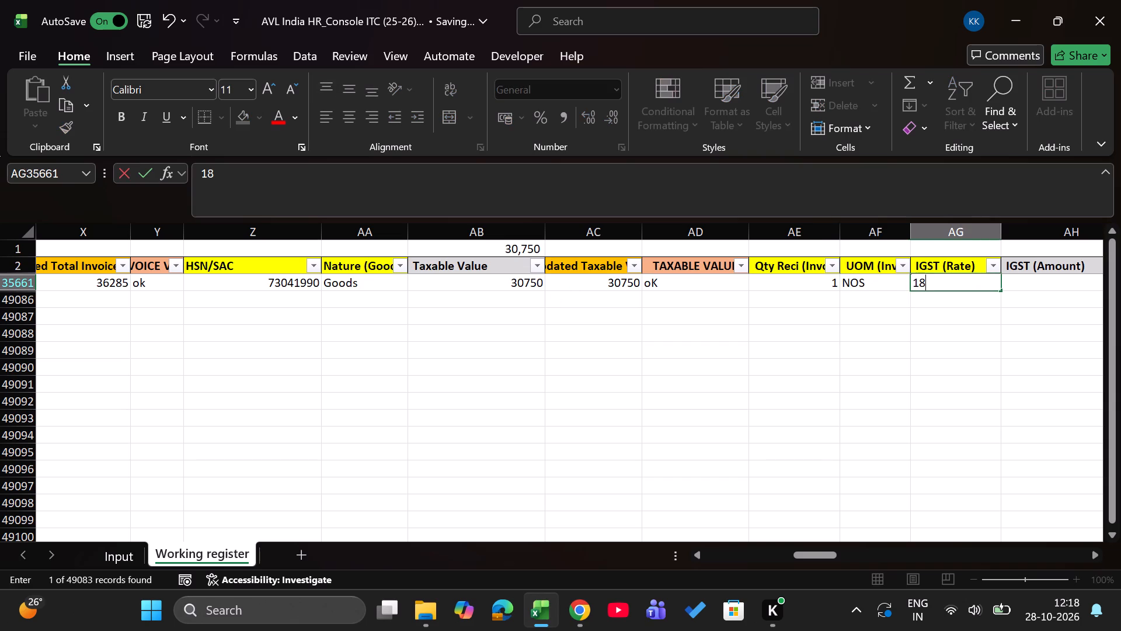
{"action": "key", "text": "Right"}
Copy the IGST amount 5535 from AH35661 into the updated IGST cell AI35661 and mark its check in AJ35661 as OK.
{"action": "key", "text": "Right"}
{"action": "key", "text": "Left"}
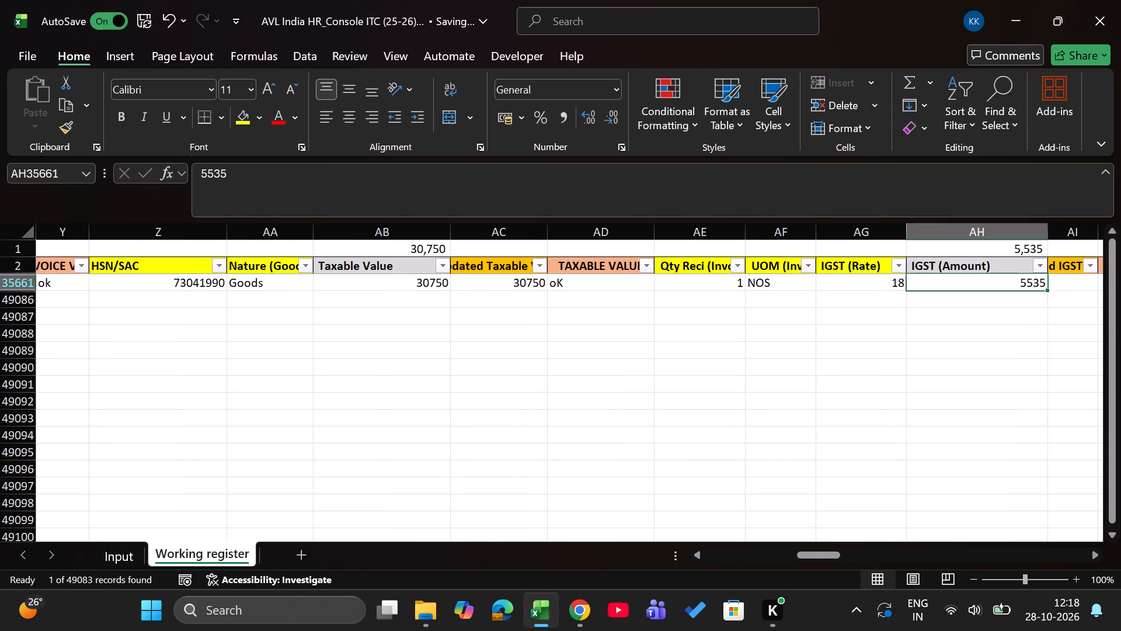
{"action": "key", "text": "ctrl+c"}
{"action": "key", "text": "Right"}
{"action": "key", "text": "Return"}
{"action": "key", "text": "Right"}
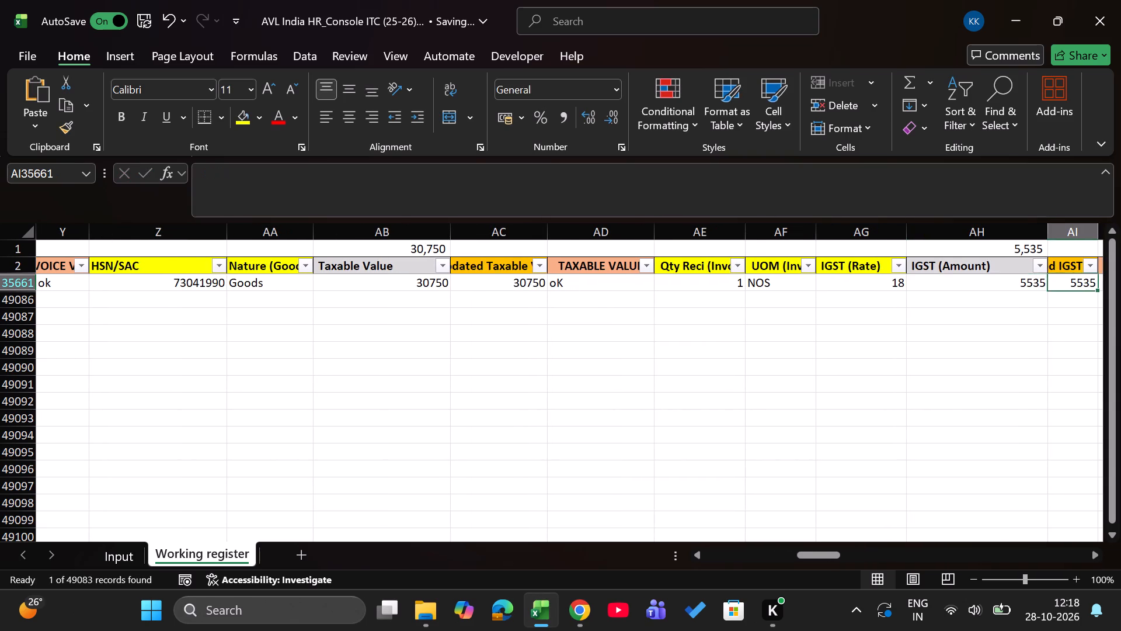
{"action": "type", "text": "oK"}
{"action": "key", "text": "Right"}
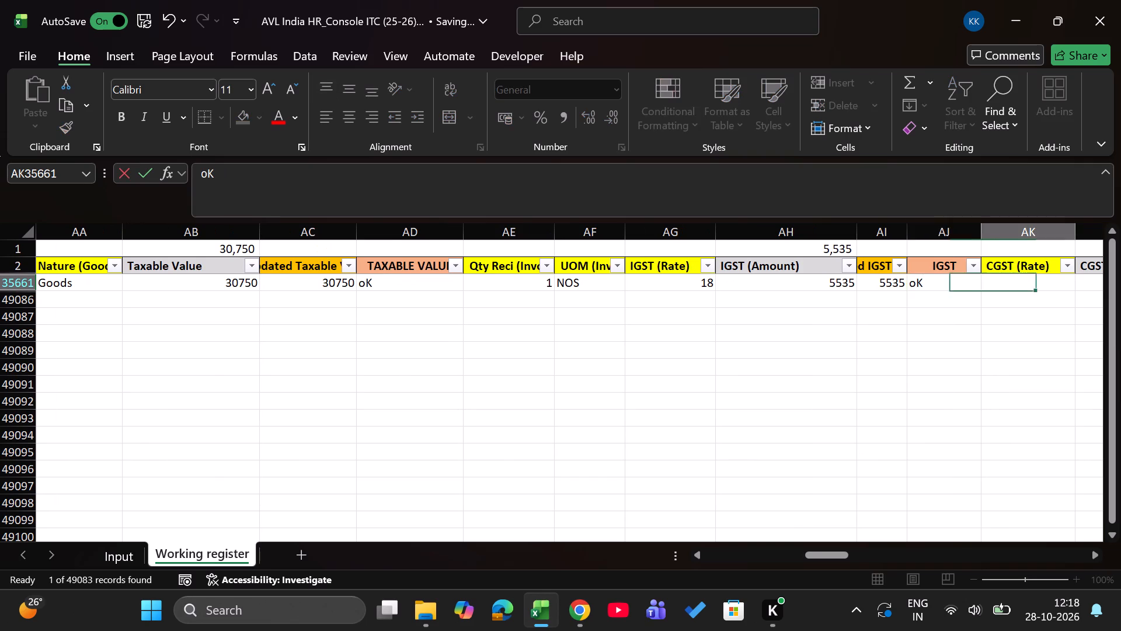
Set the Eligibility of ITC cell AV35661 to INPUT.
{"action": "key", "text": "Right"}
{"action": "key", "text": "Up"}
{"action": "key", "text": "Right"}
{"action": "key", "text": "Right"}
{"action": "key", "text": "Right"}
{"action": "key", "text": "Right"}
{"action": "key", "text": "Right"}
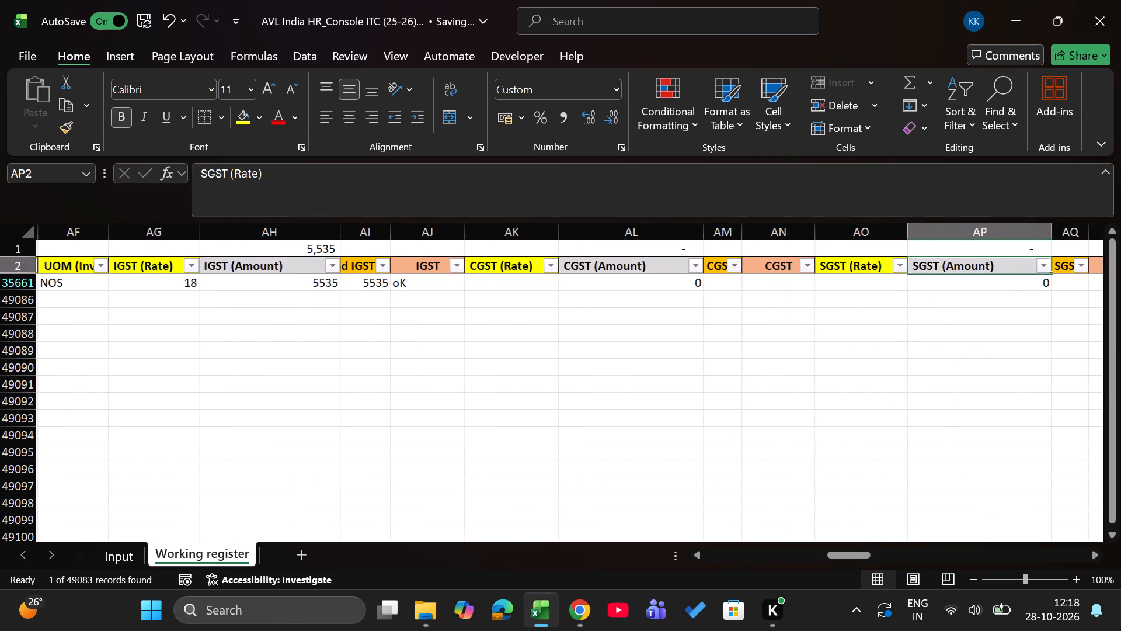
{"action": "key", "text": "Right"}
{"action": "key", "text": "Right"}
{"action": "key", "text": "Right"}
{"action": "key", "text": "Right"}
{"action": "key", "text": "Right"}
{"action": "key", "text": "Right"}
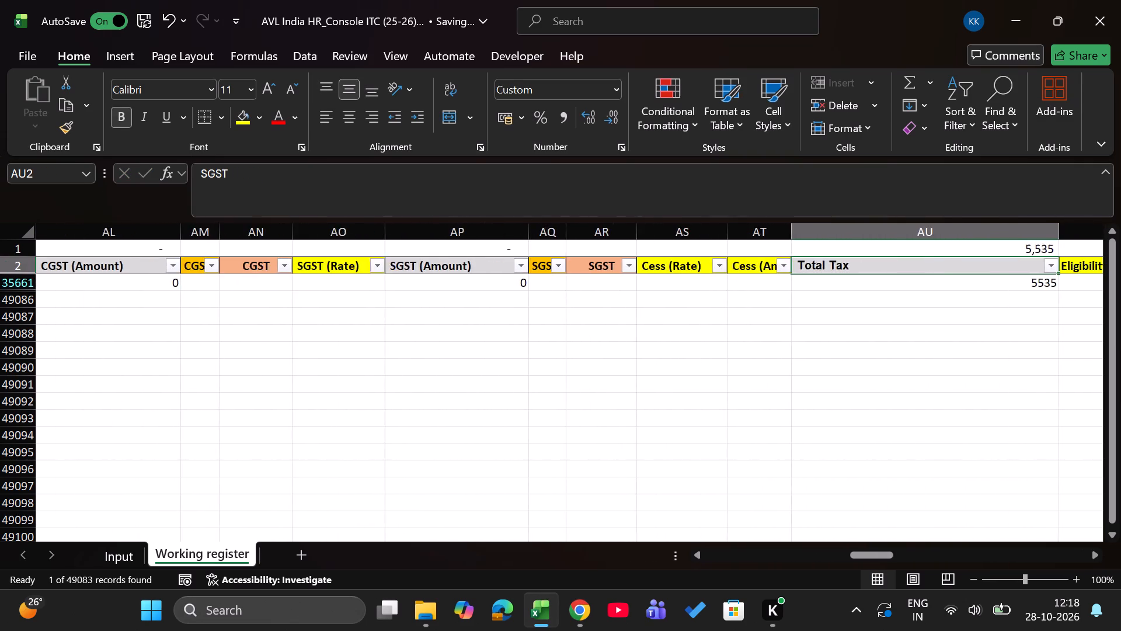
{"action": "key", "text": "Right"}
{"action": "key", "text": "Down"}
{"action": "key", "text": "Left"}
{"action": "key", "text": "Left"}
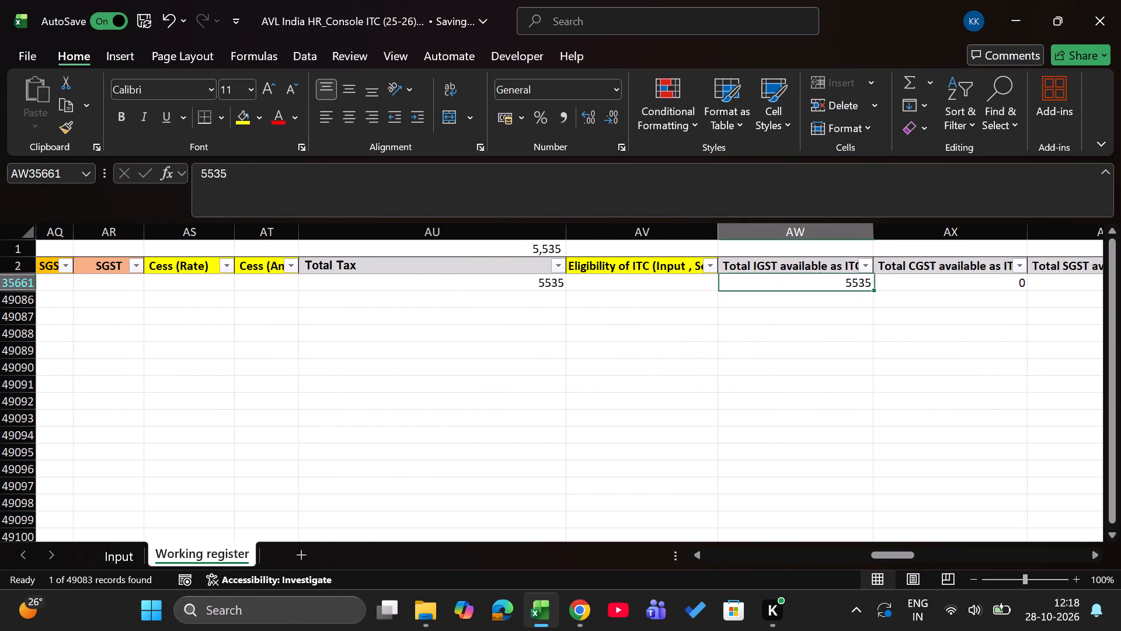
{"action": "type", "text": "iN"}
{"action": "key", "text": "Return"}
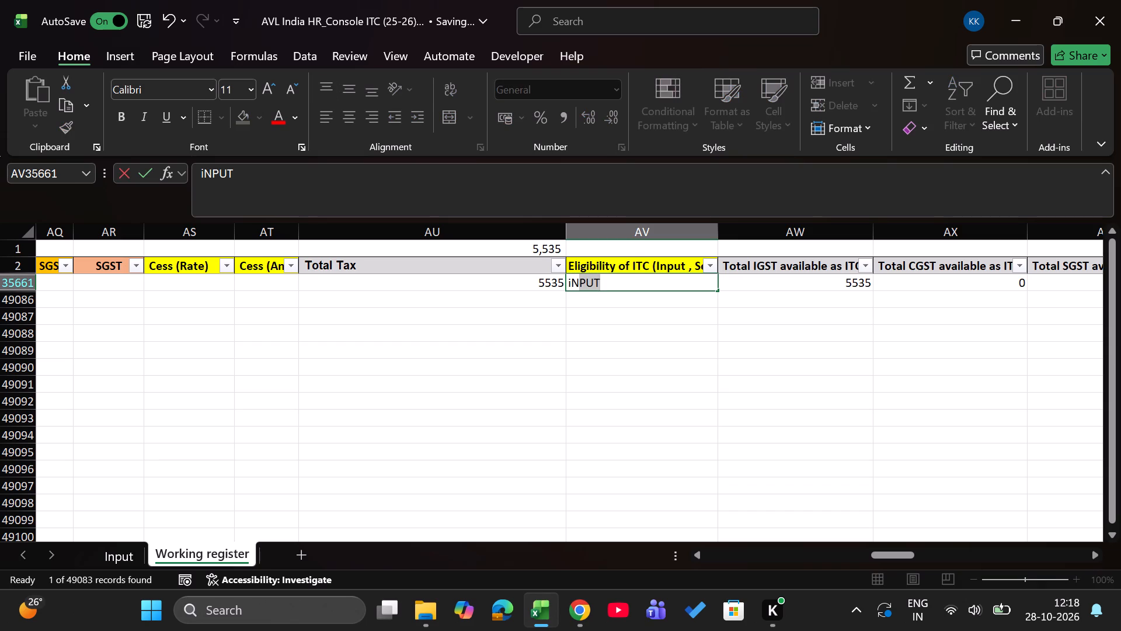
Select the updated description of goods/services cell BF35661 for entry.
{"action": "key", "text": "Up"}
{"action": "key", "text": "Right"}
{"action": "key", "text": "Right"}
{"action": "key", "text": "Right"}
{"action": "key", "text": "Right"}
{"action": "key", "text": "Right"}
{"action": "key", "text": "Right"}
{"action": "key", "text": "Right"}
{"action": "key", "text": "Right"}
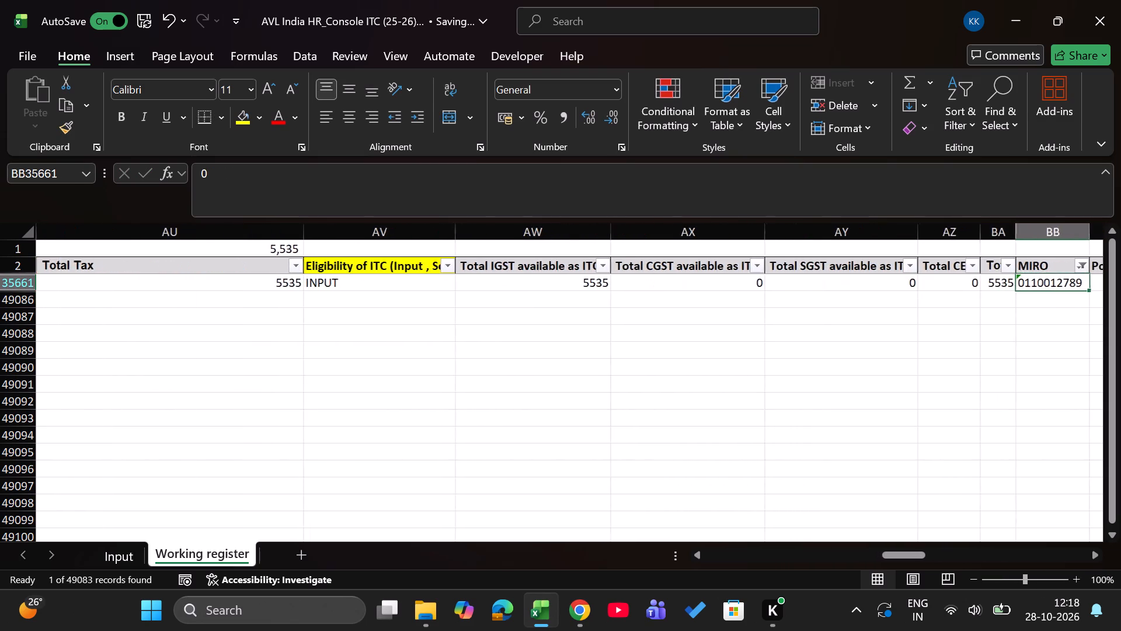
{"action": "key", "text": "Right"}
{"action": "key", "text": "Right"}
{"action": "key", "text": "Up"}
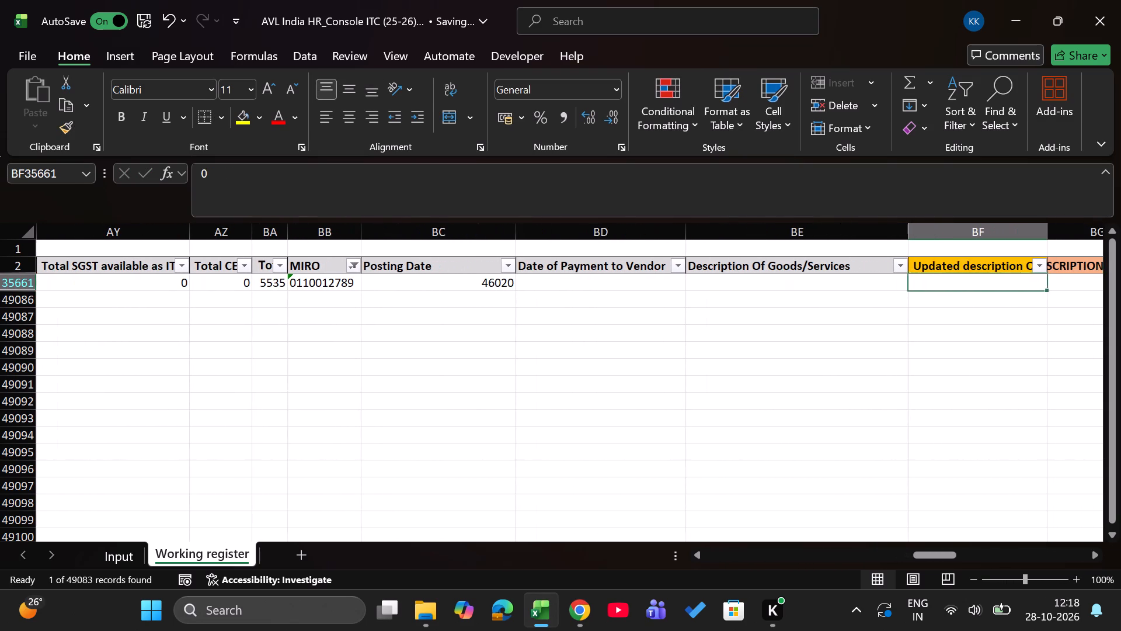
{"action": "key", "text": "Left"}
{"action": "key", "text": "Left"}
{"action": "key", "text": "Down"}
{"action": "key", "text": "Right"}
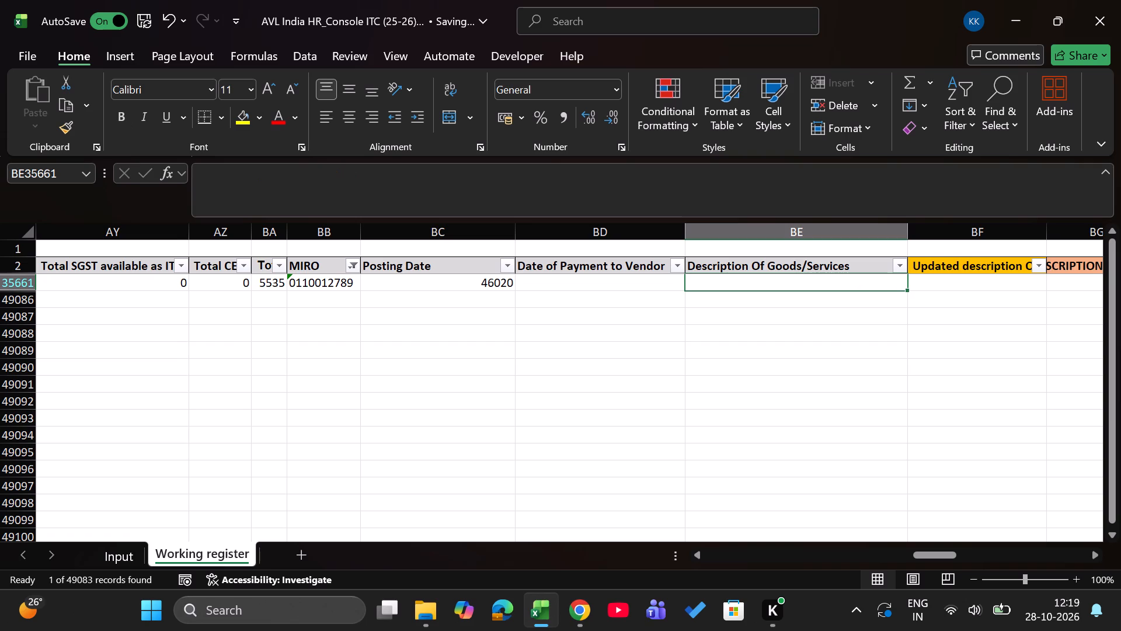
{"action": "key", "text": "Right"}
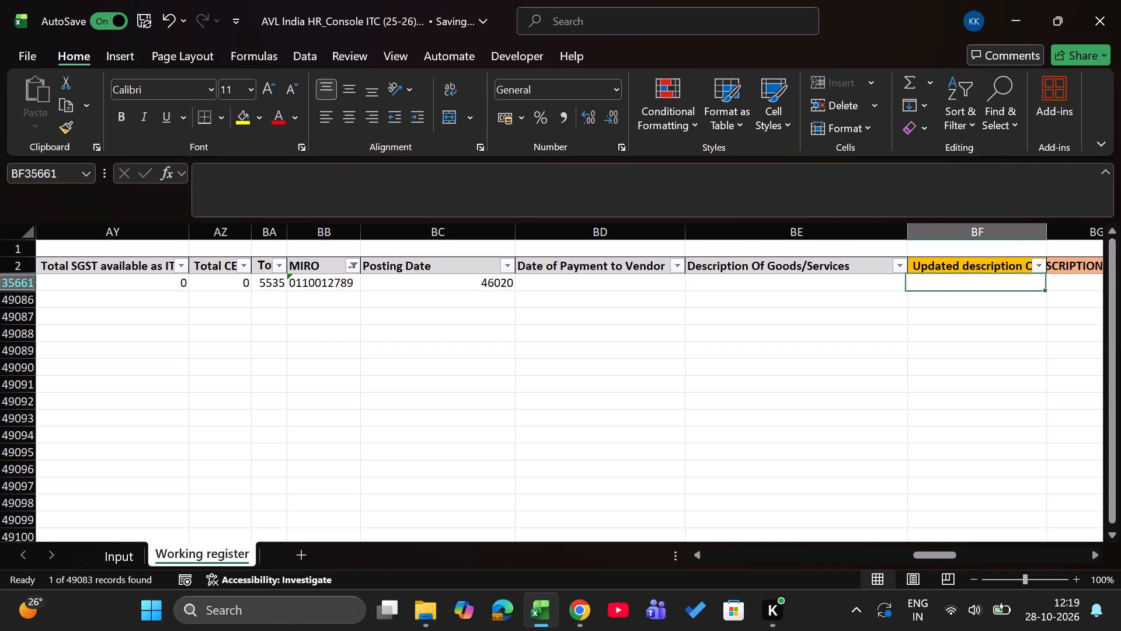
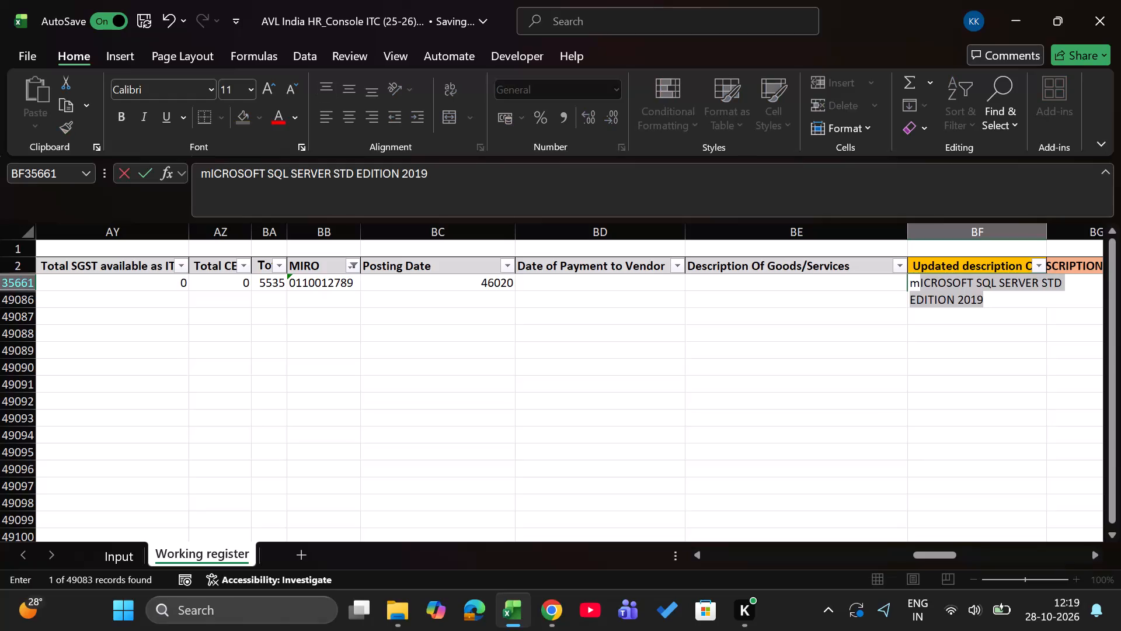
Enter "Matrial for ventilation system" as the updated description of goods/services in BF35661.
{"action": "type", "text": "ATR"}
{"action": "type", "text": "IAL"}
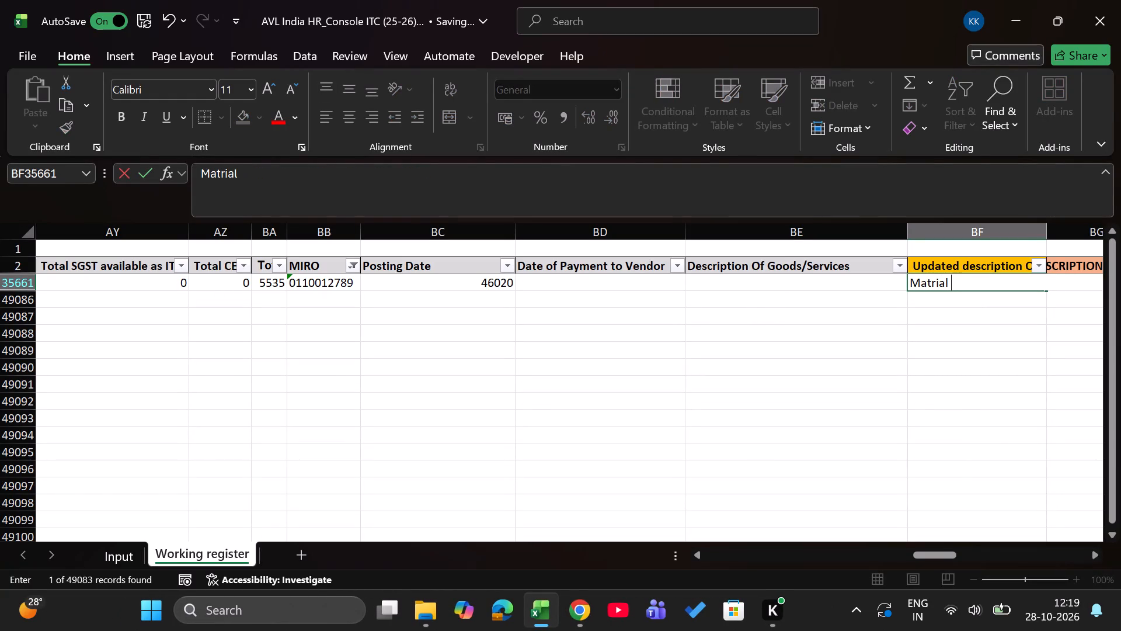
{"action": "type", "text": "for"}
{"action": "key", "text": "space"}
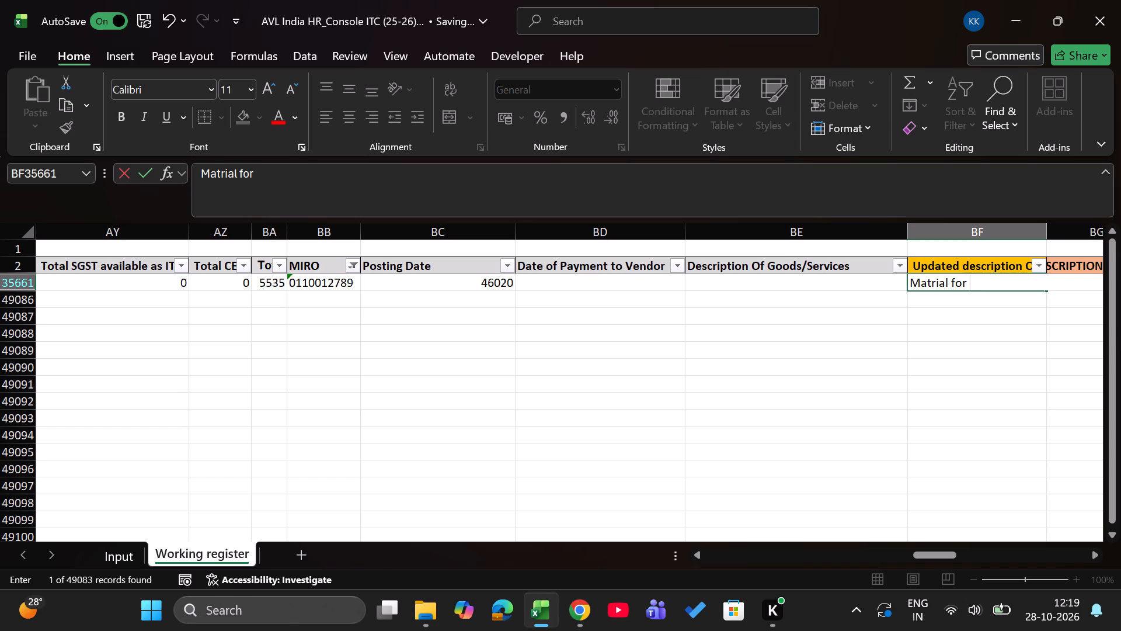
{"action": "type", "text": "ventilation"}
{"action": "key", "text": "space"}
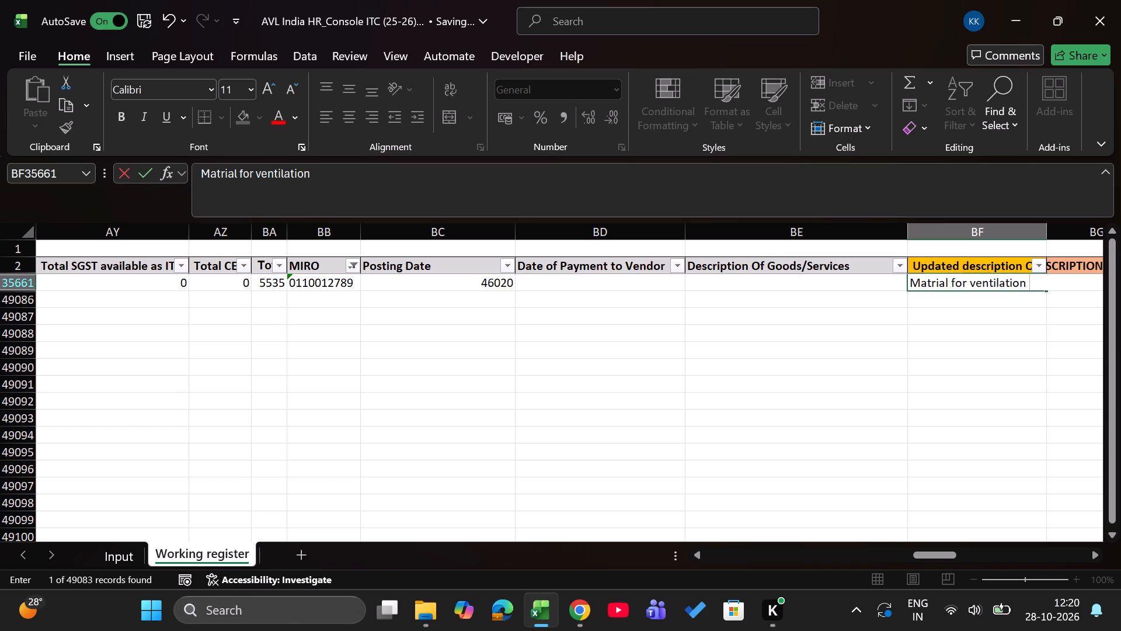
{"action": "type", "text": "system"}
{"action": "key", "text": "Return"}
Set the description of goods check cell BG35661 to Not in PR.
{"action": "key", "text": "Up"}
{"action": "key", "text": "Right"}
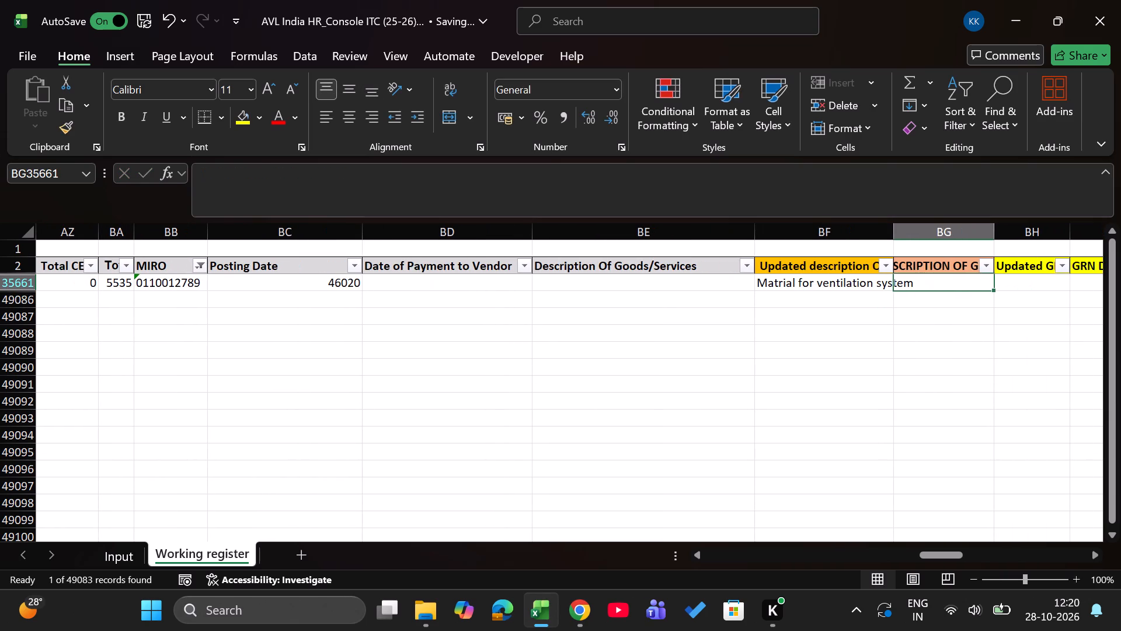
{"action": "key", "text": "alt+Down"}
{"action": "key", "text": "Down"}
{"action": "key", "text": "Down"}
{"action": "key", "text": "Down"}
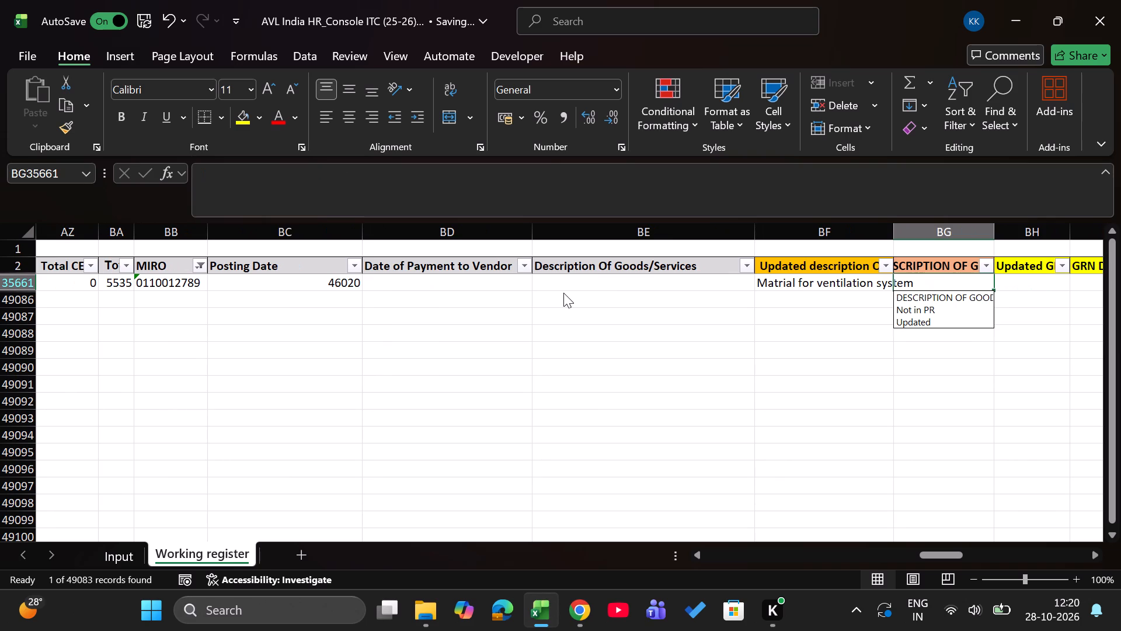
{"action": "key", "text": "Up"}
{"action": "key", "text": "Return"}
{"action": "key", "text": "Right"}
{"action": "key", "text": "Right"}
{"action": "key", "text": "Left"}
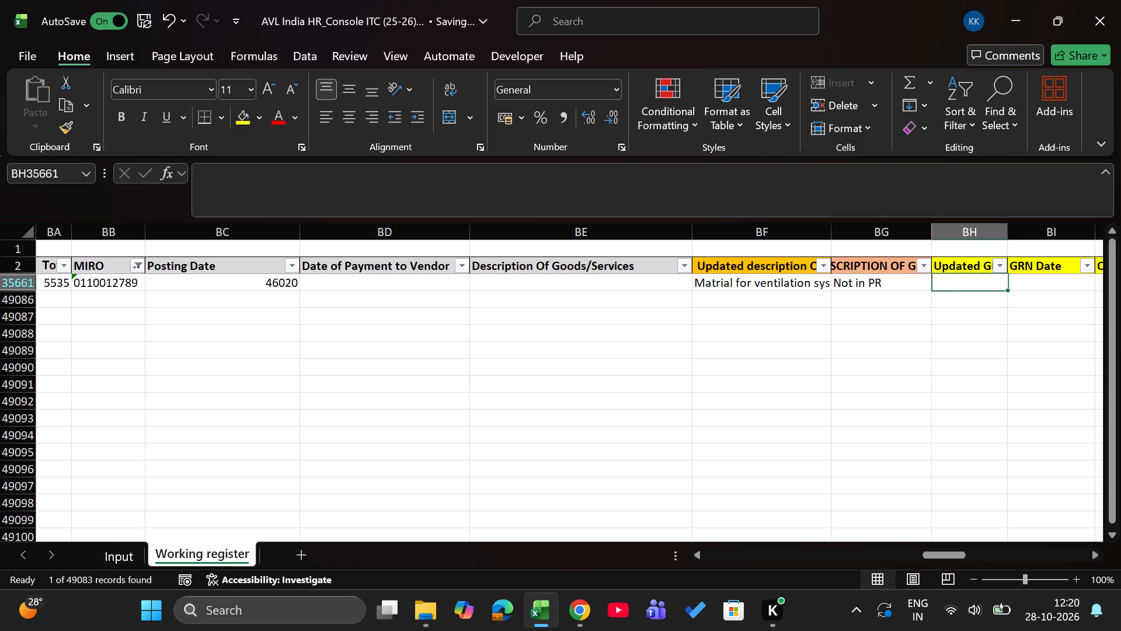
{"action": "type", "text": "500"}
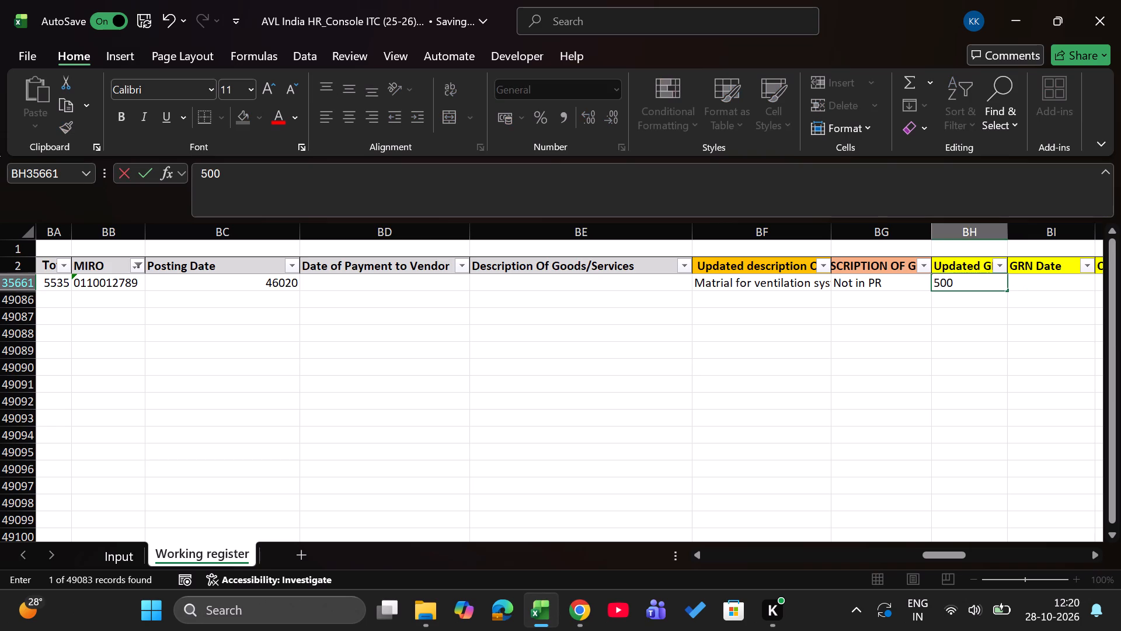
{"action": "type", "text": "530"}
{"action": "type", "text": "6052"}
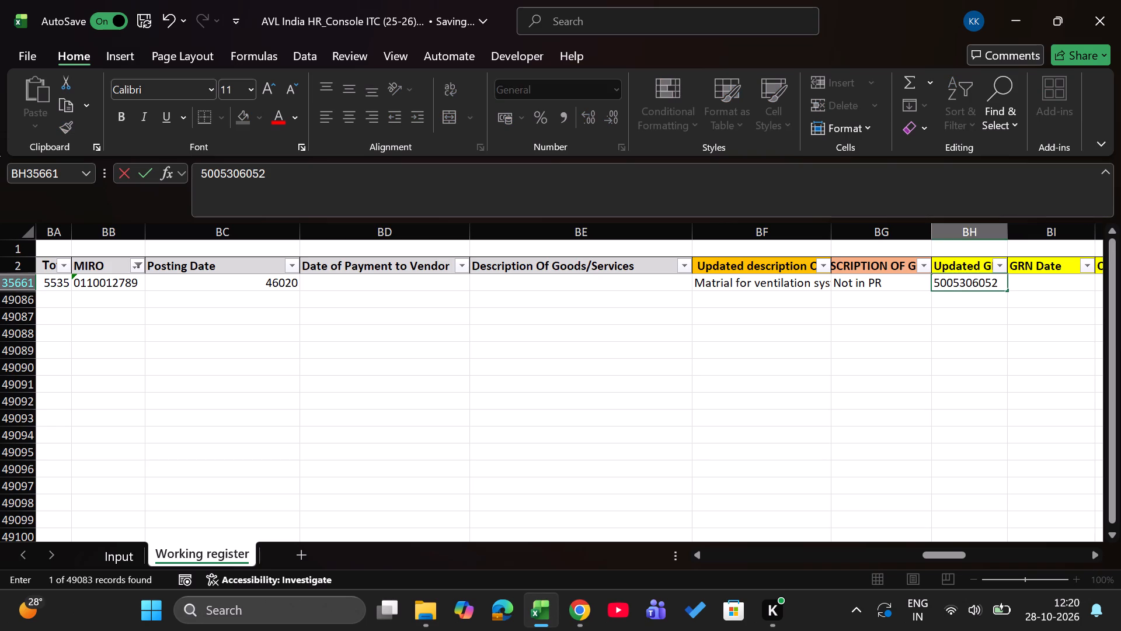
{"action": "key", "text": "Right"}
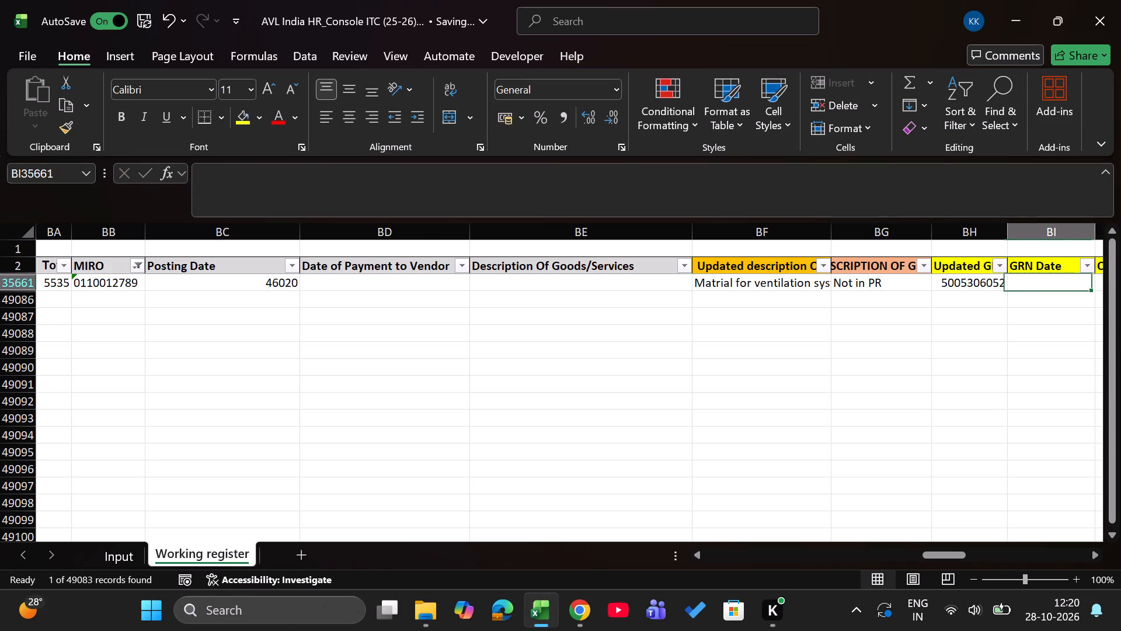
Enter the GRN date 23-12-25 in BI35661 and move on to the received quantity cell BJ35661.
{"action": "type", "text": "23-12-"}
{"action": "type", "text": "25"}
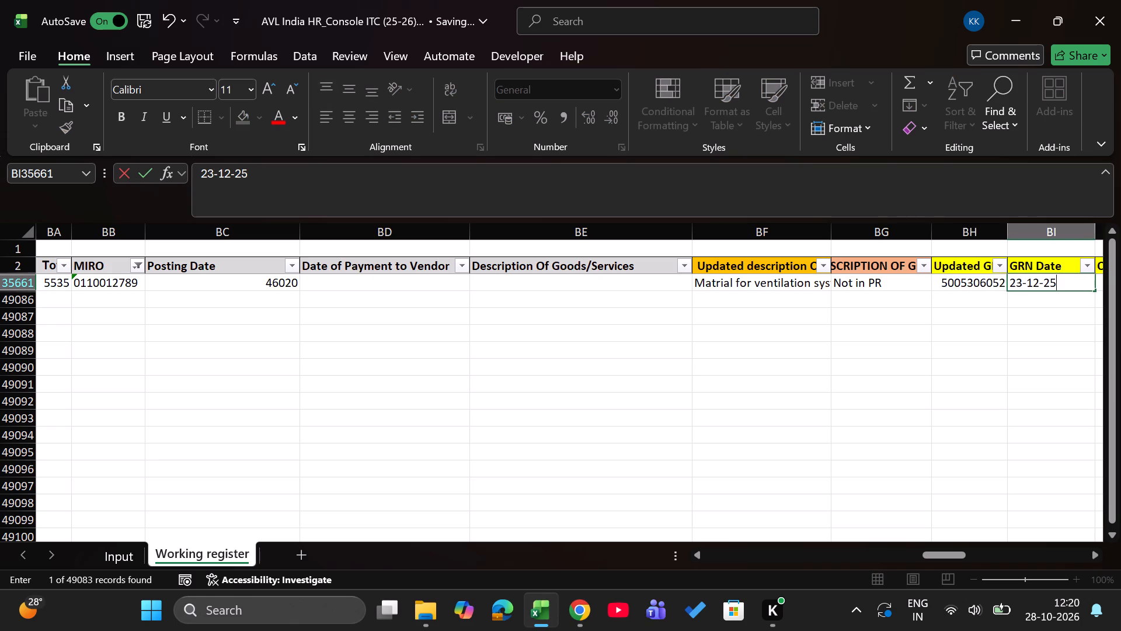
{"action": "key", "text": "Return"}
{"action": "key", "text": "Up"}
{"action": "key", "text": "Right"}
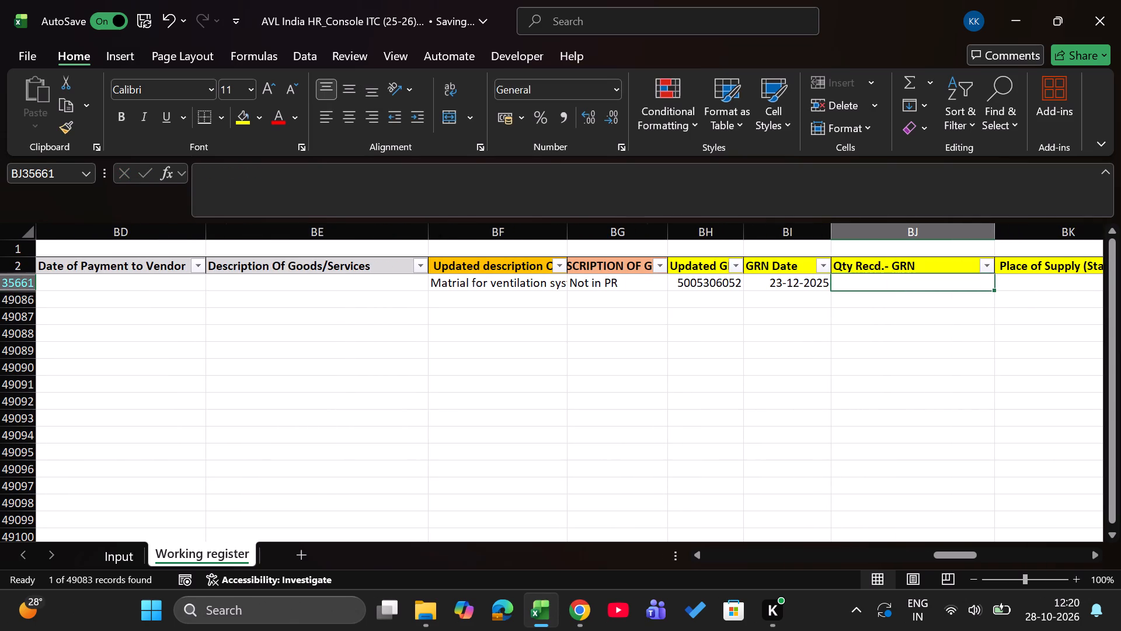
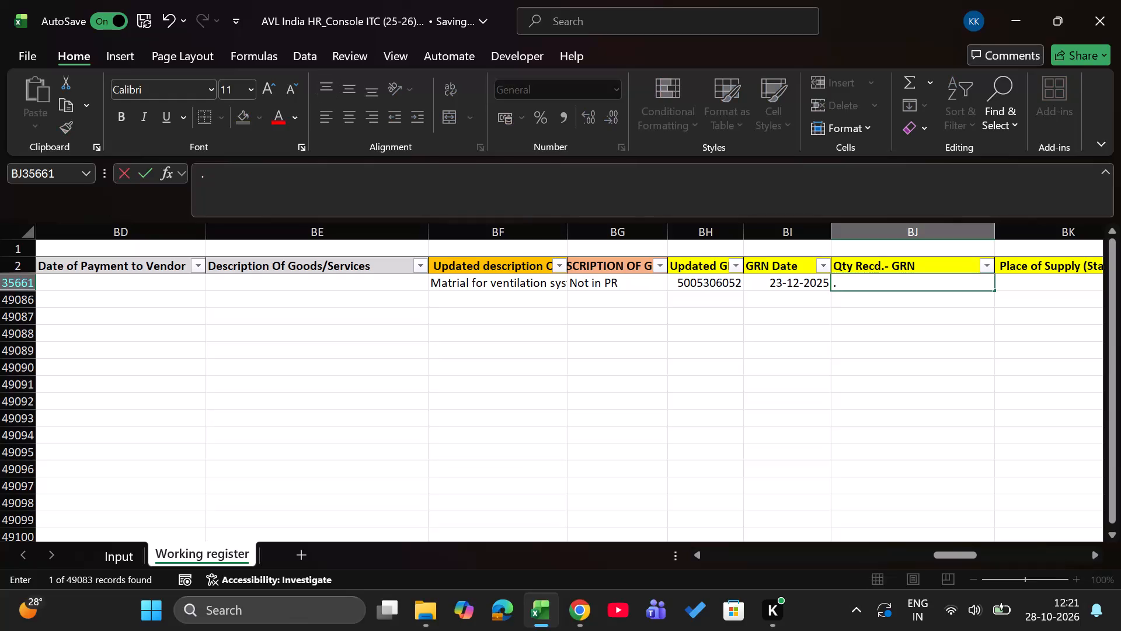
Enter 0.003 as the GRN received quantity in BJ35661 and move on to the place of supply cell BK35661.
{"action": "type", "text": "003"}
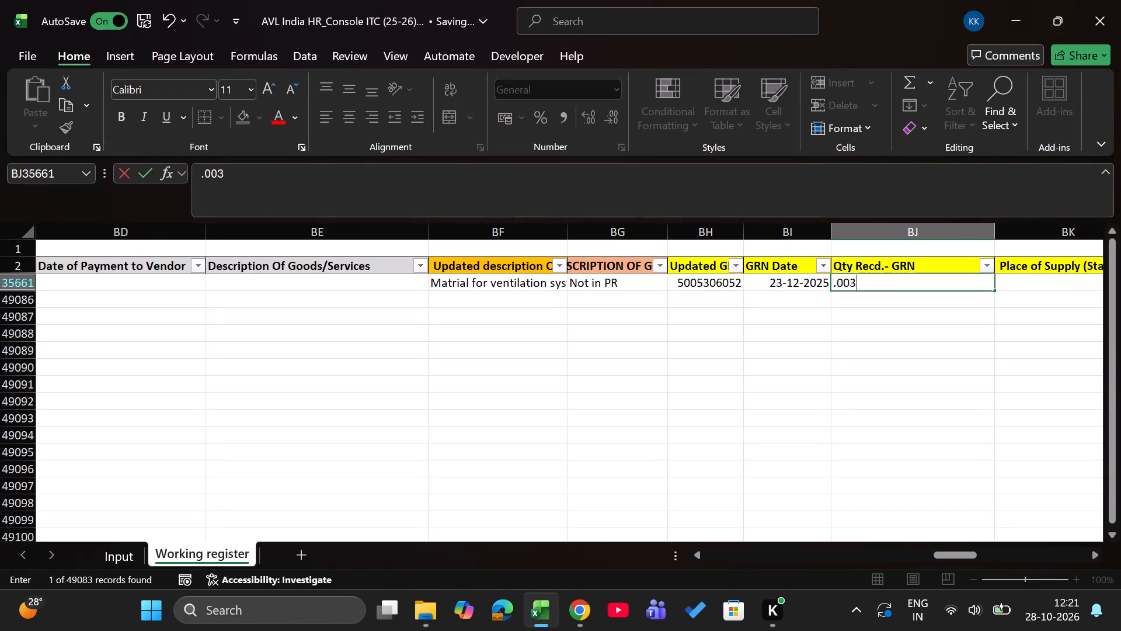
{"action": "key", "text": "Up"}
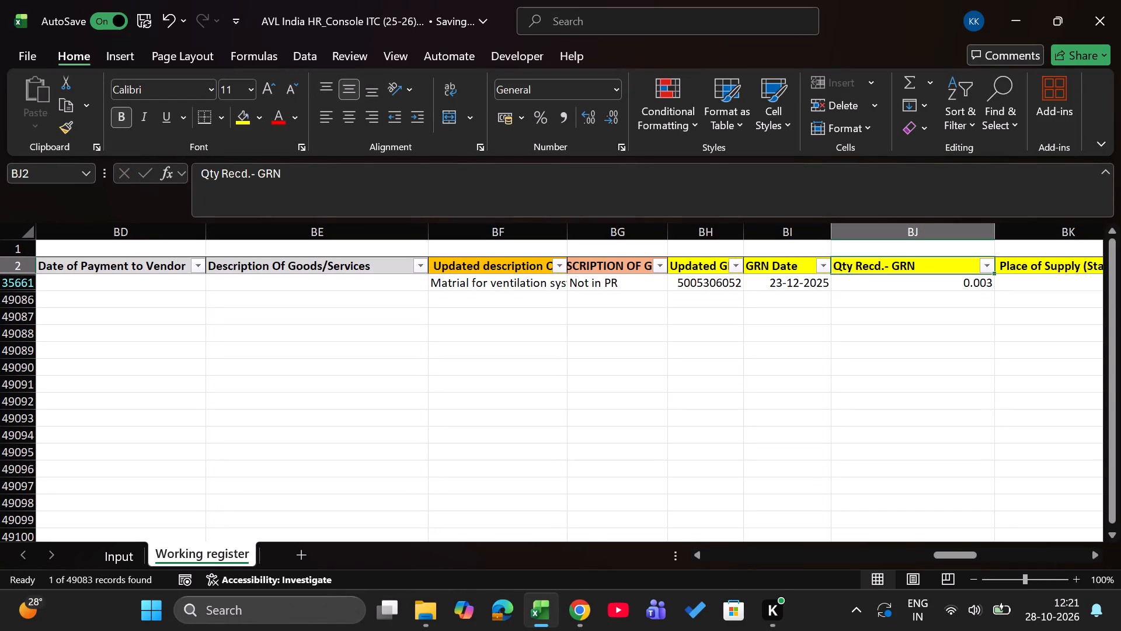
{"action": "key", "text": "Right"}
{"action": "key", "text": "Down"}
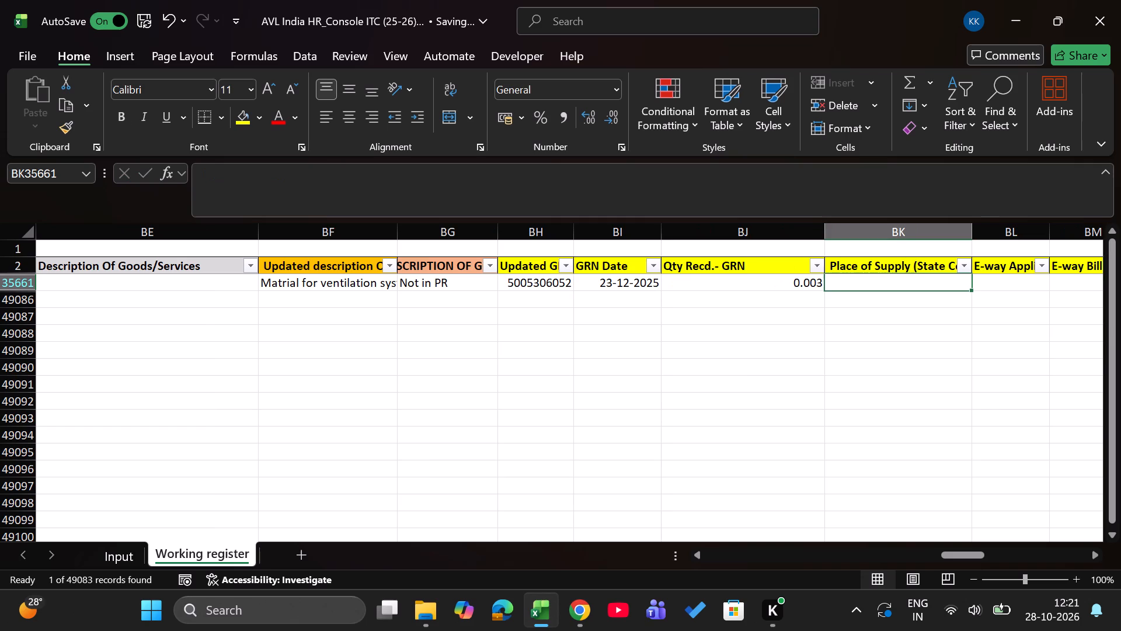
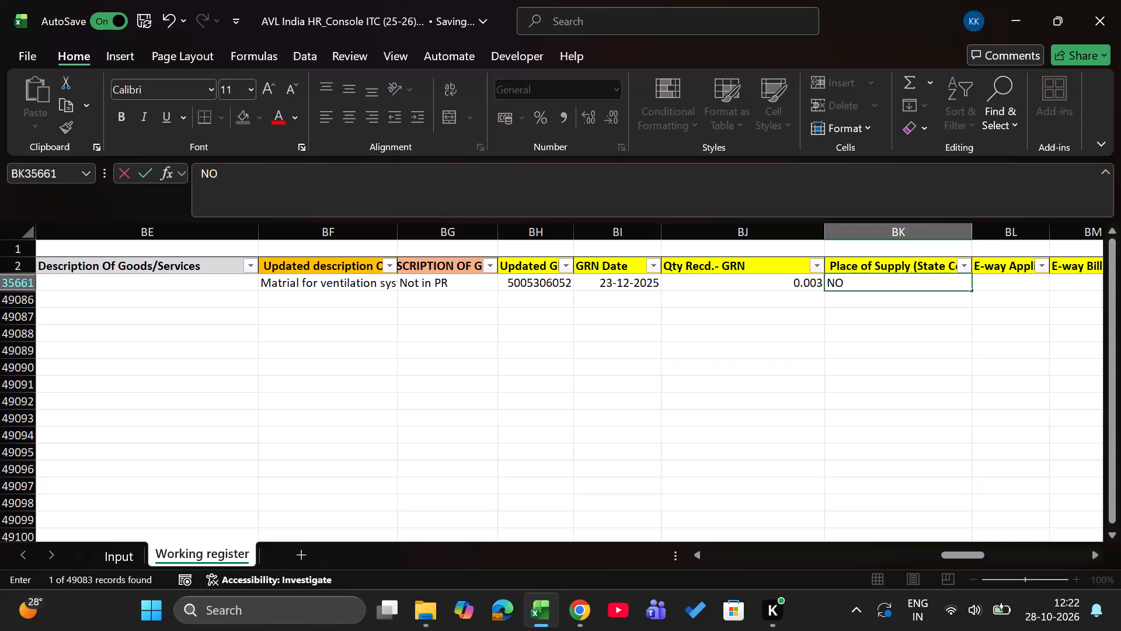
Complete the place of supply entry in BK35661 as "Not mentioned in Invoice".
{"action": "type", "text": "t"}
{"action": "key", "text": "space"}
{"action": "type", "text": "i"}
{"action": "key", "text": "space"}
{"action": "key", "text": "BackSpace"}
{"action": "key", "text": "BackSpace"}
{"action": "type", "text": "in Inv"}
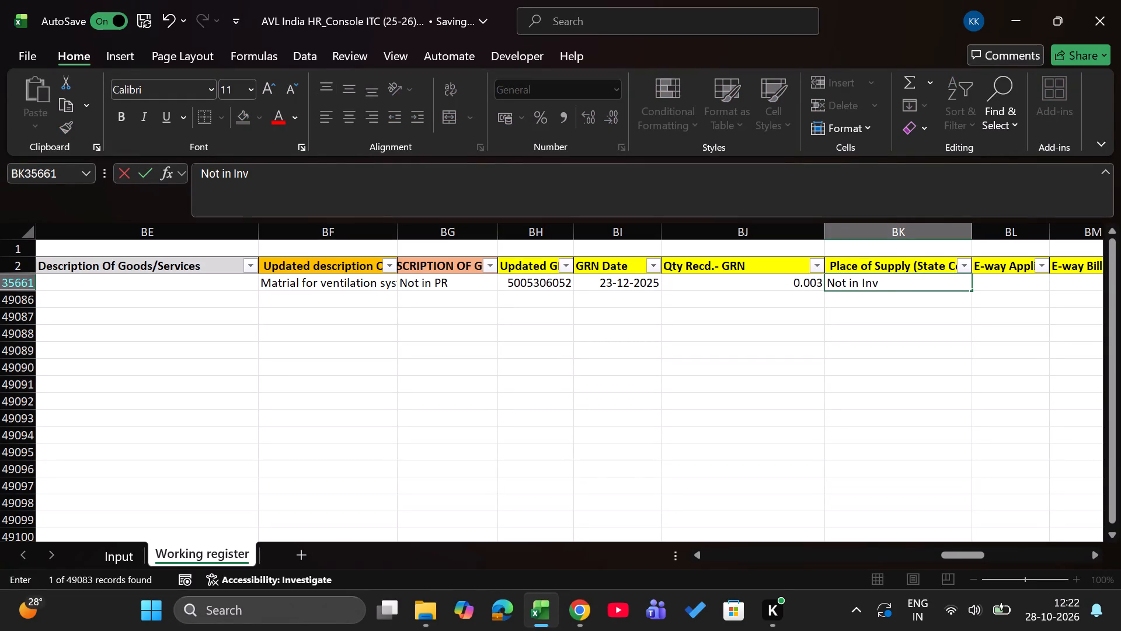
{"action": "key", "text": "BackSpace"}
{"action": "key", "text": "BackSpace"}
{"action": "key", "text": "BackSpace"}
{"action": "key", "text": "BackSpace"}
{"action": "key", "text": "BackSpace"}
{"action": "key", "text": "BackSpace"}
{"action": "type", "text": "me"}
{"action": "type", "text": "ntioned in Invoice"}
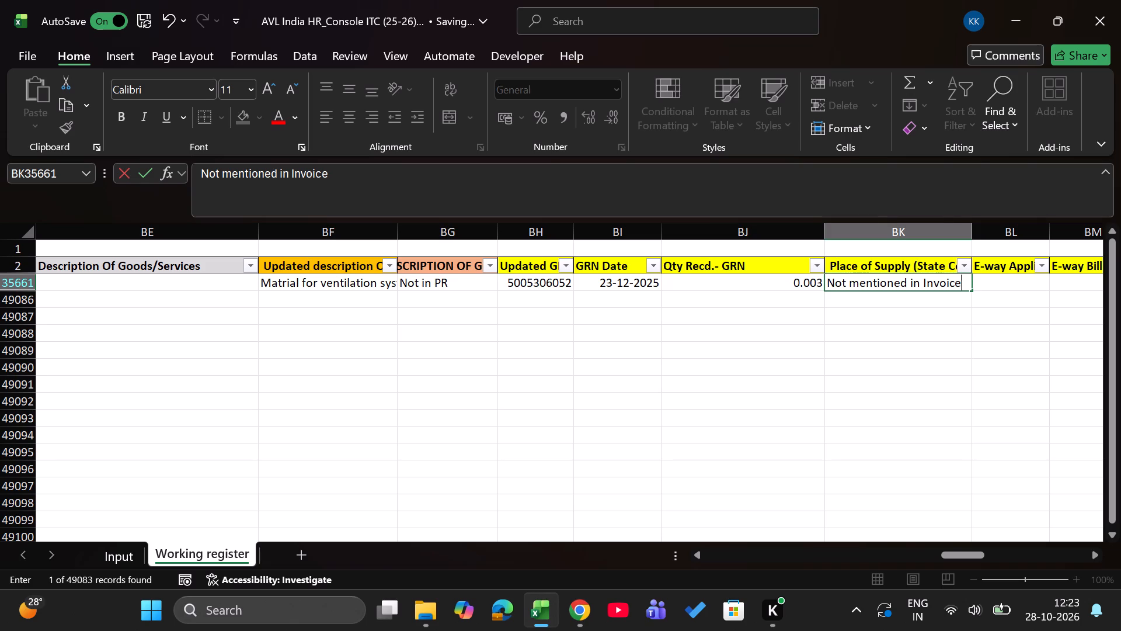
{"action": "key", "text": "Up"}
{"action": "key", "text": "Up"}
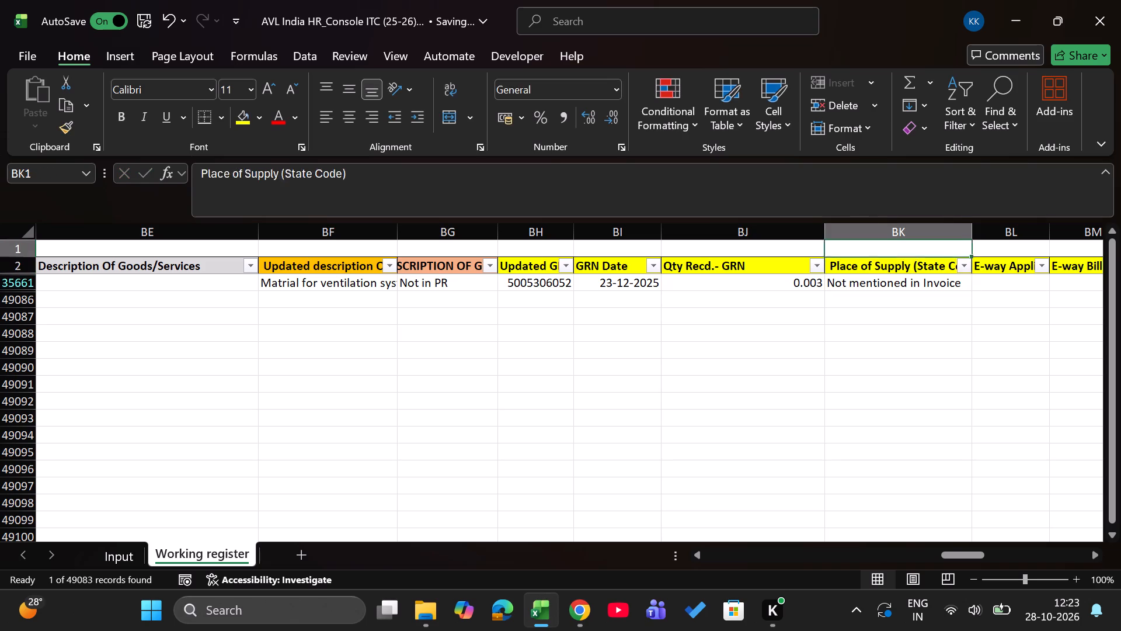
Enter "No" for E-way bill applicability in BL35661.
{"action": "key", "text": "Right"}
{"action": "key", "text": "Down"}
{"action": "key", "text": "Down"}
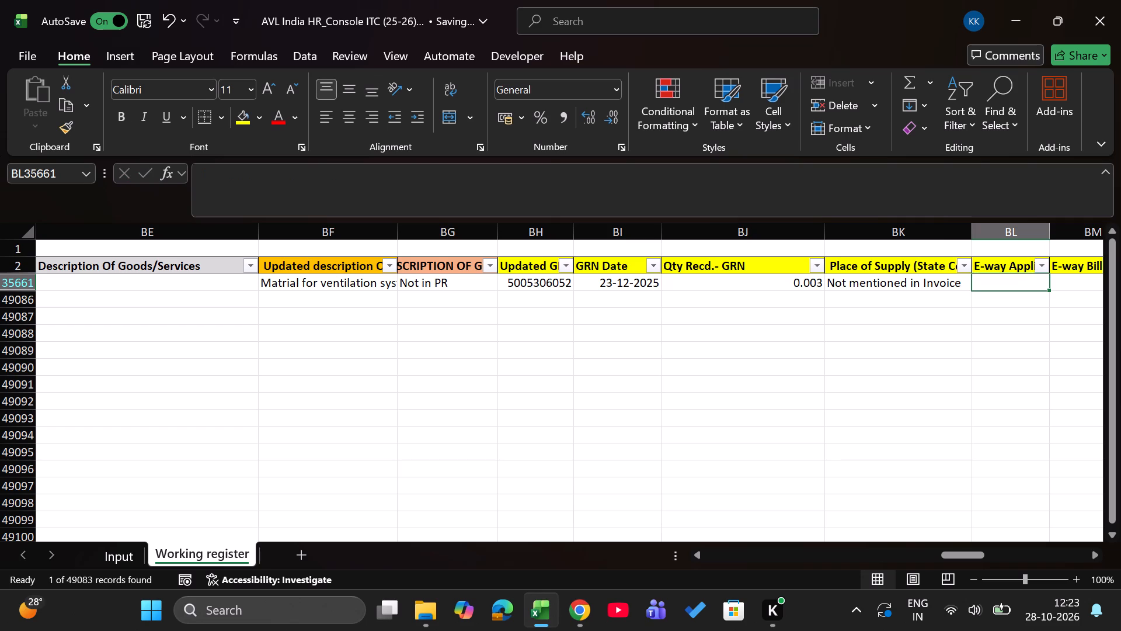
{"action": "type", "text": "No"}
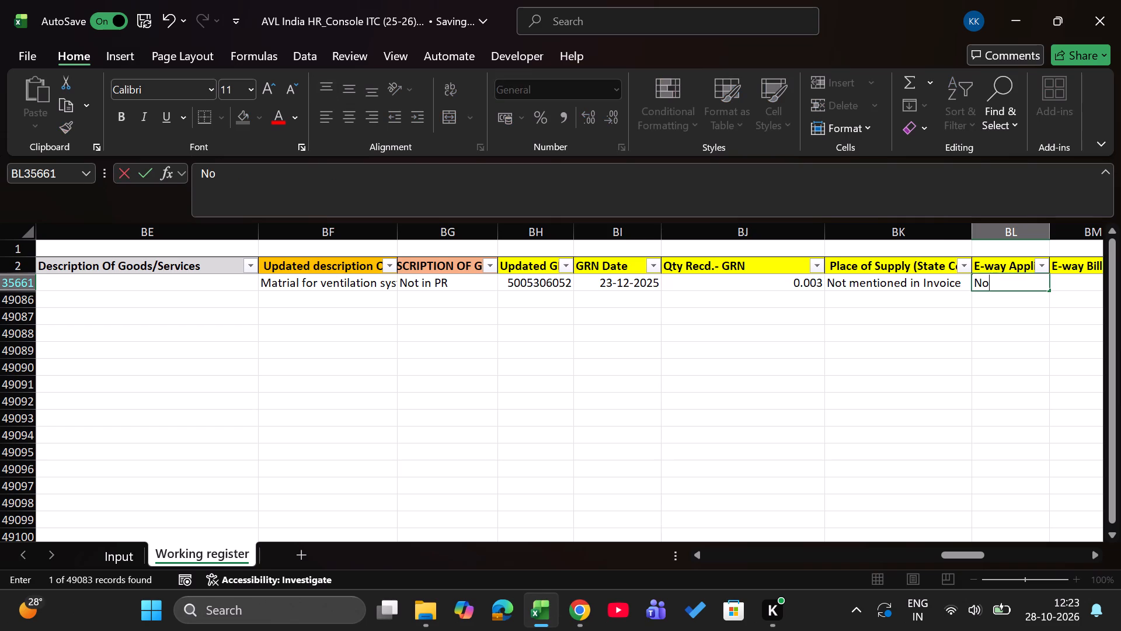
{"action": "key", "text": "Return"}
{"action": "key", "text": "Up"}
Leave the E-way bill number and date blank and enter "No" for whether the IRN (E-INV) is attached in BO35661.
{"action": "key", "text": "Right"}
{"action": "key", "text": "Right"}
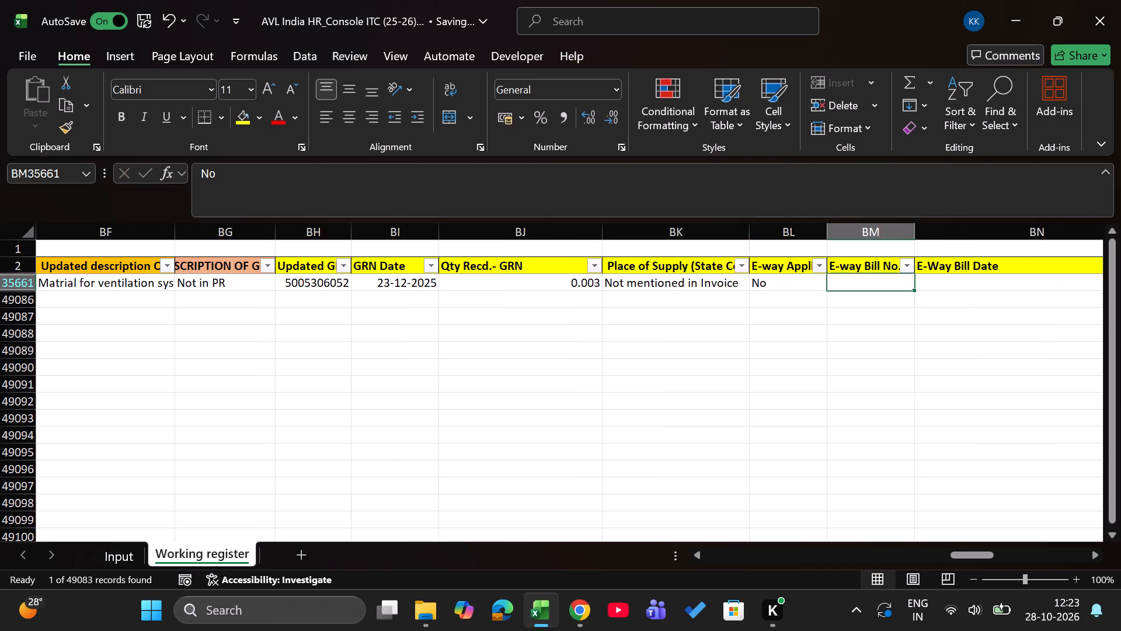
{"action": "key", "text": "Right"}
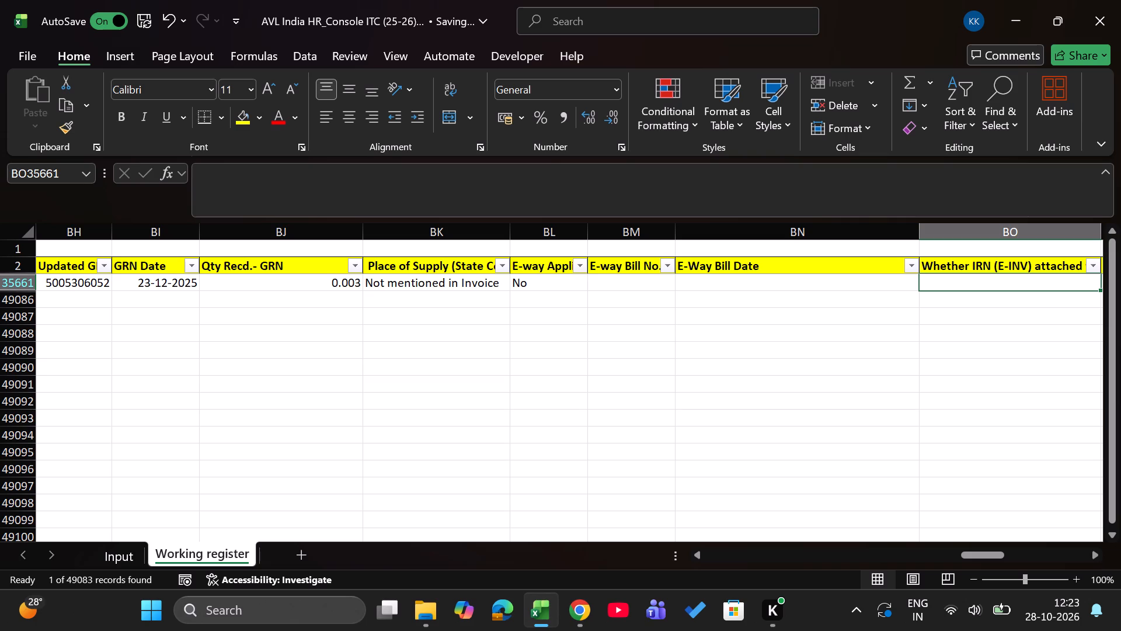
{"action": "type", "text": "No"}
{"action": "key", "text": "Return"}
{"action": "key", "text": "Up"}
Enter "Yes" in BP35661, the column next to the IRN attachment answer.
{"action": "key", "text": "Right"}
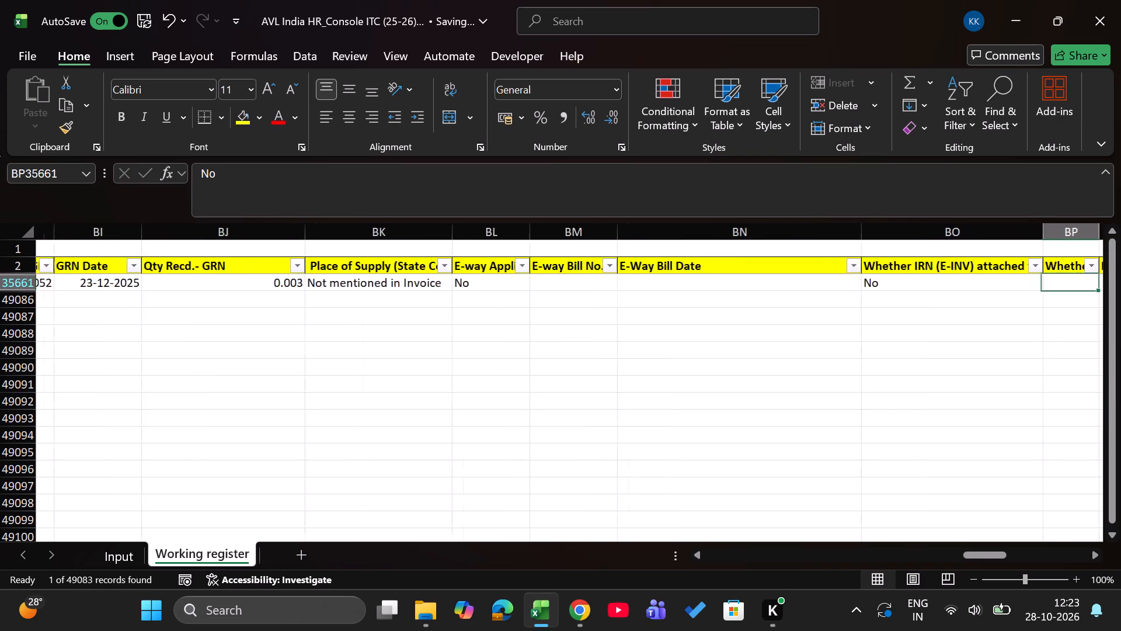
{"action": "type", "text": "Yes"}
{"action": "key", "text": "Return"}
{"action": "key", "text": "Up"}
Enter the remark "Quantity not matched in Invoice and Goods reciep document (In SET)" in BQ35661.
{"action": "key", "text": "Right"}
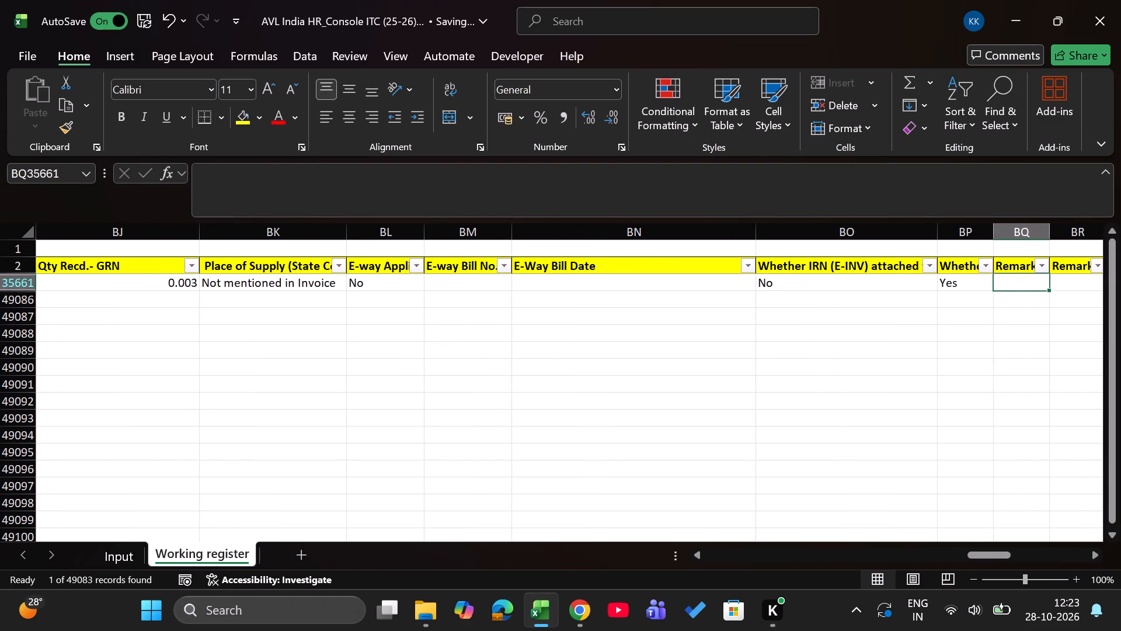
{"action": "key", "text": "shift+q"}
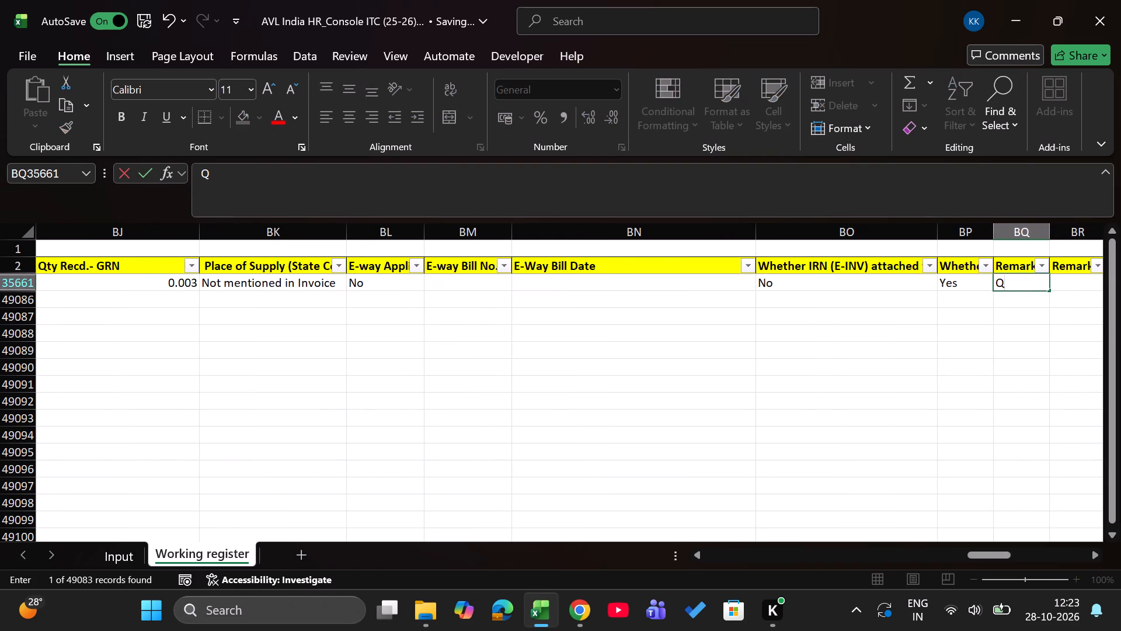
{"action": "type", "text": "uan"}
{"action": "type", "text": "tity"}
{"action": "key", "text": "space"}
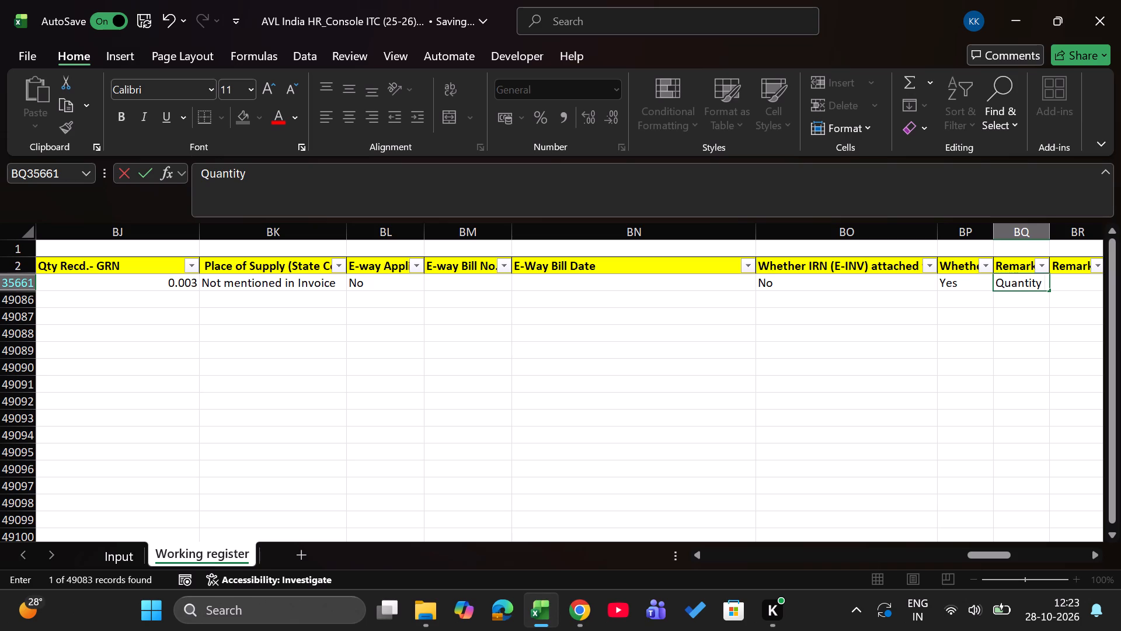
{"action": "type", "text": "nto"}
{"action": "key", "text": "space"}
{"action": "key", "text": "BackSpace"}
{"action": "key", "text": "BackSpace"}
{"action": "key", "text": "BackSpace"}
{"action": "key", "text": "o"}
{"action": "type", "text": "t matched"}
{"action": "key", "text": "space"}
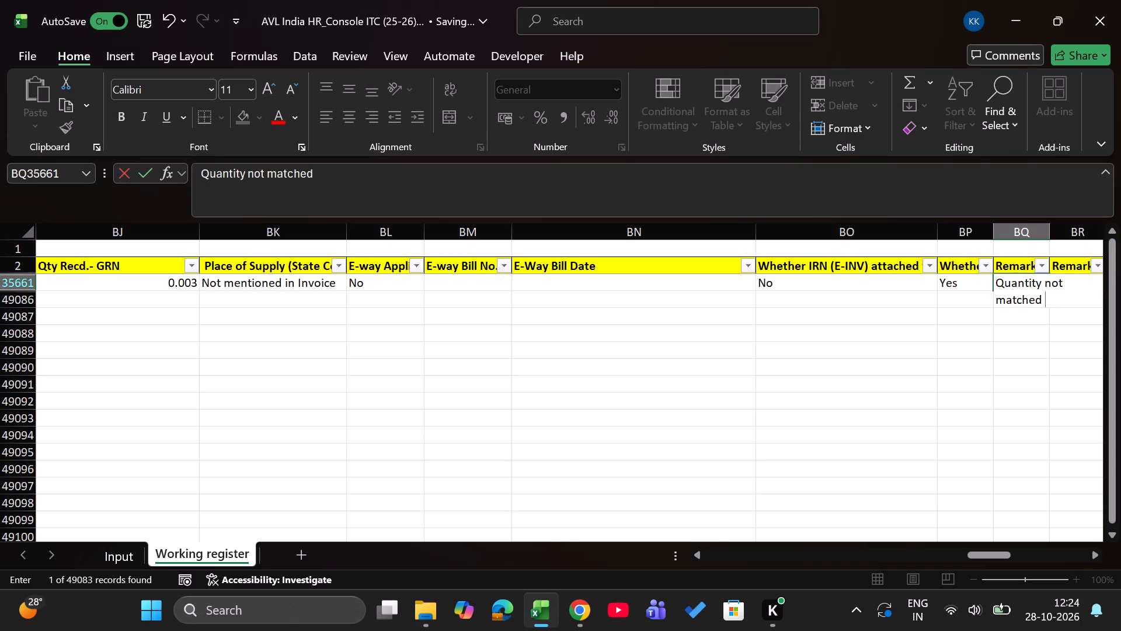
{"action": "type", "text": "in"}
{"action": "key", "text": "space"}
{"action": "type", "text": "Invoice and"}
{"action": "key", "text": "space"}
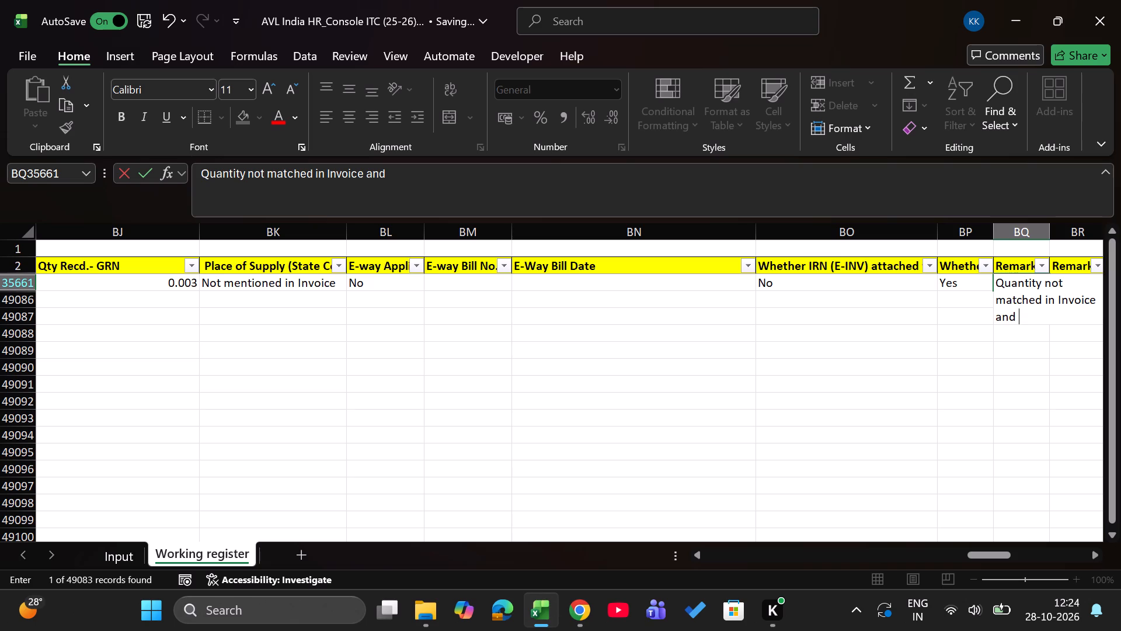
{"action": "type", "text": "Goods rec"}
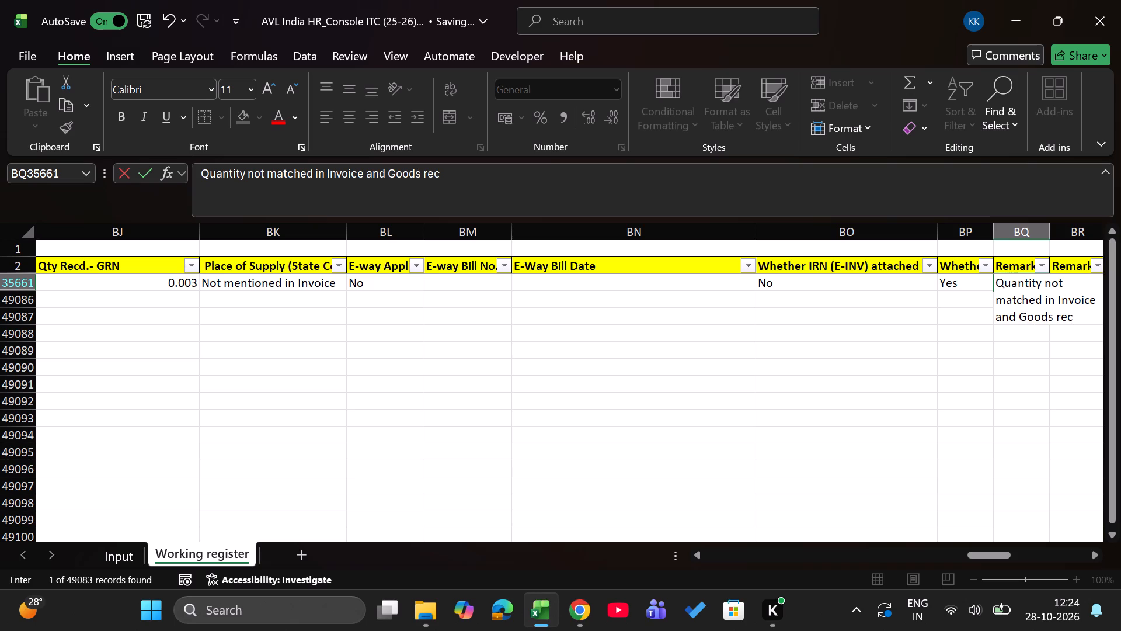
{"action": "key", "text": "i"}
{"action": "type", "text": "ep"}
{"action": "key", "text": "space"}
{"action": "type", "text": "document"}
{"action": "key", "text": "space"}
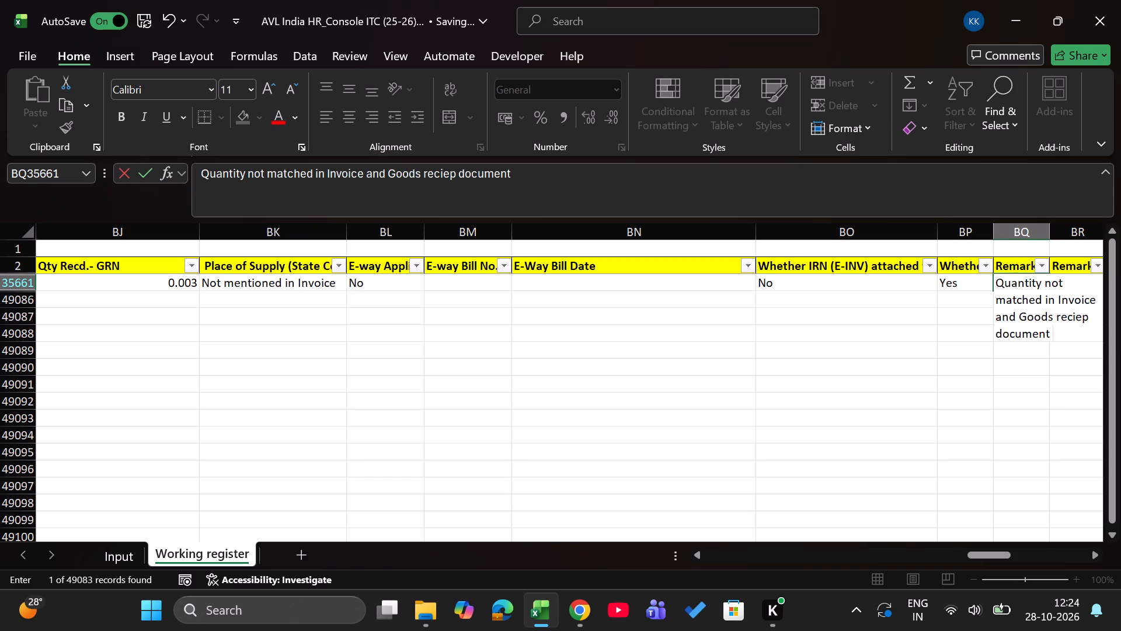
{"action": "key", "text": "shift+parenleft"}
{"action": "type", "text": "In SE"}
{"action": "key", "text": "shift+parenright"}
{"action": "key", "text": "BackSpace"}
{"action": "type", "text": "T("}
{"action": "key", "text": "shift+BackSpace"}
{"action": "key", "text": "shift+parenright"}
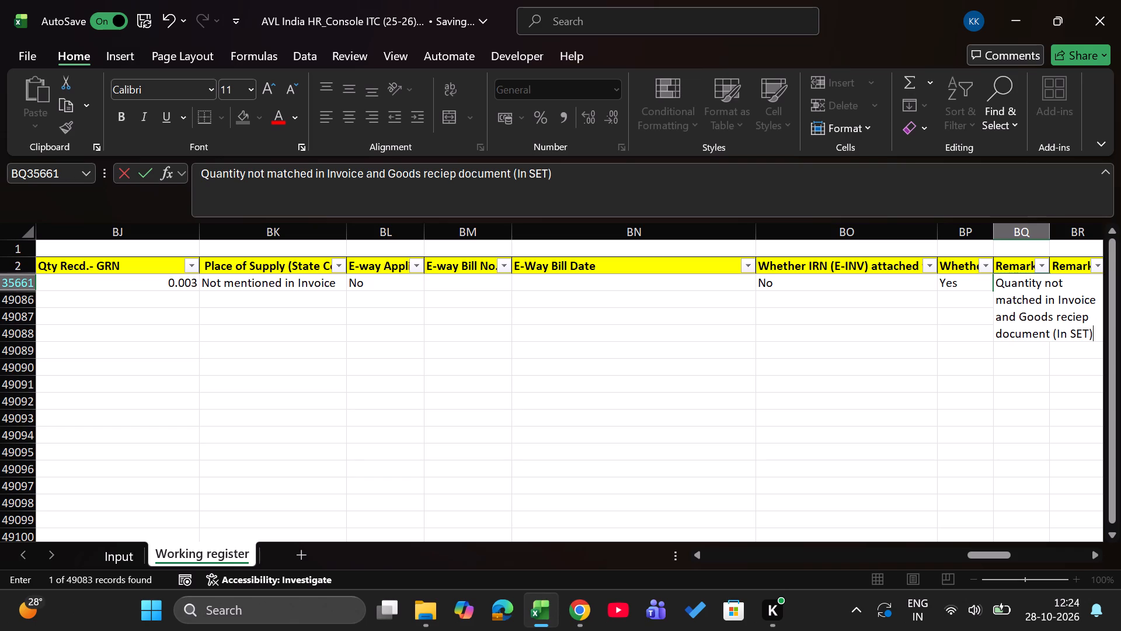
{"action": "key", "text": "Return"}
Check the full header text of column BP in row 2.
{"action": "key", "text": "Up"}
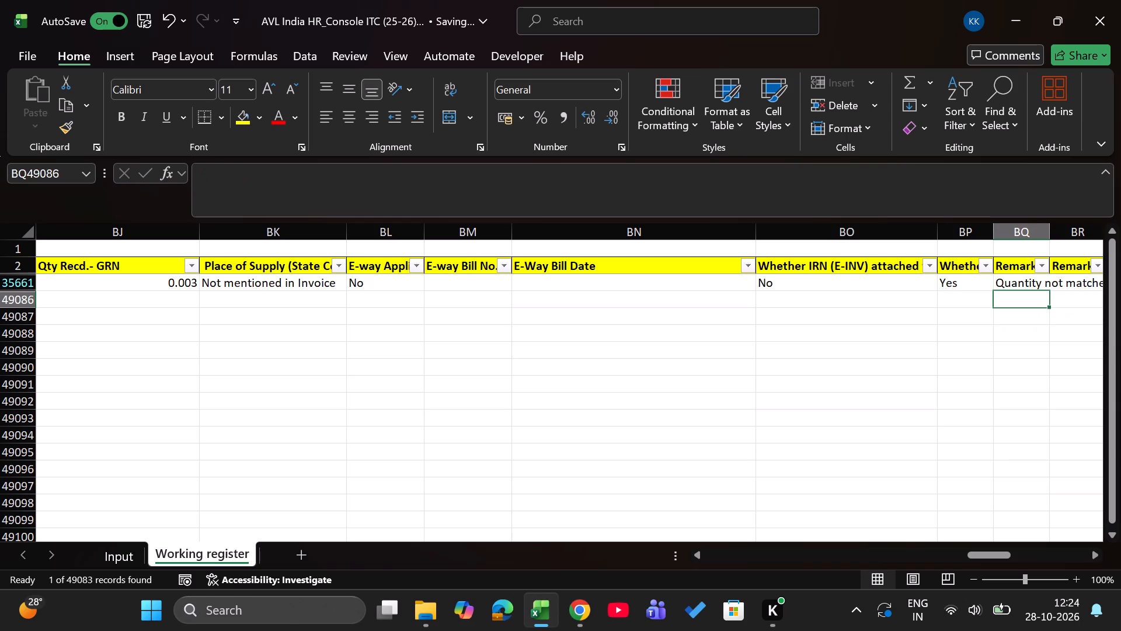
{"action": "key", "text": "Up"}
{"action": "key", "text": "Up"}
{"action": "key", "text": "Left"}
{"action": "key", "text": "Down"}
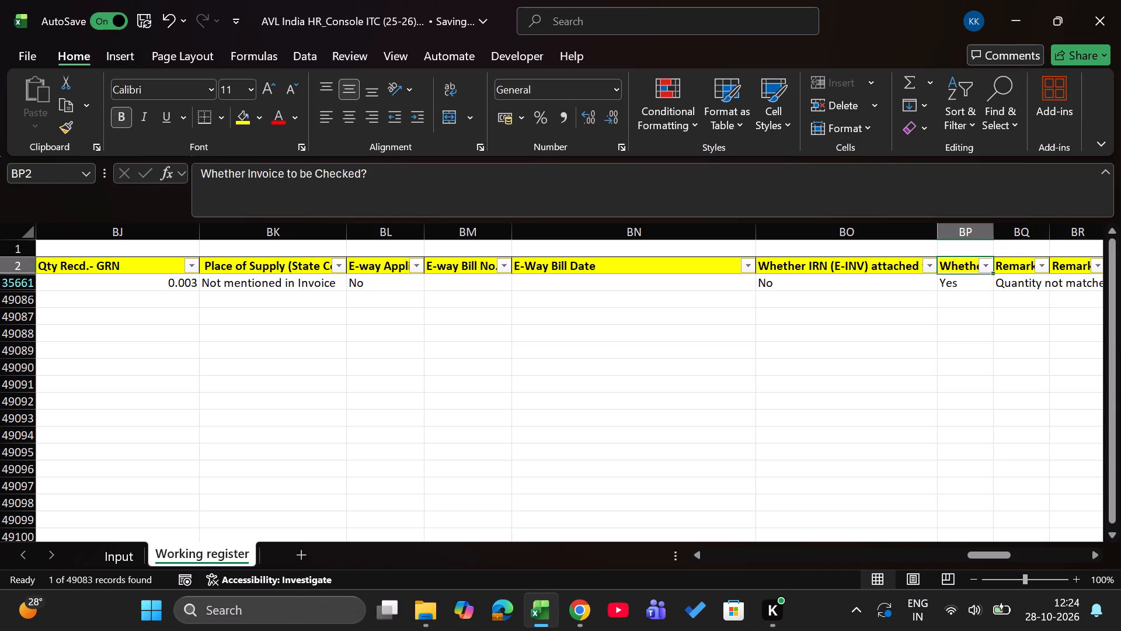
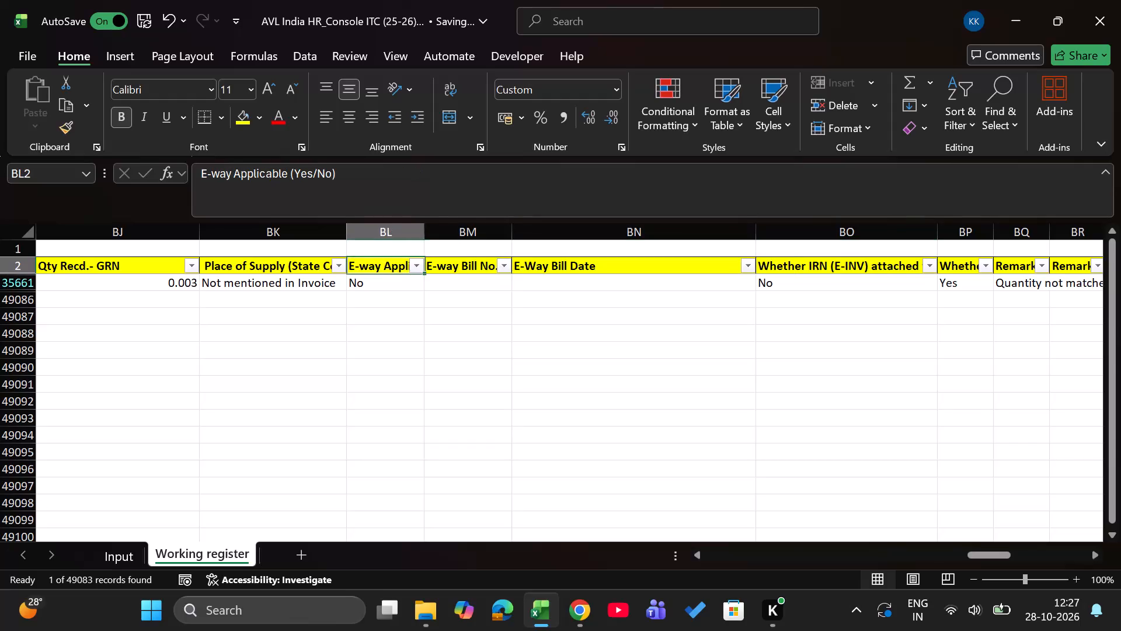
Check the row 2 headers of the Working register from the E-way Applicable column back to the MIRO column.
{"action": "key", "text": "Left"}
{"action": "key", "text": "Left"}
{"action": "key", "text": "Left"}
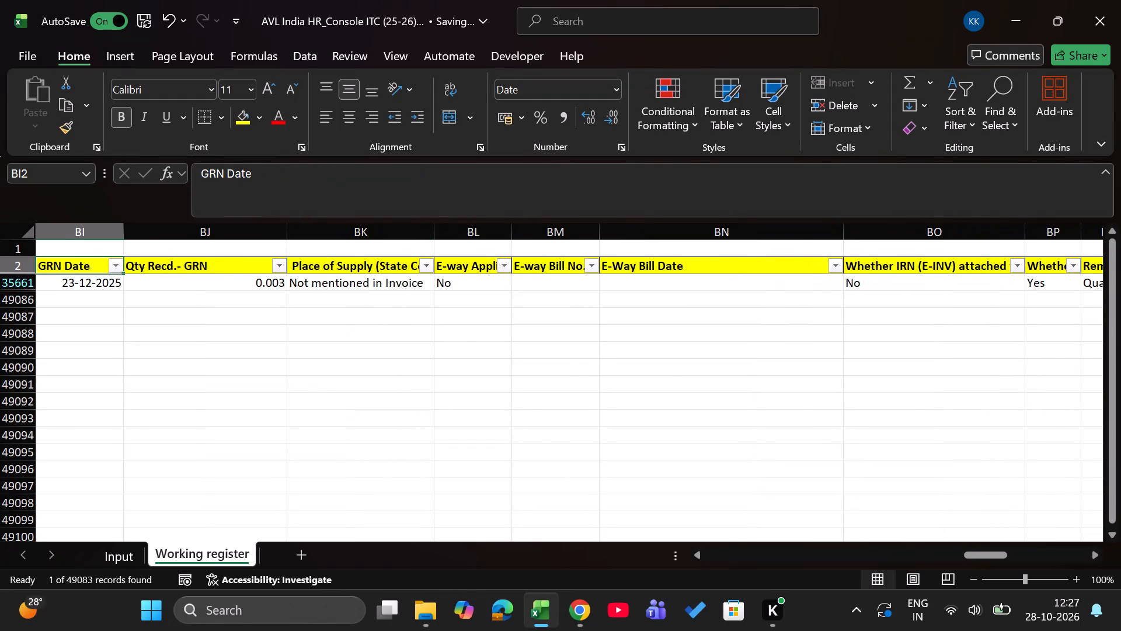
{"action": "key", "text": "Left"}
{"action": "key", "text": "Left"}
{"action": "key", "text": "Left"}
{"action": "key", "text": "Left"}
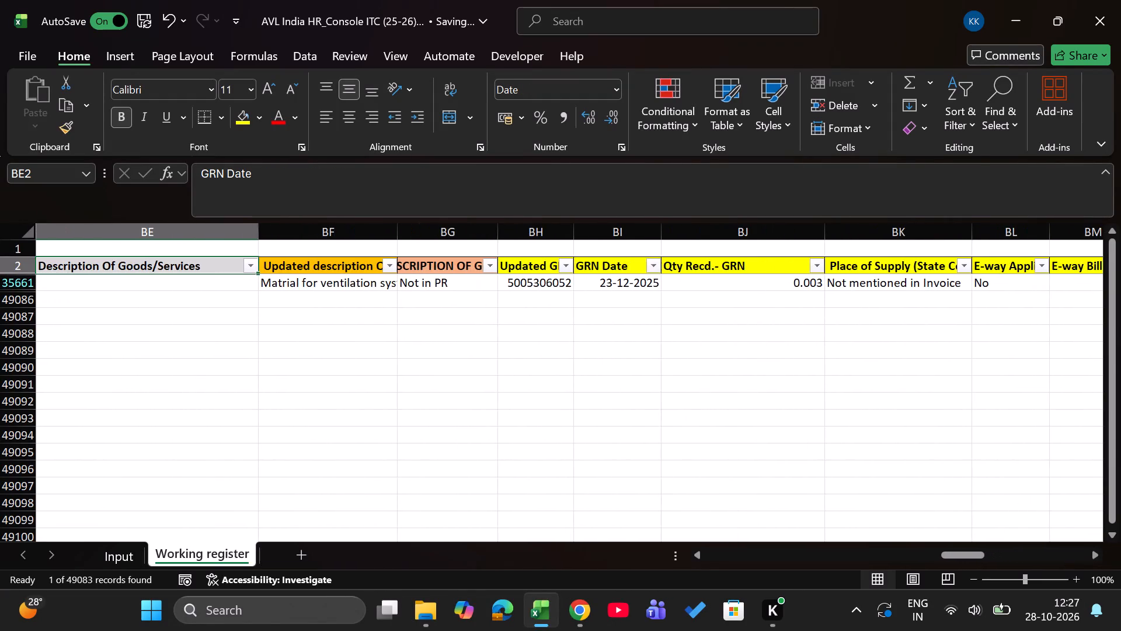
{"action": "key", "text": "Left"}
{"action": "key", "text": "Left"}
{"action": "key", "text": "Left"}
{"action": "key", "text": "Left"}
{"action": "key", "text": "Left"}
{"action": "key", "text": "Left"}
{"action": "key", "text": "Left"}
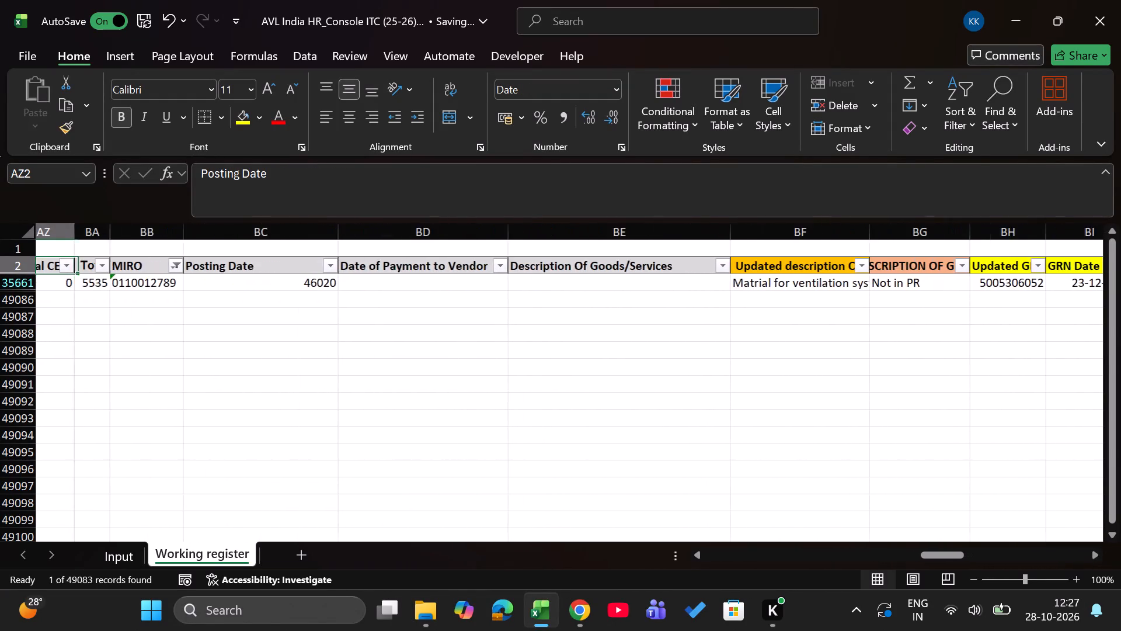
{"action": "key", "text": "Right"}
{"action": "key", "text": "Right"}
{"action": "key", "text": "Right"}
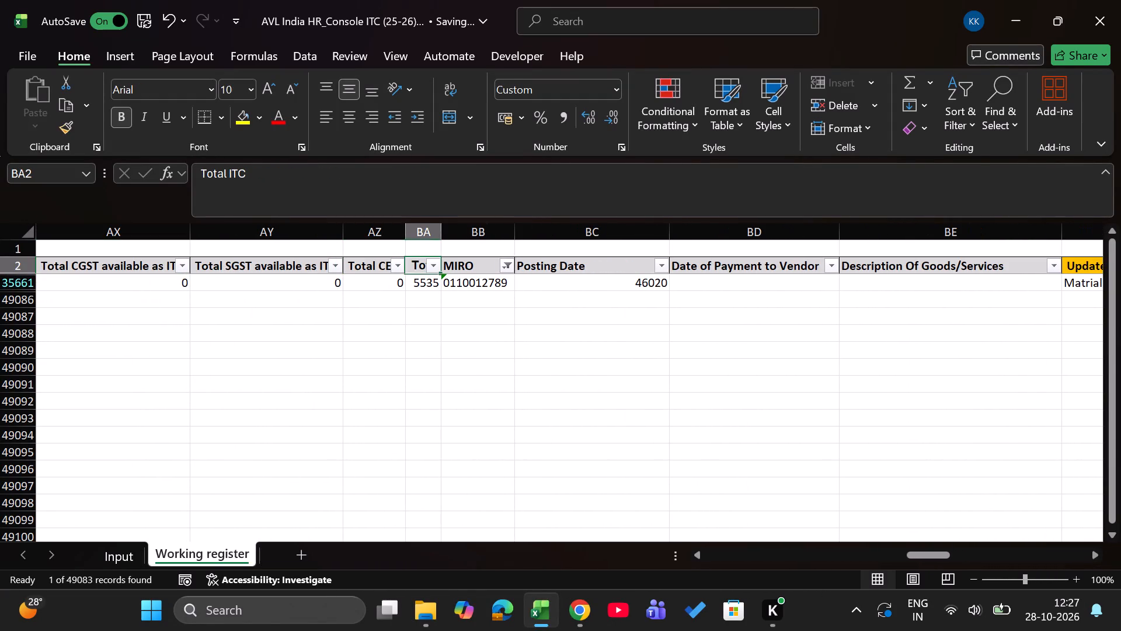
{"action": "key", "text": "Right"}
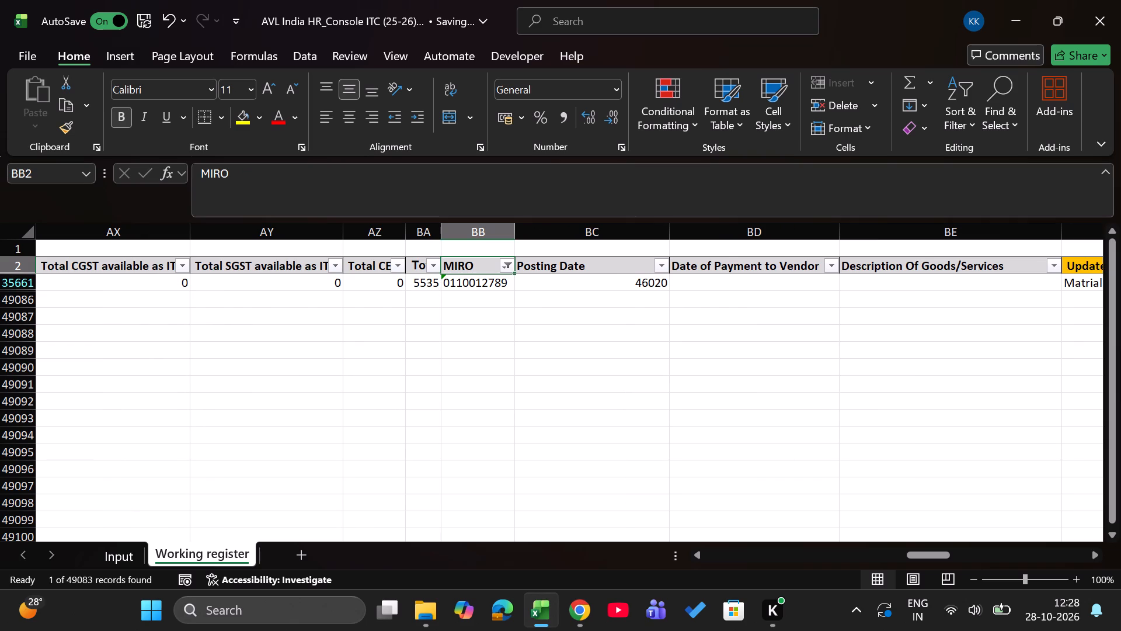
Create a new blank workbook and place copies of both the Input and Working register sheets in it.
{"action": "key", "text": "ctrl+n"}
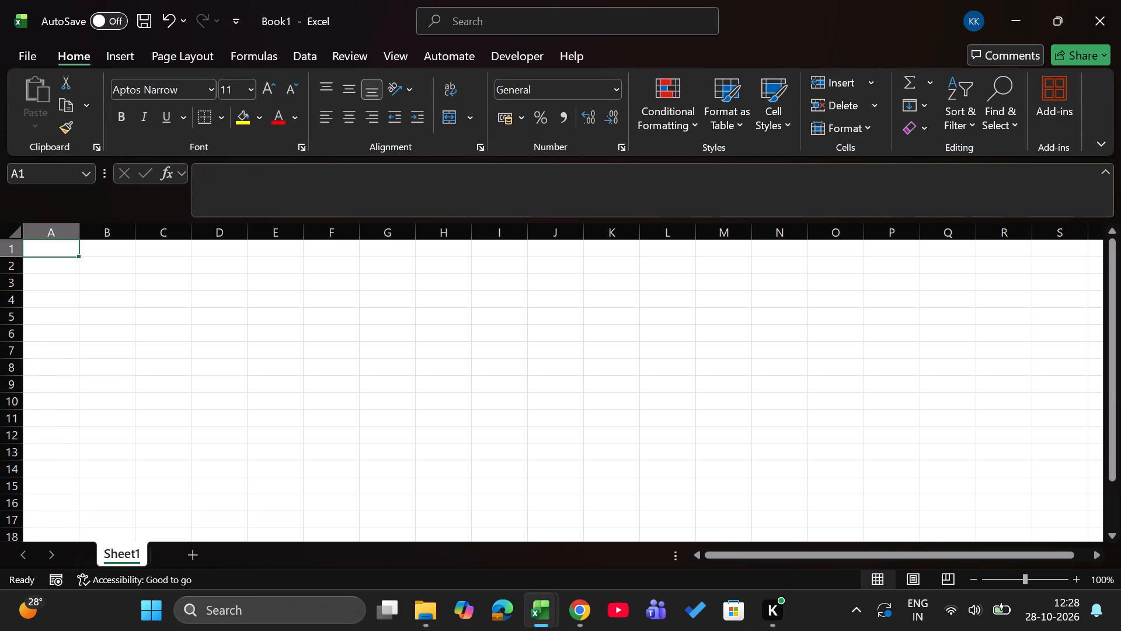
{"action": "key", "text": "alt+Tab"}
{"action": "left_click", "coordinate": [117, 565]}
{"action": "right_click", "coordinate": [117, 565]}
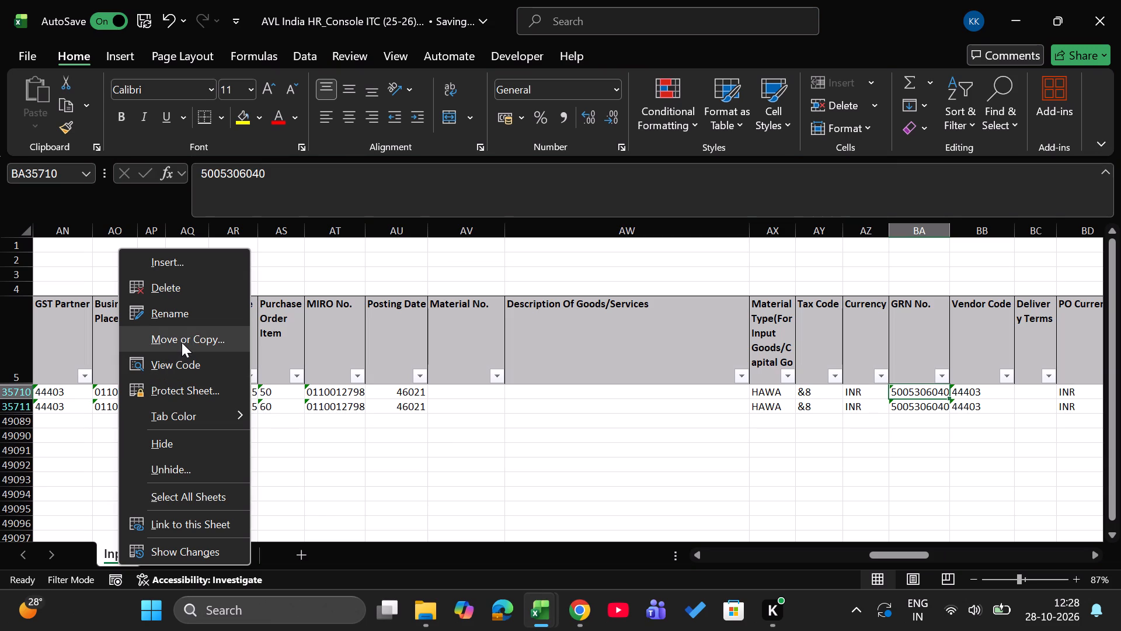
{"action": "left_click", "coordinate": [295, 477]}
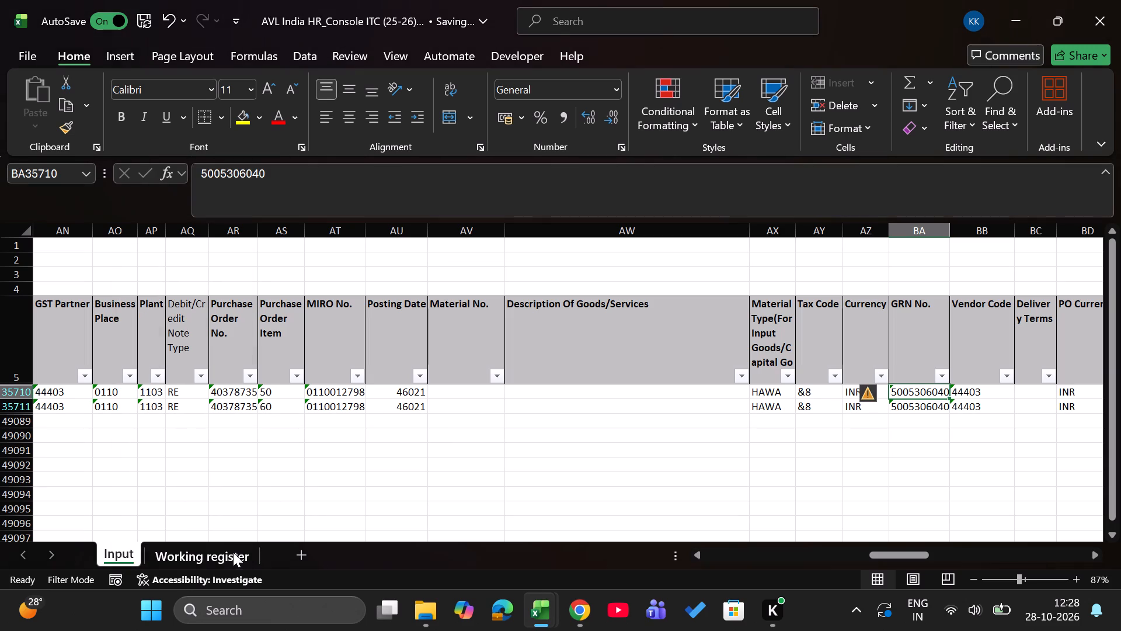
{"action": "left_click", "coordinate": [233, 552], "text": "ctrl"}
{"action": "right_click", "coordinate": [233, 552]}
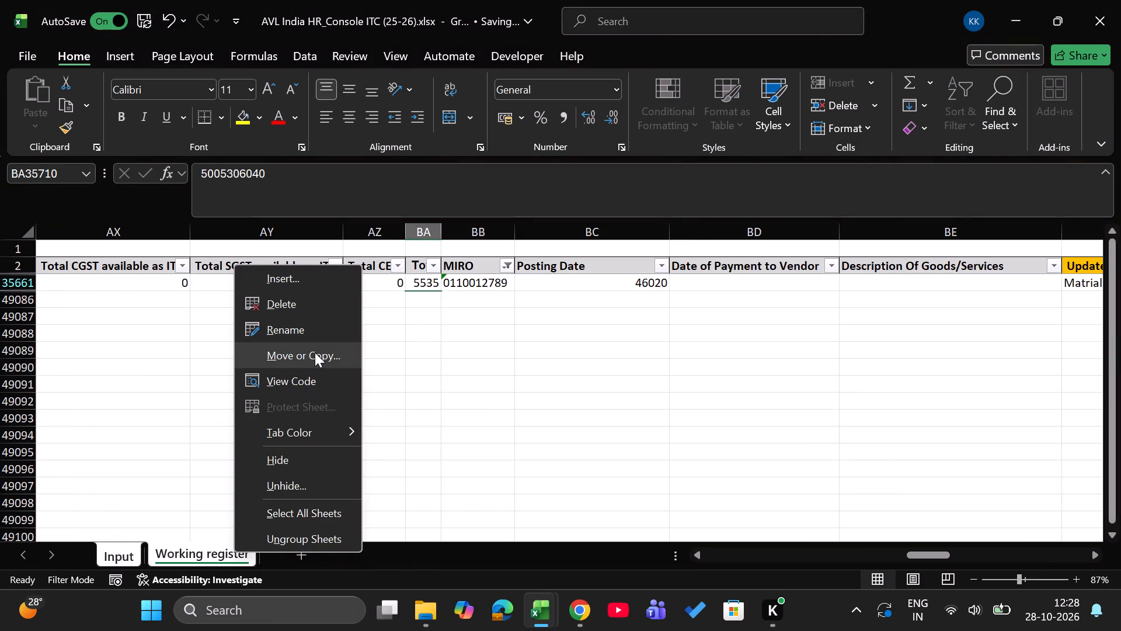
{"action": "left_click", "coordinate": [315, 352]}
{"action": "left_click", "coordinate": [225, 497]}
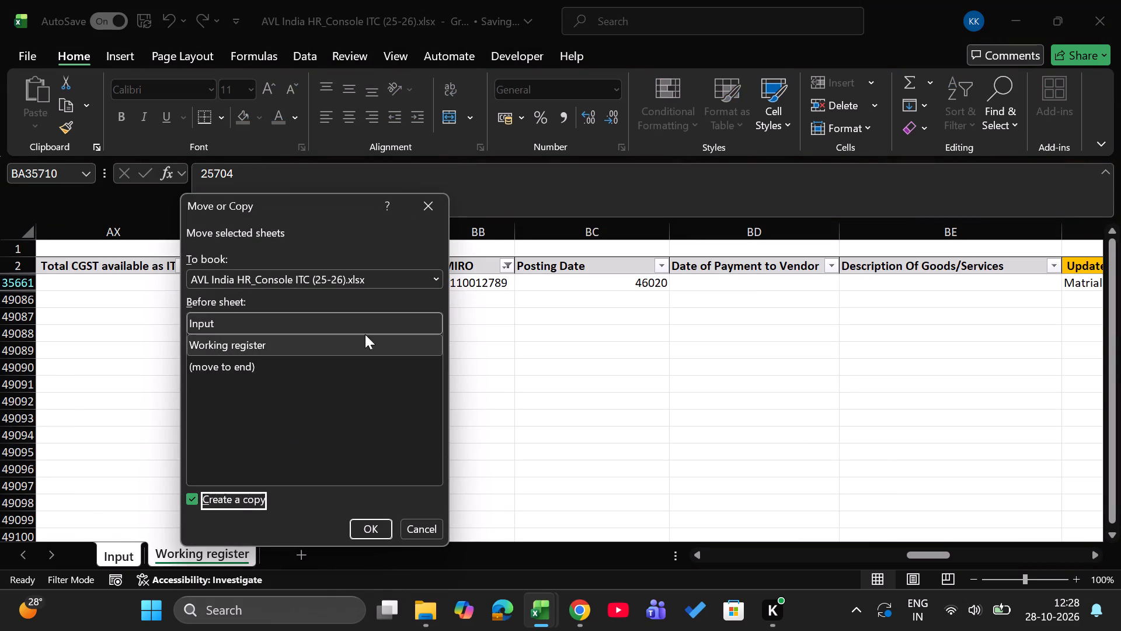
{"action": "left_click", "coordinate": [438, 280]}
{"action": "left_click", "coordinate": [378, 338]}
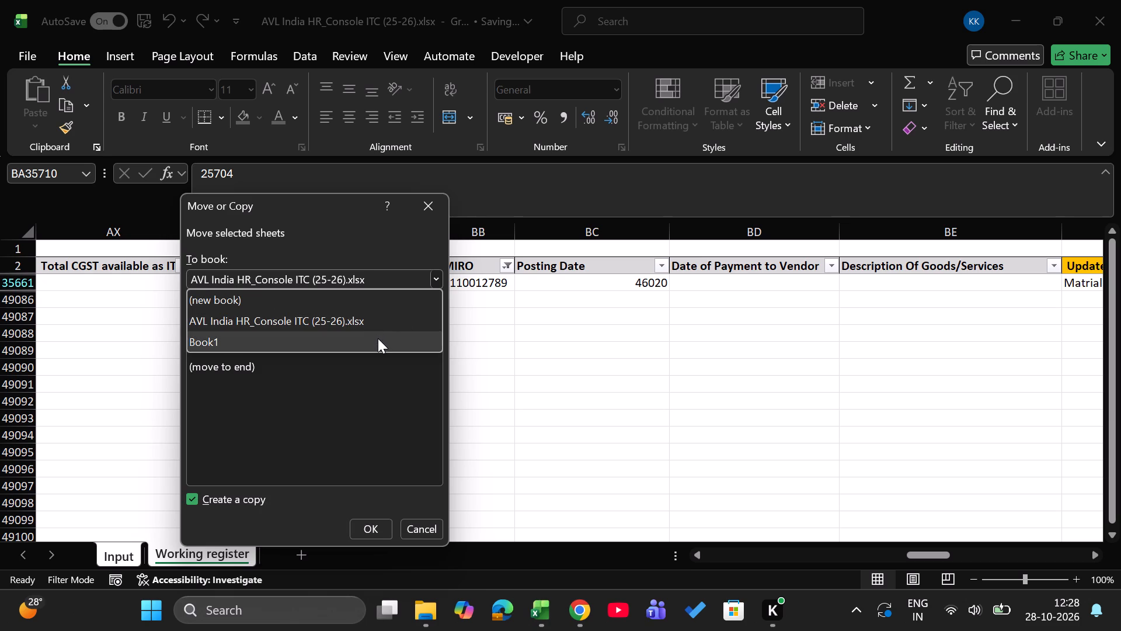
{"action": "left_click", "coordinate": [367, 528]}
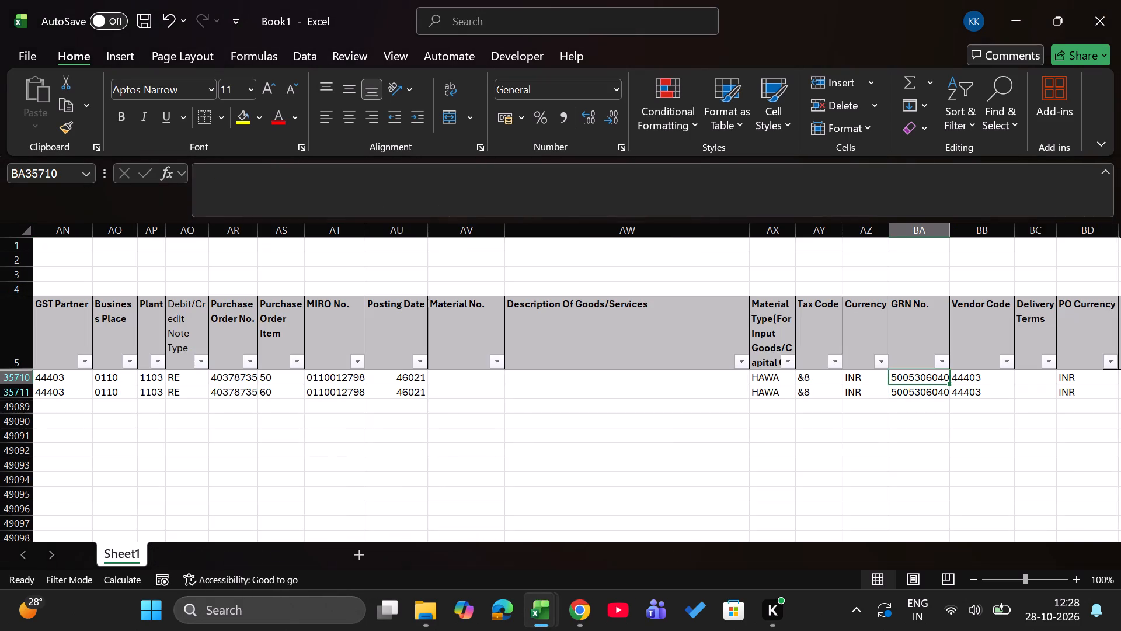
Close the original AVL India HR_Console ITC (25-26) workbook, keeping the new workbook with the copied sheets open.
{"action": "key", "text": "alt+Tab"}
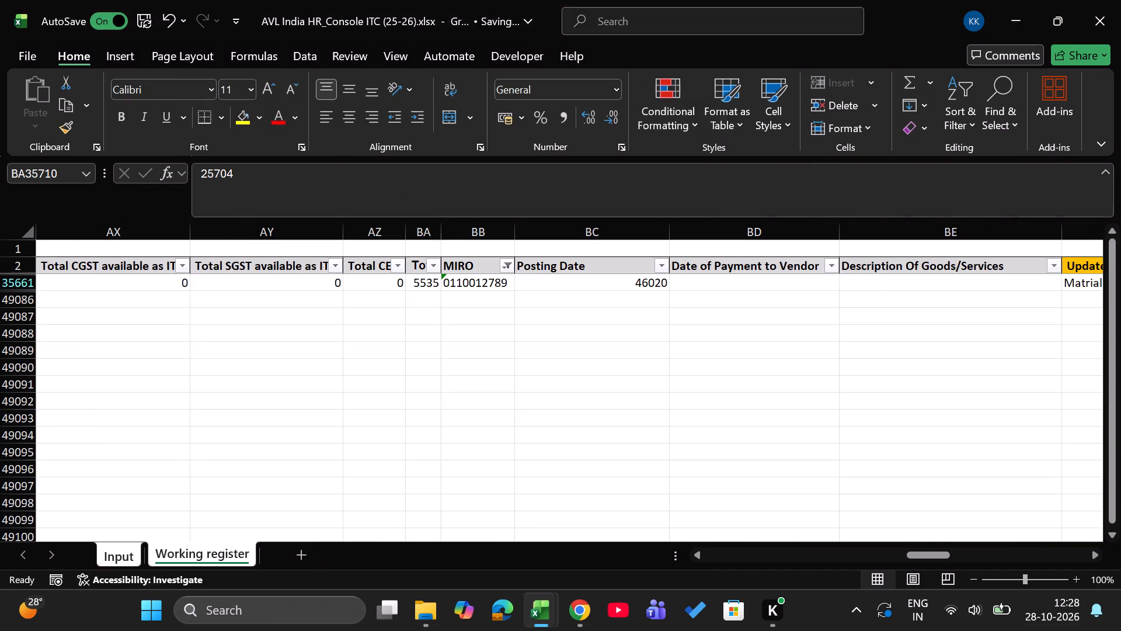
{"action": "left_click", "coordinate": [1105, 0]}
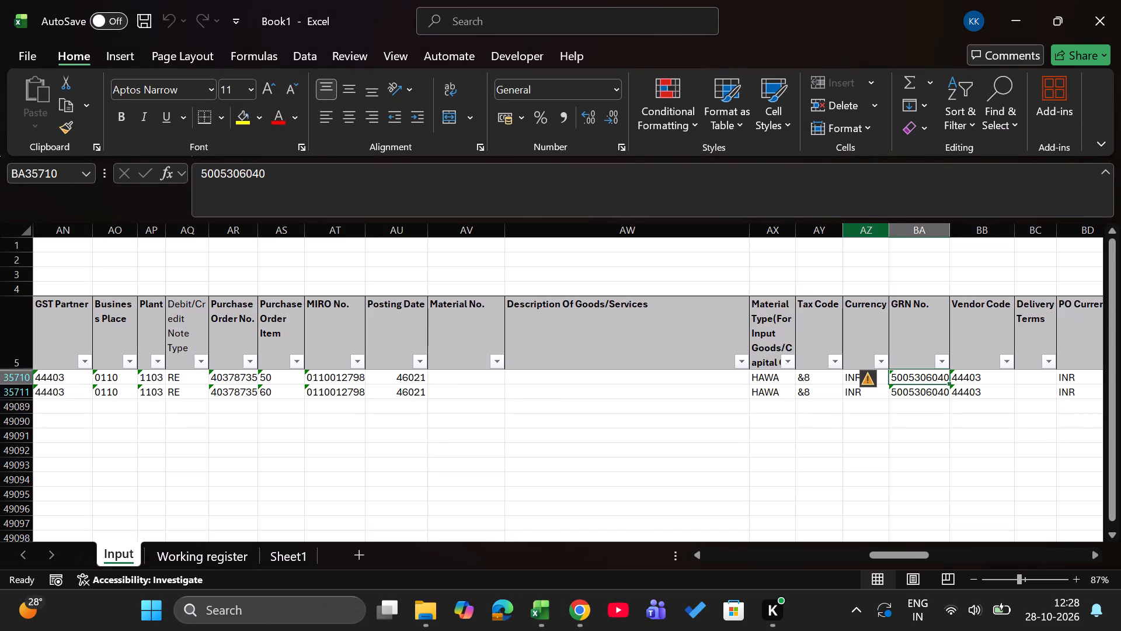
Save the new workbook as "AVLI HR Input" in the Downloads folder.
{"action": "key", "text": "ctrl+s"}
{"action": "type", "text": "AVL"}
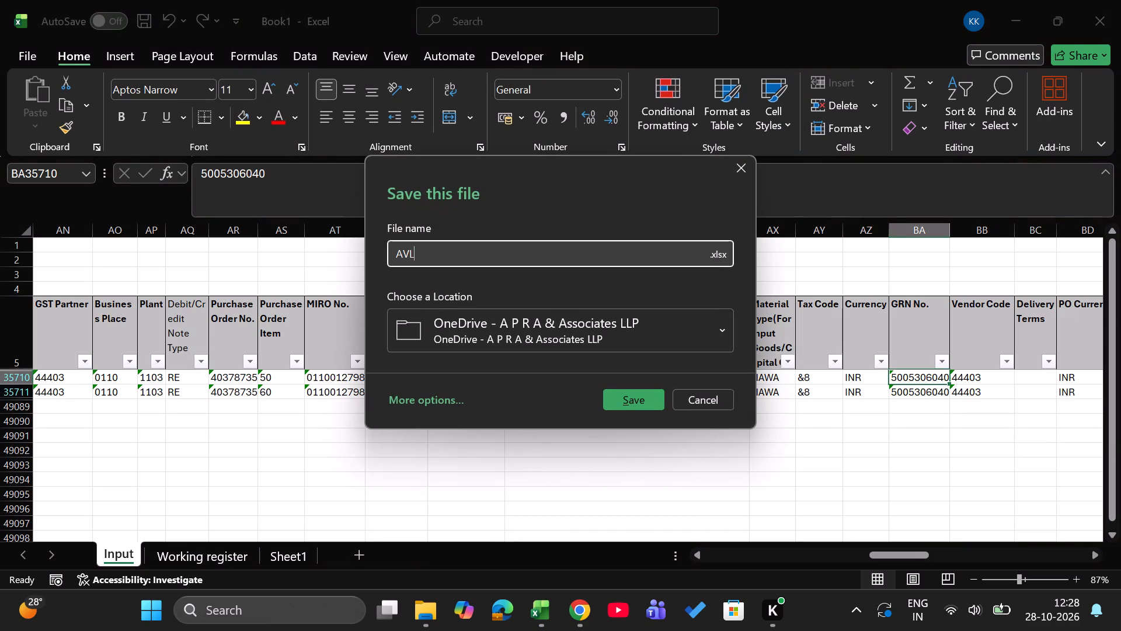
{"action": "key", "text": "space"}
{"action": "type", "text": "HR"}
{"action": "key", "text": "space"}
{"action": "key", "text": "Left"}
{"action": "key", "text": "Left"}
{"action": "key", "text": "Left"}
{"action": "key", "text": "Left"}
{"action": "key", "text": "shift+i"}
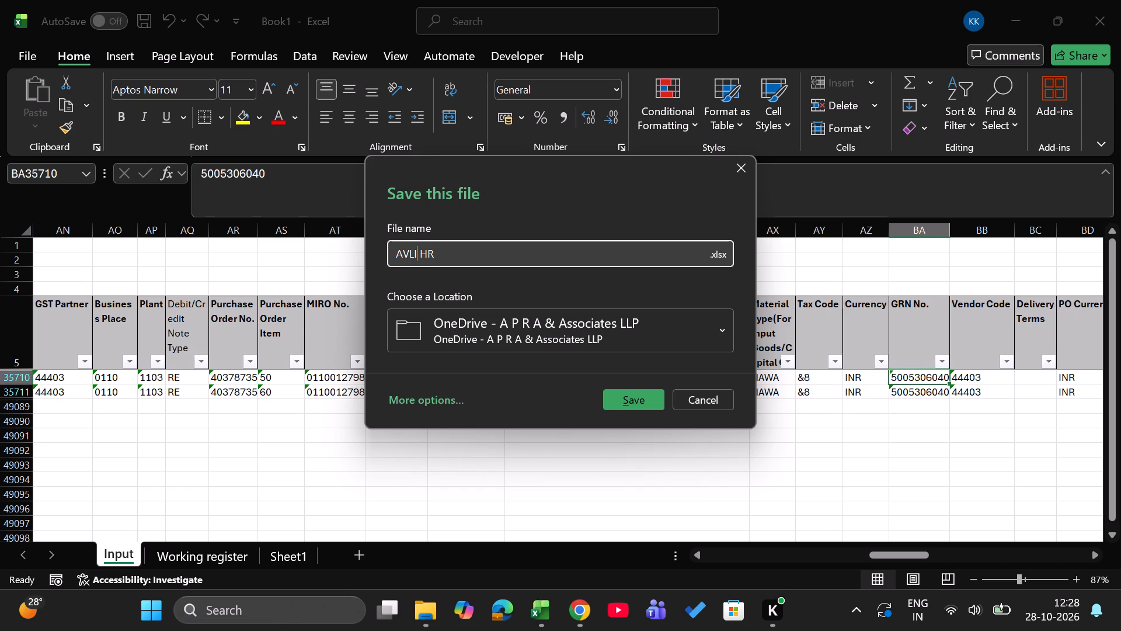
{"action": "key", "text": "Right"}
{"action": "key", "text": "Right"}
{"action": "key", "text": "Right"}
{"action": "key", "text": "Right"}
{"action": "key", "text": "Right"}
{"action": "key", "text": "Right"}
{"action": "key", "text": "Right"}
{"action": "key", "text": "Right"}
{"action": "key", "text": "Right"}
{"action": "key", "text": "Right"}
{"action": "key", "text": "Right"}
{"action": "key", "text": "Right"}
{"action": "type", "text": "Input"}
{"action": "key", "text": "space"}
{"action": "left_click", "coordinate": [725, 320]}
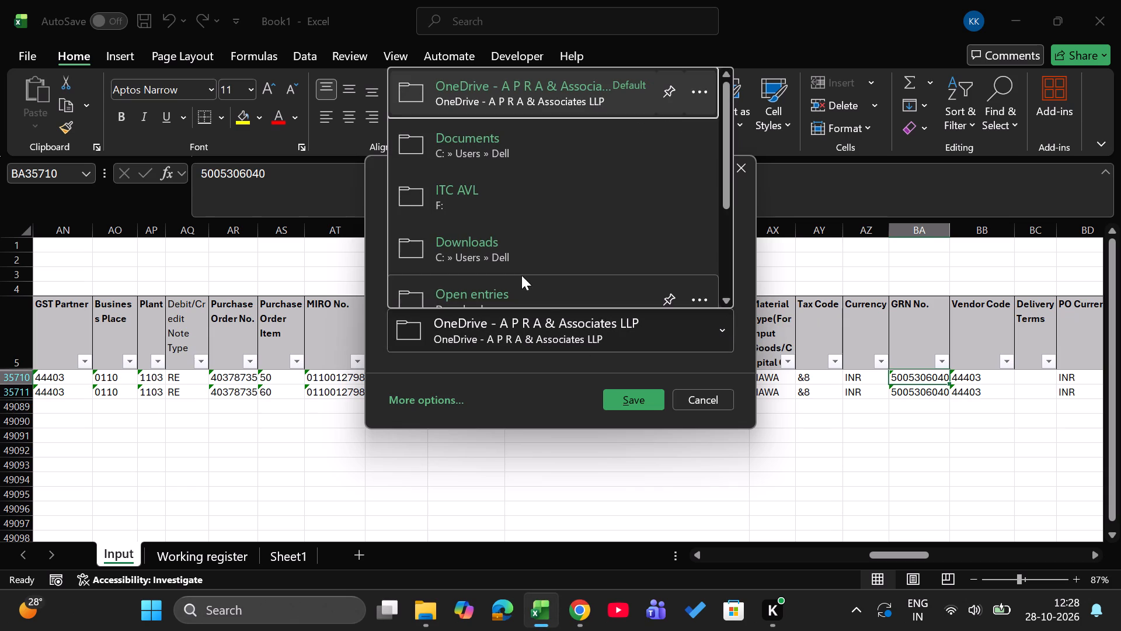
{"action": "left_click", "coordinate": [508, 241]}
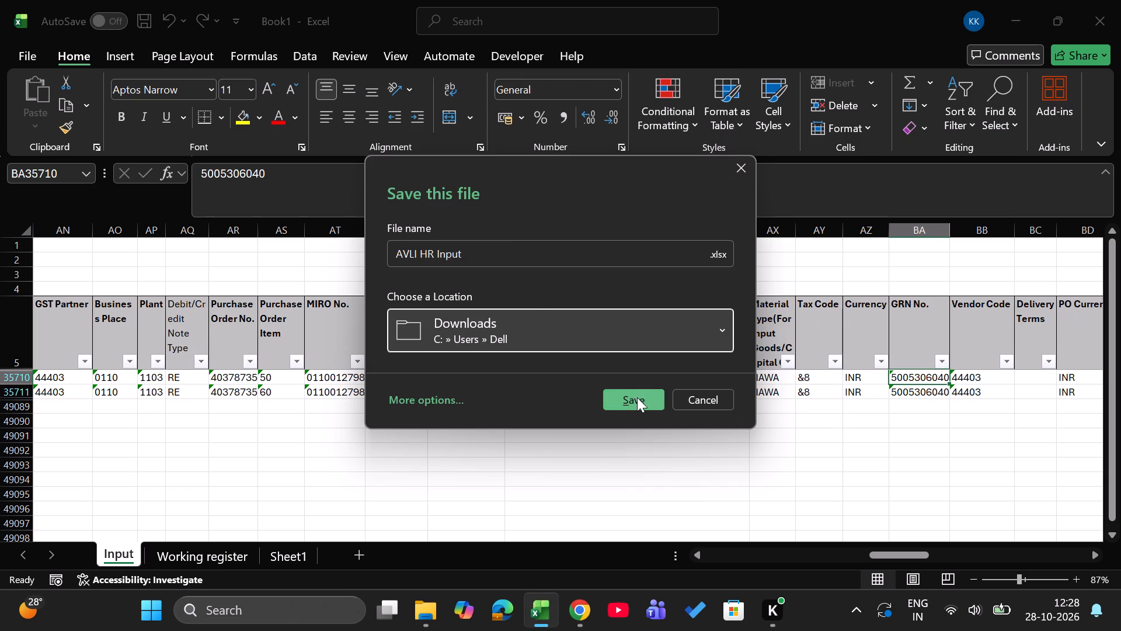
{"action": "left_click", "coordinate": [638, 397]}
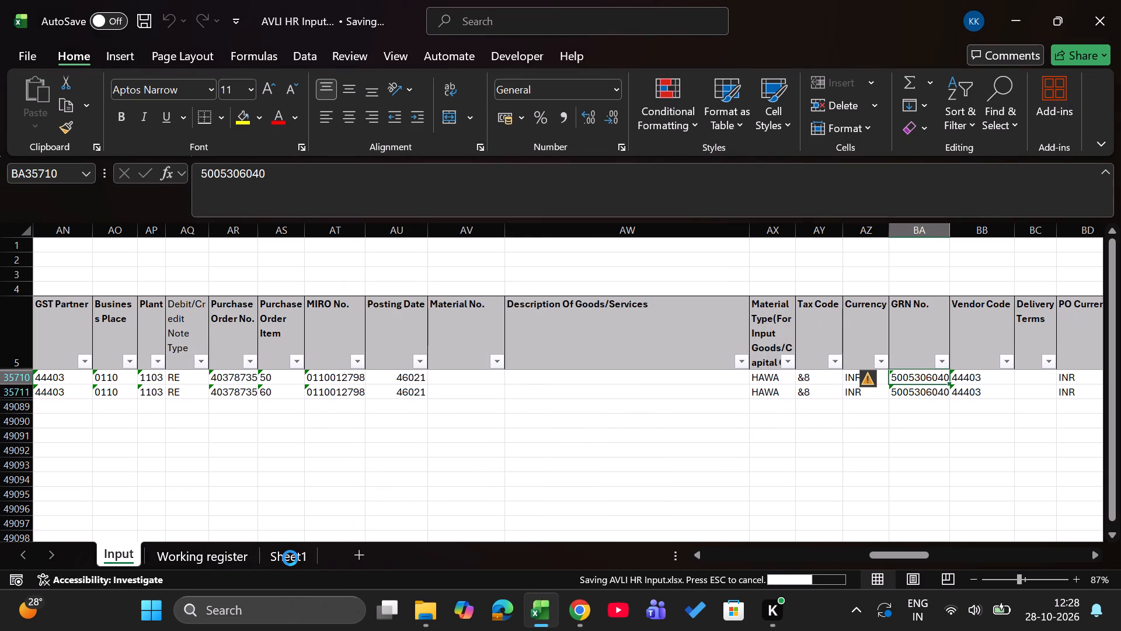
Delete the blank Sheet1 from the AVLI HR Input workbook.
{"action": "left_click", "coordinate": [290, 558]}
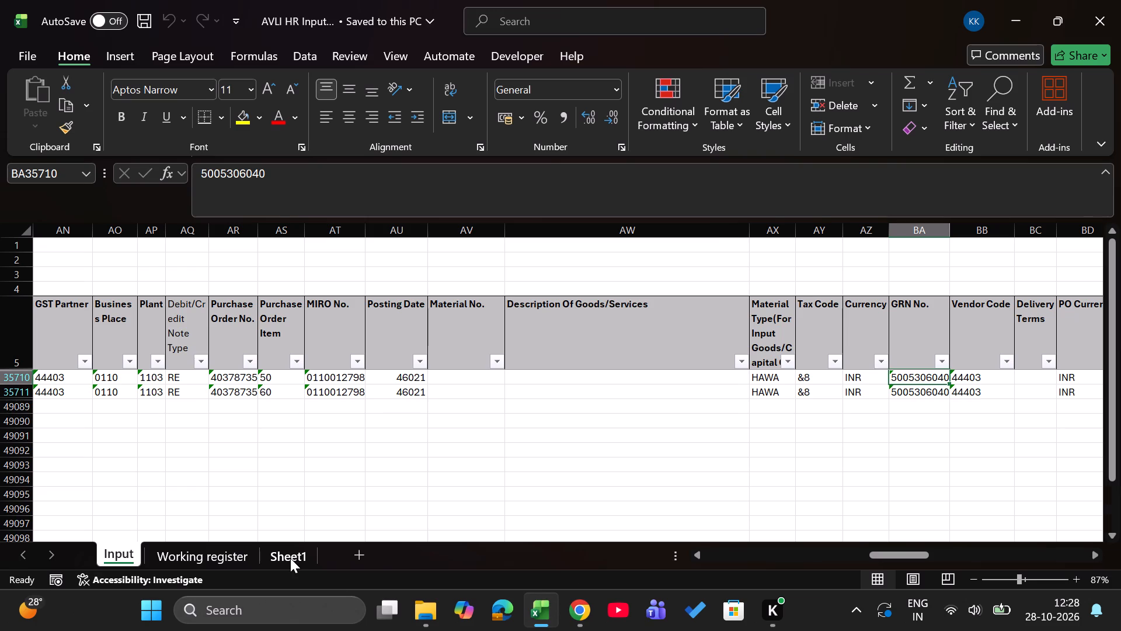
{"action": "left_click", "coordinate": [290, 558]}
{"action": "left_click_drag", "start_coordinate": [290, 558], "coordinate": [309, 514]}
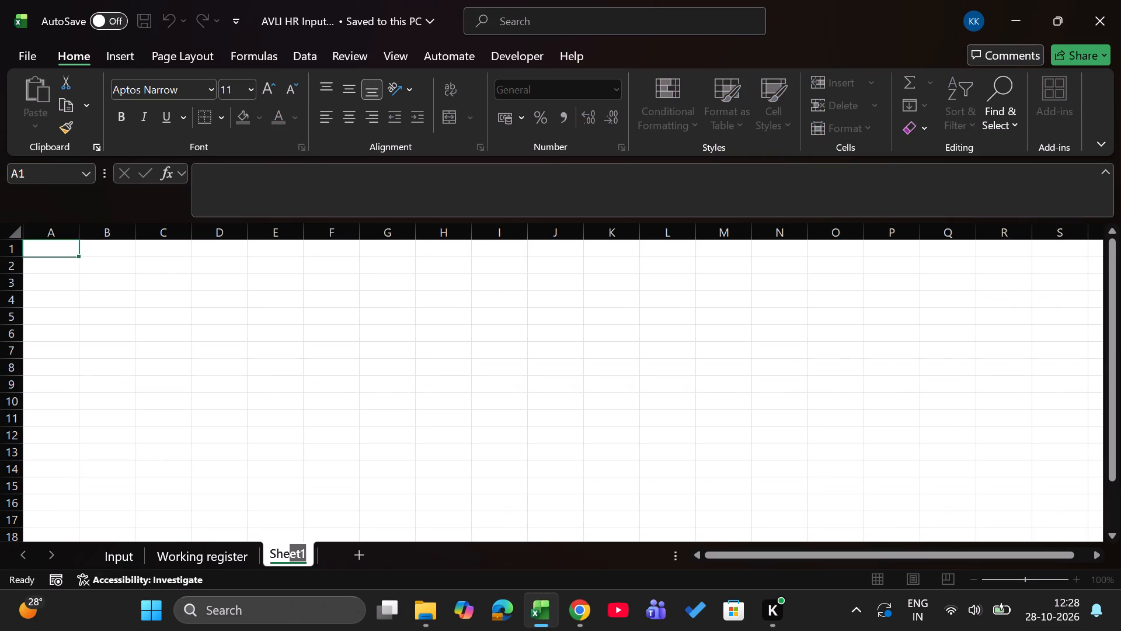
{"action": "left_click_drag", "start_coordinate": [309, 514], "coordinate": [317, 493]}
{"action": "left_click_drag", "start_coordinate": [317, 493], "coordinate": [287, 566]}
{"action": "left_click", "coordinate": [287, 566]}
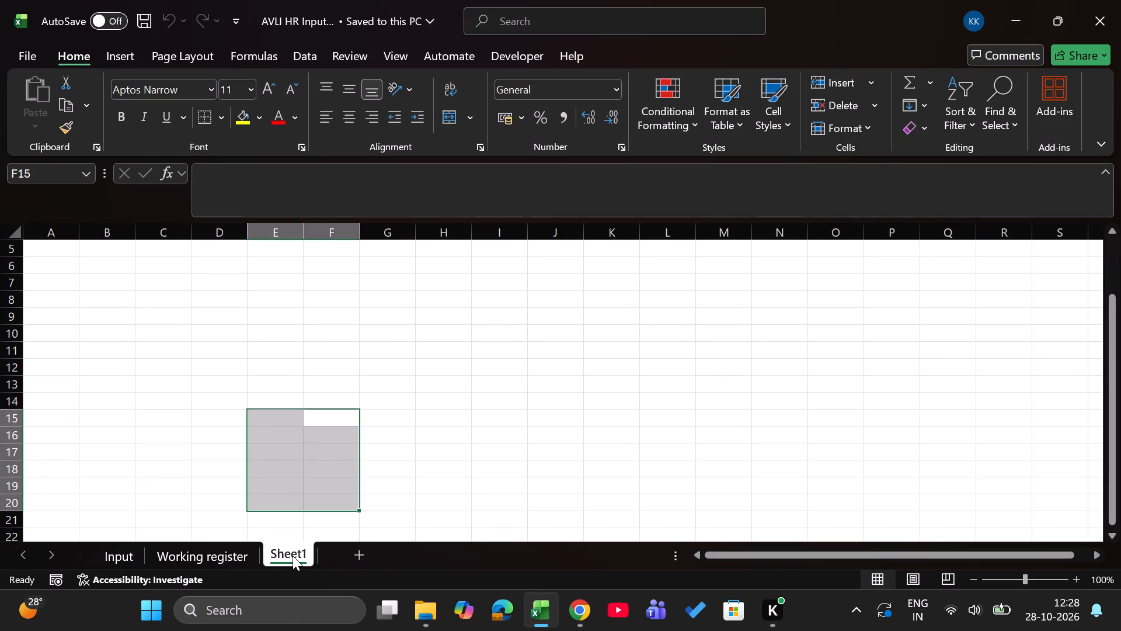
{"action": "left_click", "coordinate": [293, 555]}
{"action": "left_click", "coordinate": [293, 555]}
{"action": "left_click", "coordinate": [399, 452]}
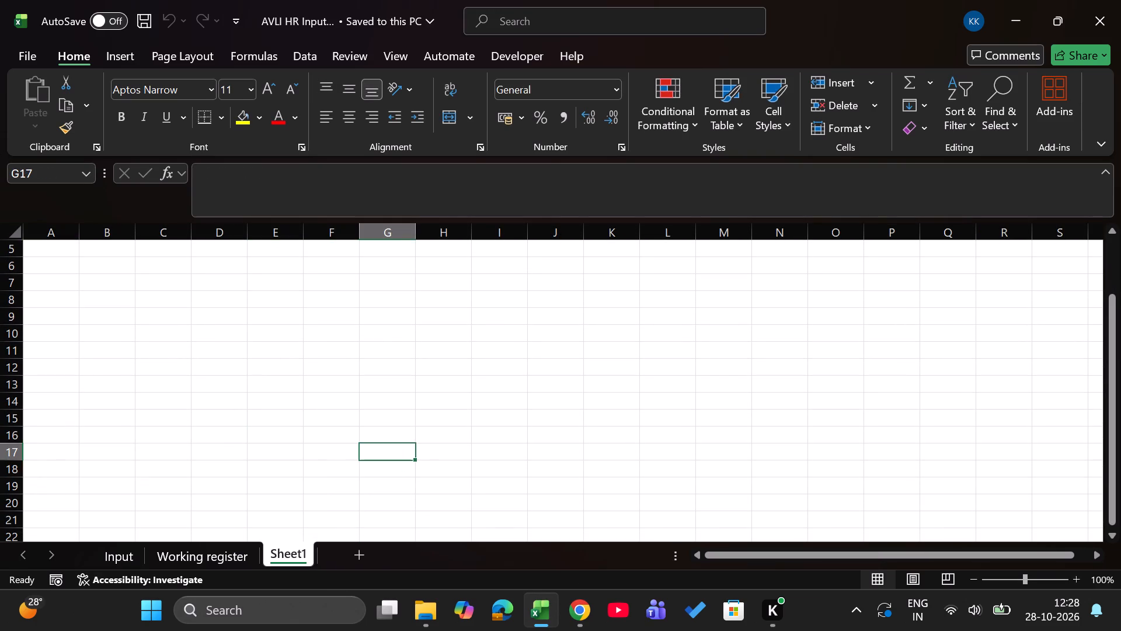
{"action": "right_click", "coordinate": [297, 550]}
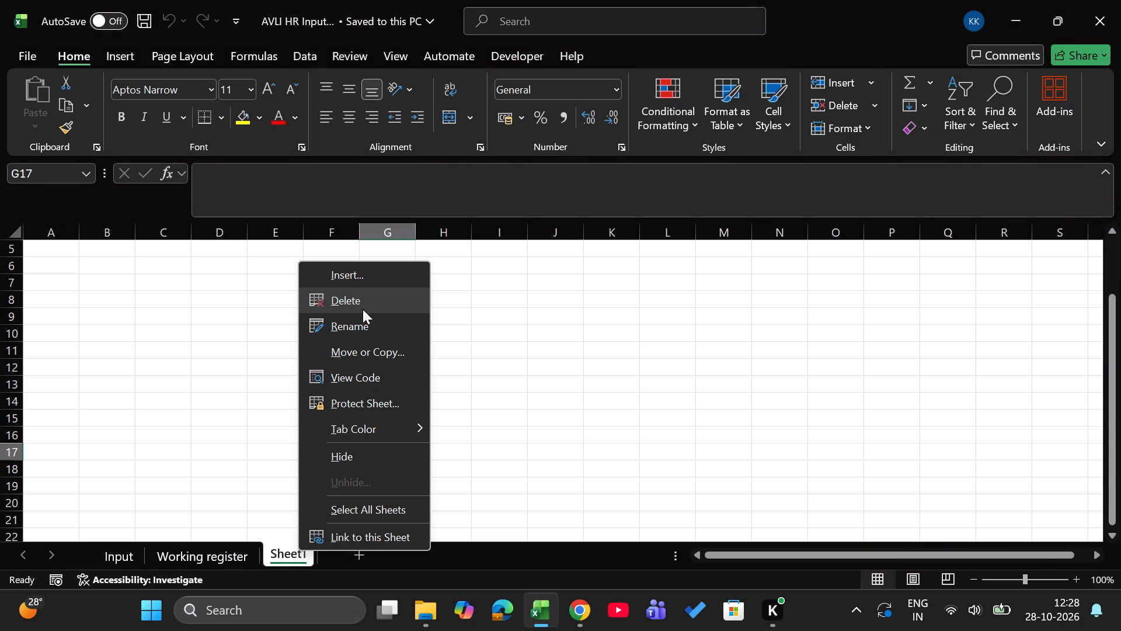
{"action": "left_click", "coordinate": [361, 304]}
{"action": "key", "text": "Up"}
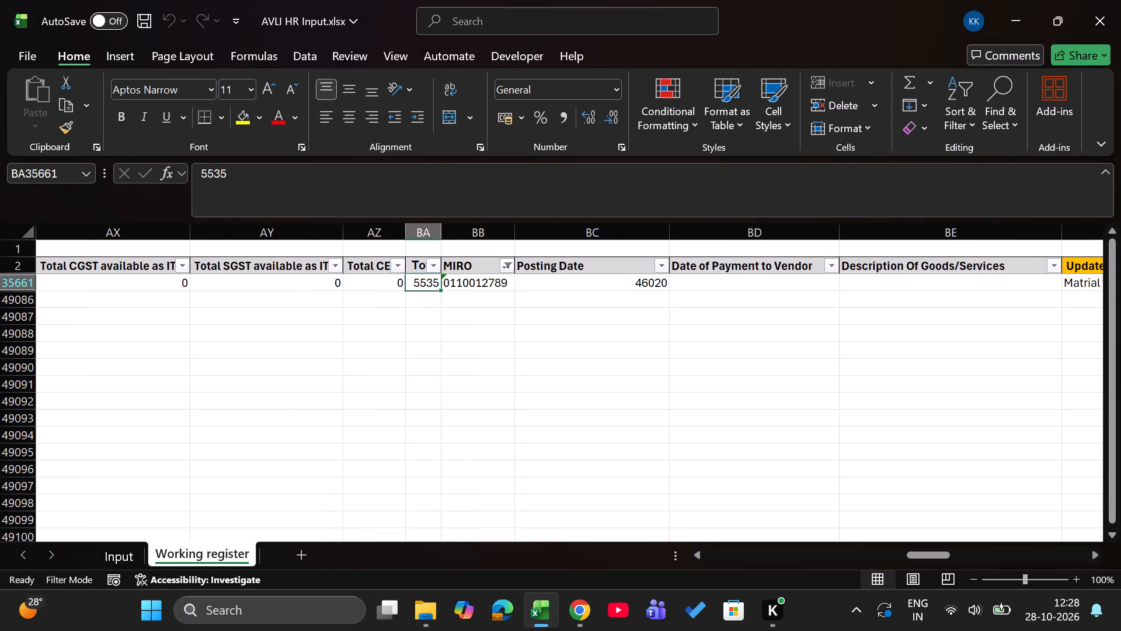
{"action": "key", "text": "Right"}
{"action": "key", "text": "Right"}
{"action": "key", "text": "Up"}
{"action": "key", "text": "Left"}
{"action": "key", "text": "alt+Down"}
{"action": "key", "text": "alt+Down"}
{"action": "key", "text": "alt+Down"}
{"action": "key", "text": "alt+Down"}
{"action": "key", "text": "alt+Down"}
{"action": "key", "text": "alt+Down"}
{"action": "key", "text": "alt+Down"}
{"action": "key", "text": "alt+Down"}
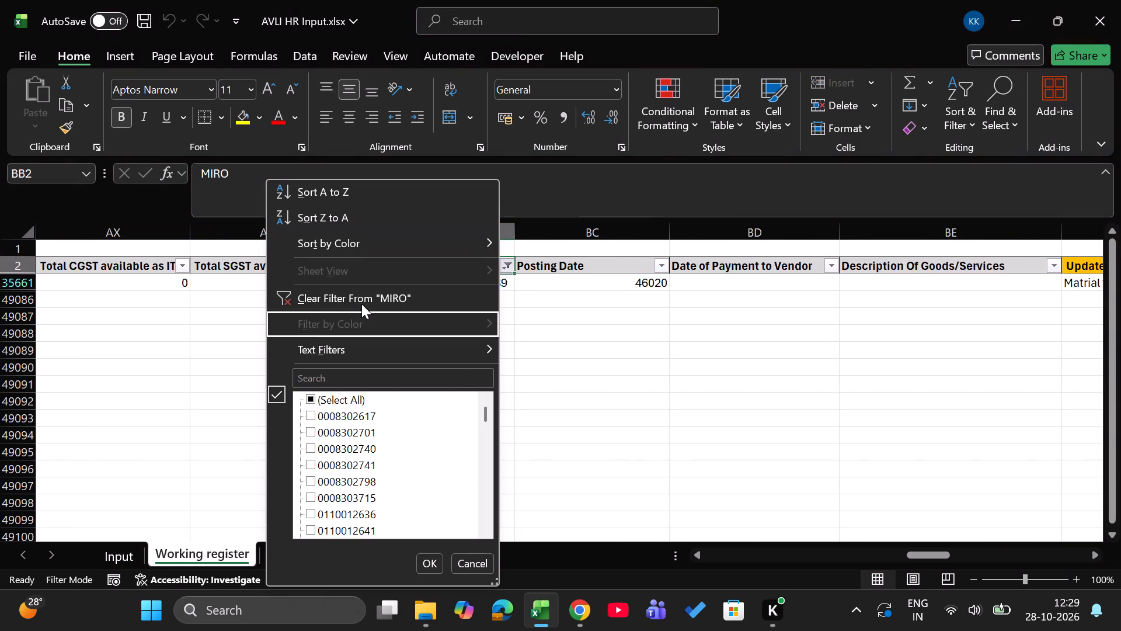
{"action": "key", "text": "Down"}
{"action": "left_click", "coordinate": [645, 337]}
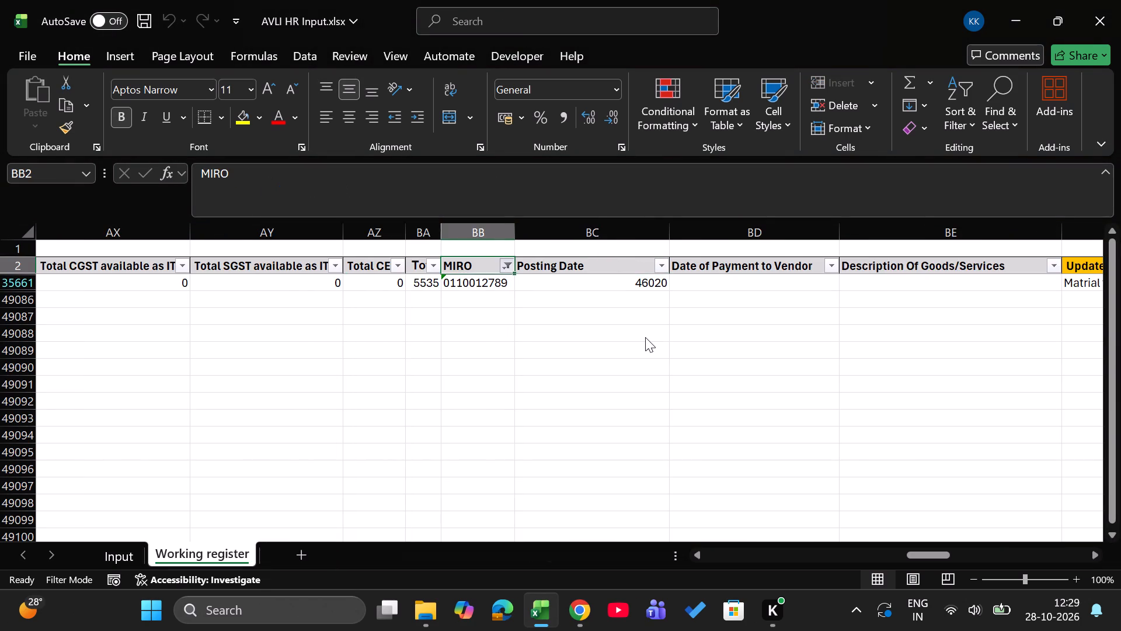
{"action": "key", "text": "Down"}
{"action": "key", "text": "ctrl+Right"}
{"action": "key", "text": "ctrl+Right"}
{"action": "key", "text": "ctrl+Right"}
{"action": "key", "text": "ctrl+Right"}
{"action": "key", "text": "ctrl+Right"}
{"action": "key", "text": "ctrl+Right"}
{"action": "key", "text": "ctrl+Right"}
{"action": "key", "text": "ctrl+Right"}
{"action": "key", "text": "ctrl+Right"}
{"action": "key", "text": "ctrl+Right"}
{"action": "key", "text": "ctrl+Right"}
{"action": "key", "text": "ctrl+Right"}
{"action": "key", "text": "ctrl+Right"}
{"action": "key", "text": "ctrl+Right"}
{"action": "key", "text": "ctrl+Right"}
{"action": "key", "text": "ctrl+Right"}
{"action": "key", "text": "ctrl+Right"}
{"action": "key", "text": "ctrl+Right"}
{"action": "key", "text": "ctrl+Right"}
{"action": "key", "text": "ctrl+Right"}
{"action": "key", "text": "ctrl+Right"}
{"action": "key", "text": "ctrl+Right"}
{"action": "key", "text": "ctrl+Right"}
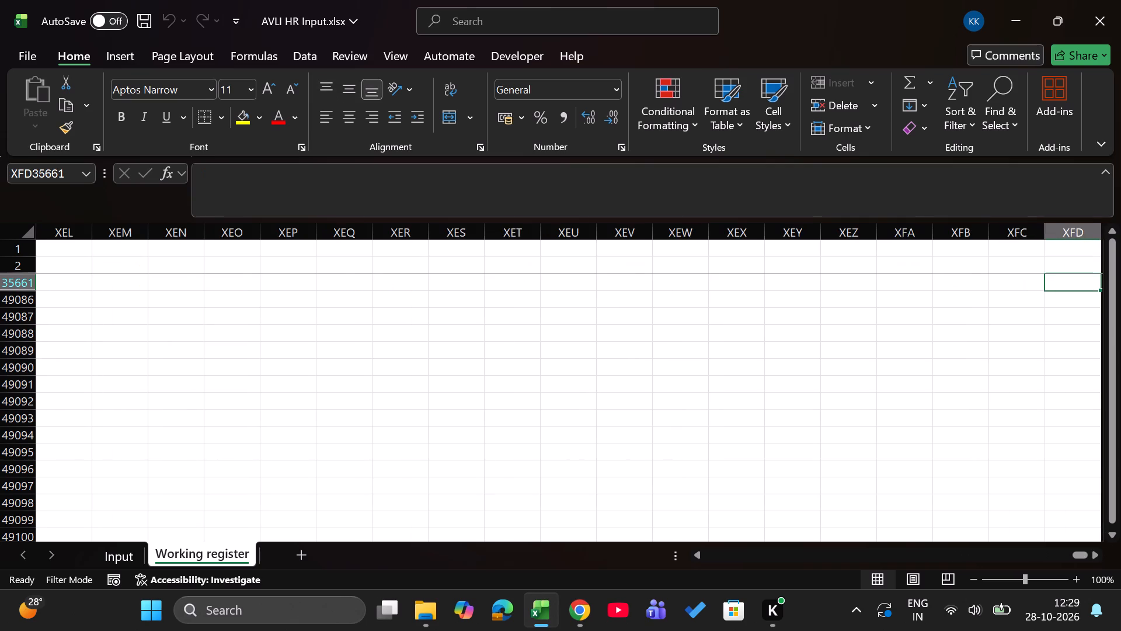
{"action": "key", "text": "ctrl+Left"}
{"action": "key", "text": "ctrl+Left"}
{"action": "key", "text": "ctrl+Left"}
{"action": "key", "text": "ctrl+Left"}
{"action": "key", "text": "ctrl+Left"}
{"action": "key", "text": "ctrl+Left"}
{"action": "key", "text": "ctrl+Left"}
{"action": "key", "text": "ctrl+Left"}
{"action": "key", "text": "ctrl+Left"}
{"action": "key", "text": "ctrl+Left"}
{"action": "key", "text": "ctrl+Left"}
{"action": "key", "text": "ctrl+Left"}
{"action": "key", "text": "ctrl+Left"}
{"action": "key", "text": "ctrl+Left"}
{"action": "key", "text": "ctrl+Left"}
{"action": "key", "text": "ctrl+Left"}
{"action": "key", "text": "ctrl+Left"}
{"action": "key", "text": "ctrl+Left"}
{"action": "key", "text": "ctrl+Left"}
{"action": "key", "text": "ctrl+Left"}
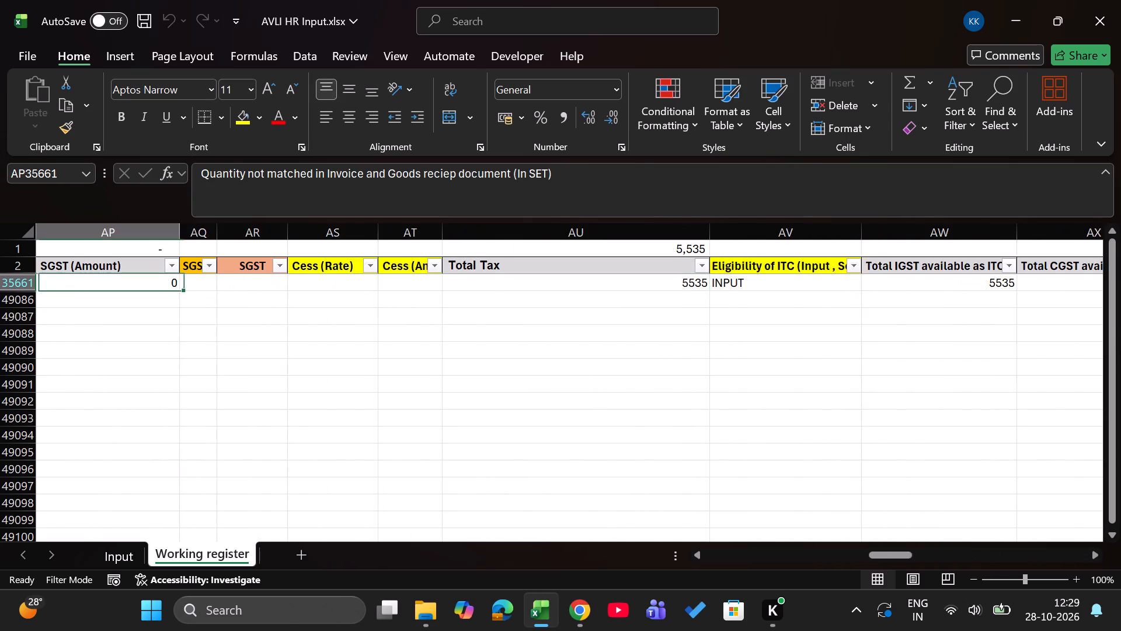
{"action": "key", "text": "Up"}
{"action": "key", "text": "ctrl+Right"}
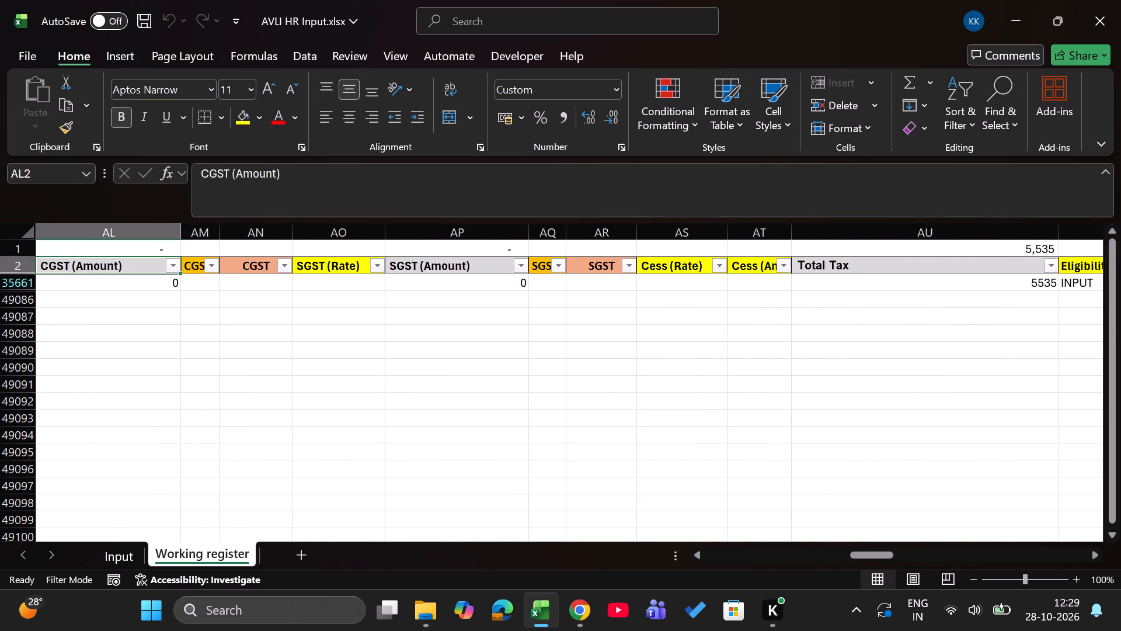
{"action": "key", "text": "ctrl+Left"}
{"action": "key", "text": "Down"}
{"action": "key", "text": "Right"}
{"action": "key", "text": "Right"}
{"action": "key", "text": "Right"}
{"action": "key", "text": "Right"}
{"action": "key", "text": "Right"}
{"action": "key", "text": "Right"}
{"action": "key", "text": "Right"}
{"action": "key", "text": "Right"}
{"action": "key", "text": "Right"}
{"action": "key", "text": "Right"}
{"action": "key", "text": "Right"}
{"action": "key", "text": "Right"}
{"action": "key", "text": "Right"}
{"action": "key", "text": "Right"}
{"action": "key", "text": "Right"}
{"action": "key", "text": "Right"}
{"action": "key", "text": "Right"}
{"action": "key", "text": "Right"}
{"action": "key", "text": "Right"}
{"action": "key", "text": "Right"}
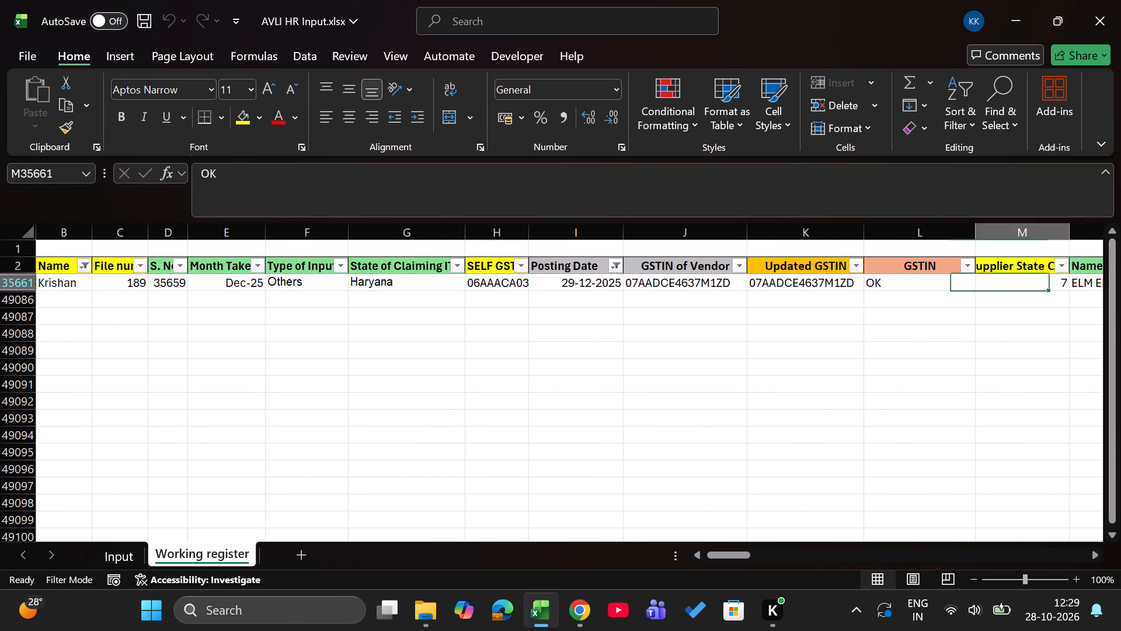
{"action": "key", "text": "Right"}
{"action": "key", "text": "Right"}
{"action": "key", "text": "Right"}
{"action": "key", "text": "Right"}
{"action": "key", "text": "Right"}
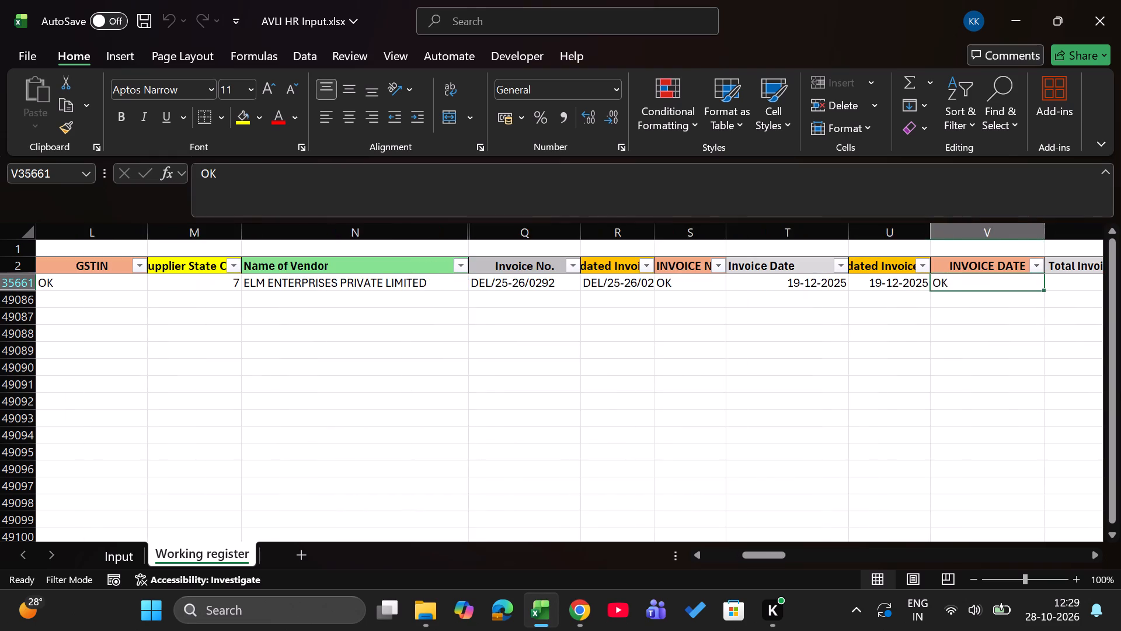
{"action": "key", "text": "Right"}
{"action": "key", "text": "Right"}
{"action": "key", "text": "Right"}
{"action": "key", "text": "Right"}
{"action": "key", "text": "Right"}
{"action": "key", "text": "Right"}
{"action": "key", "text": "Right"}
{"action": "key", "text": "Right"}
{"action": "key", "text": "Right"}
{"action": "key", "text": "Right"}
{"action": "key", "text": "Right"}
{"action": "key", "text": "Right"}
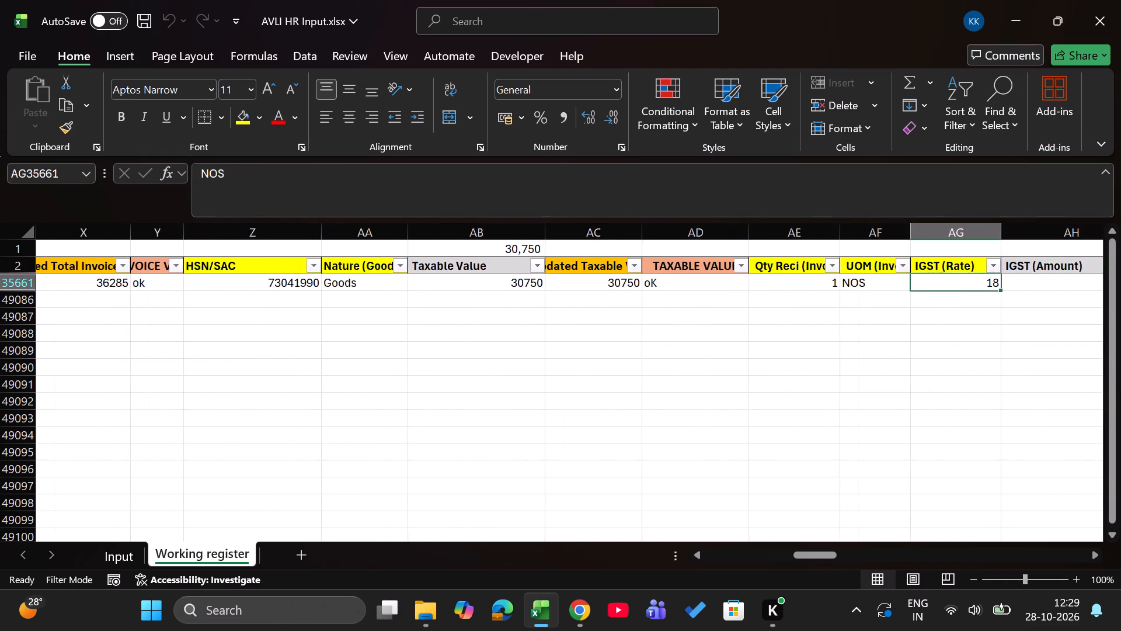
{"action": "key", "text": "Up"}
{"action": "key", "text": "Right"}
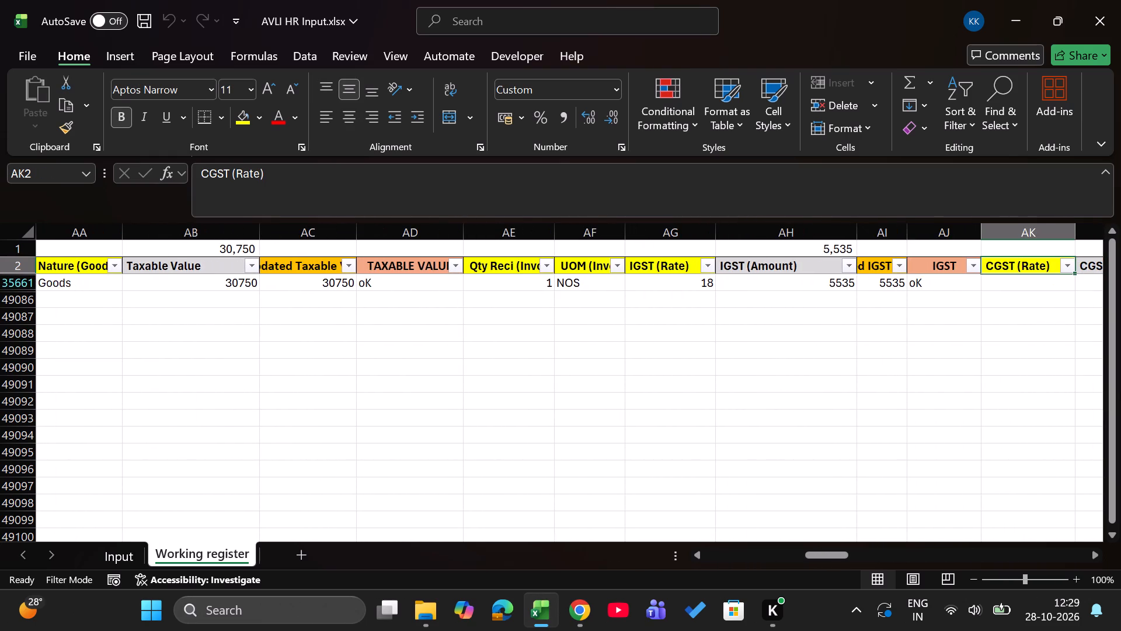
Review the same row's remark, IRN, e-way bill, place of supply, GRN and goods description columns.
{"action": "key", "text": "ctrl+Right"}
{"action": "key", "text": "Left"}
{"action": "key", "text": "Left"}
{"action": "key", "text": "Left"}
{"action": "key", "text": "Left"}
{"action": "key", "text": "Left"}
{"action": "key", "text": "Left"}
{"action": "key", "text": "Left"}
{"action": "key", "text": "Left"}
{"action": "key", "text": "Left"}
{"action": "key", "text": "Left"}
{"action": "key", "text": "Left"}
{"action": "key", "text": "Left"}
{"action": "key", "text": "Left"}
{"action": "key", "text": "Left"}
{"action": "key", "text": "Left"}
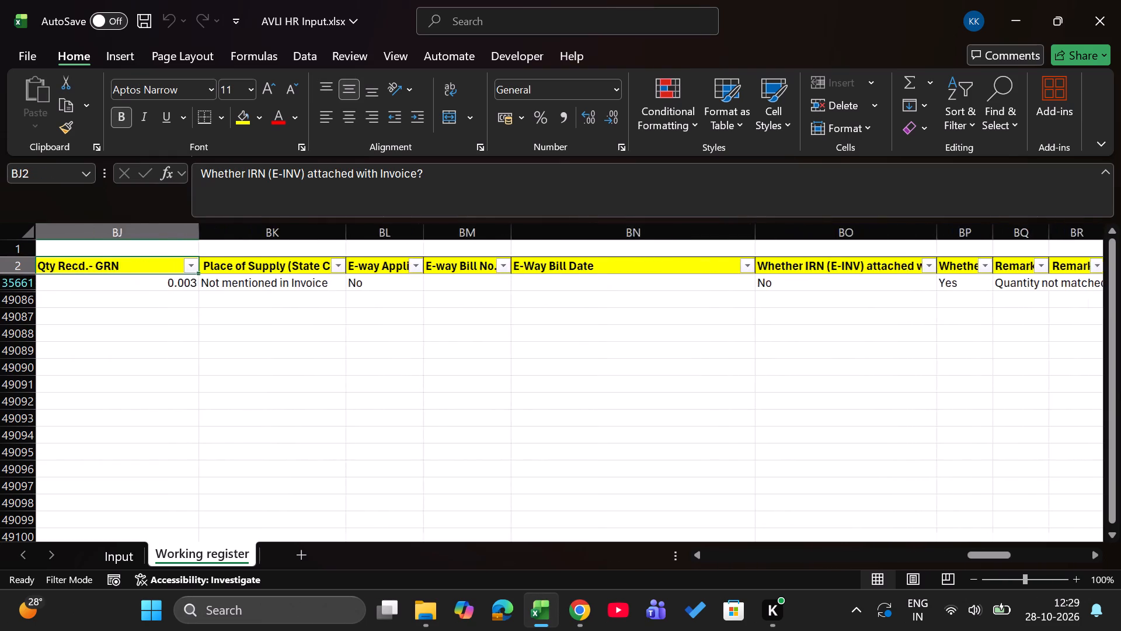
{"action": "key", "text": "Left"}
{"action": "key", "text": "Left"}
{"action": "key", "text": "Left"}
{"action": "key", "text": "Down"}
{"action": "key", "text": "Right"}
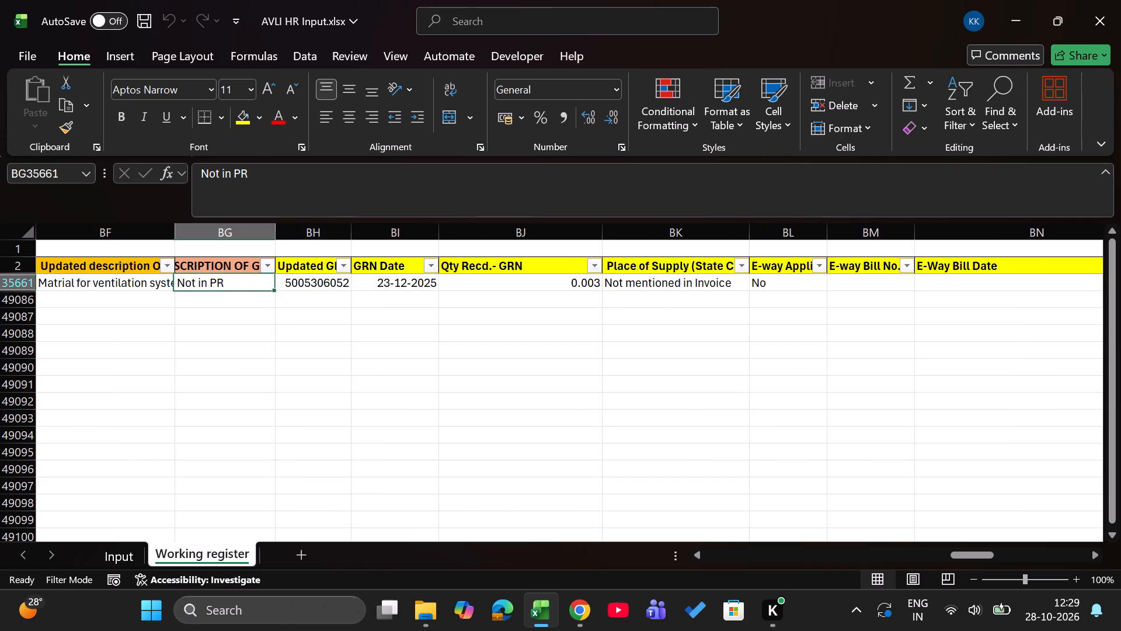
{"action": "key", "text": "Left"}
{"action": "key", "text": "Left"}
{"action": "key", "text": "Left"}
{"action": "key", "text": "Up"}
{"action": "key", "text": "Left"}
{"action": "key", "text": "Left"}
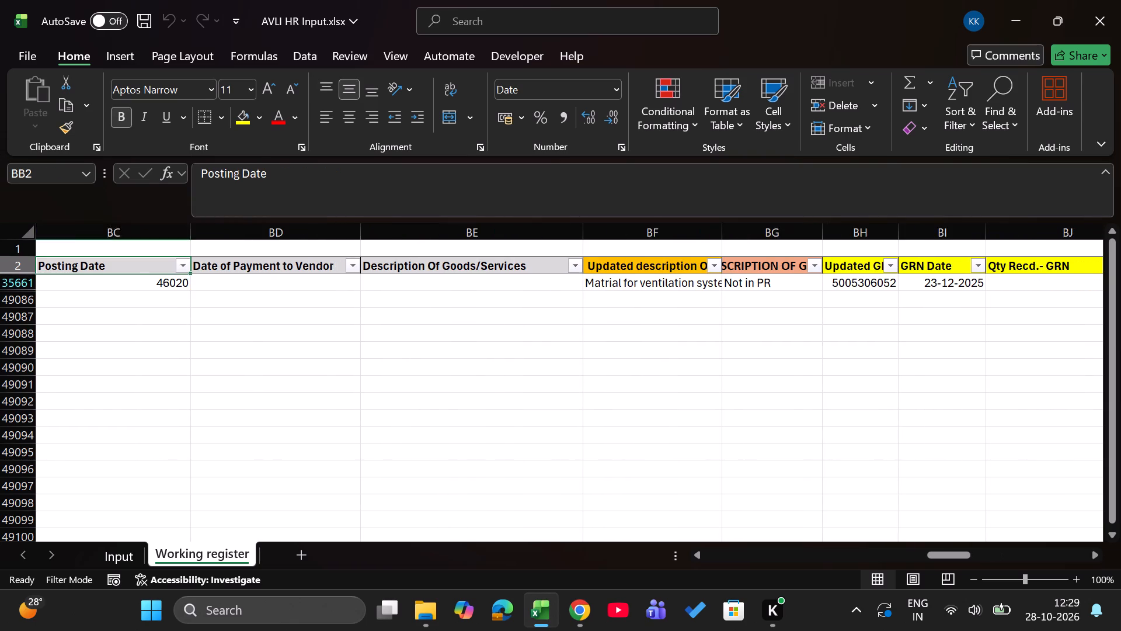
{"action": "key", "text": "Left"}
{"action": "key", "text": "Right"}
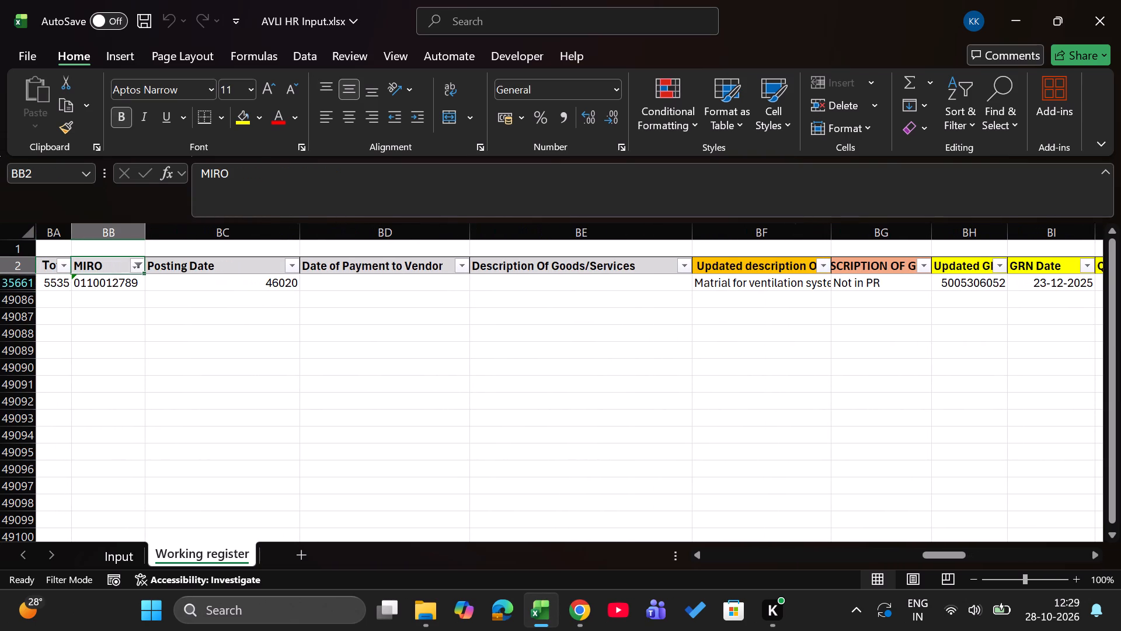
{"action": "key", "text": "alt+Down"}
{"action": "key", "text": "alt+Down"}
{"action": "key", "text": "alt+Down"}
{"action": "key", "text": "alt+Down"}
{"action": "key", "text": "alt+Down"}
{"action": "key", "text": "alt+Down"}
{"action": "key", "text": "alt+Down"}
{"action": "key", "text": "alt+Down"}
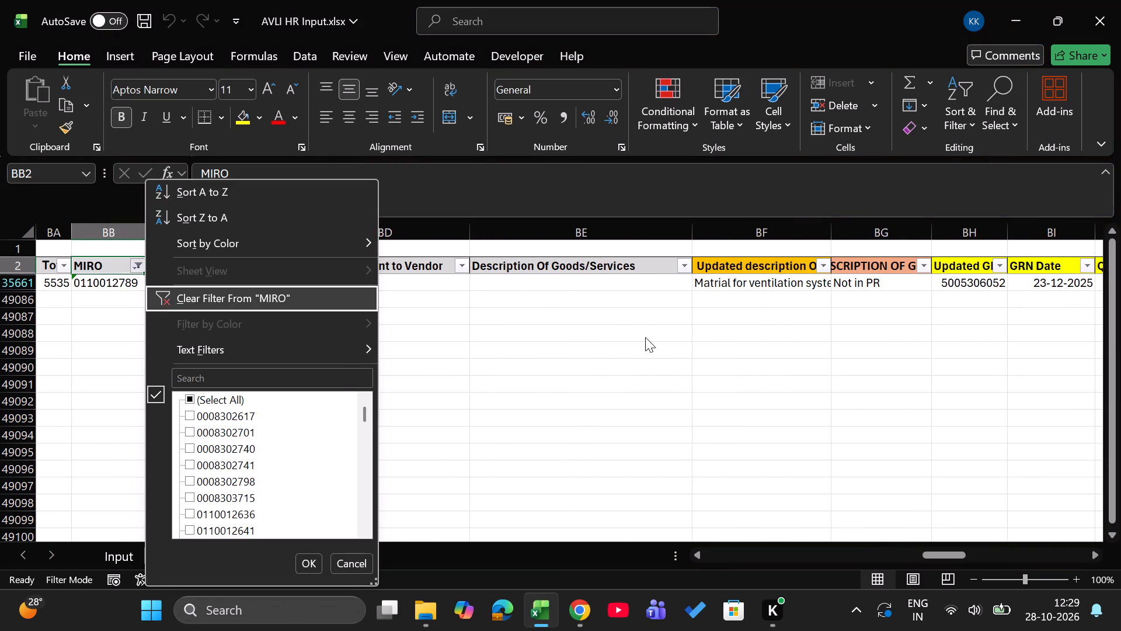
{"action": "key", "text": "Down"}
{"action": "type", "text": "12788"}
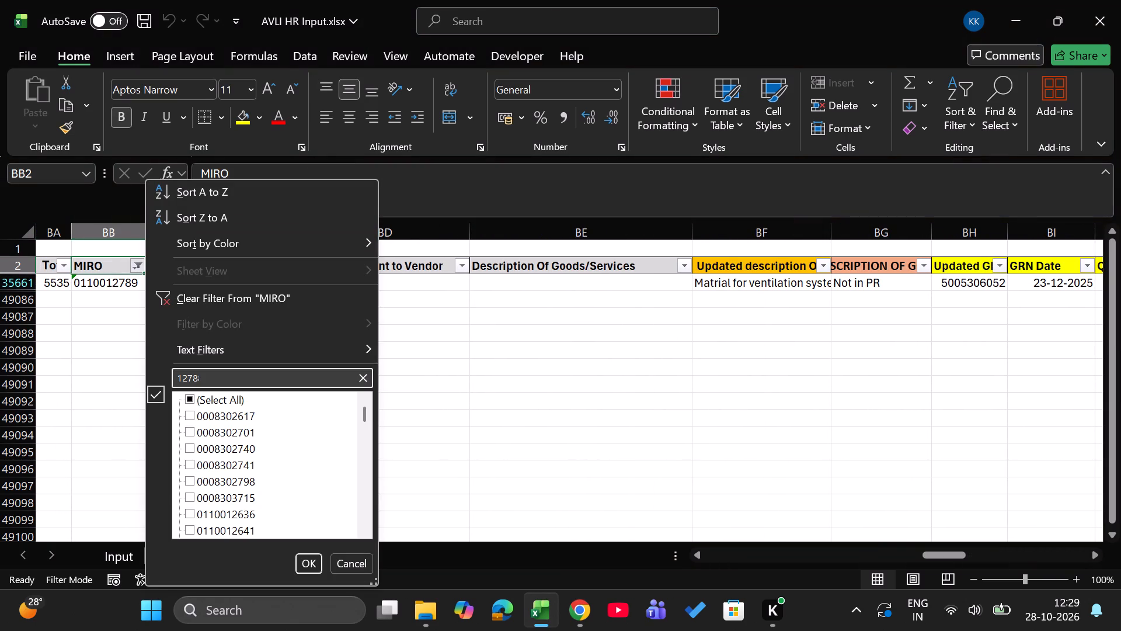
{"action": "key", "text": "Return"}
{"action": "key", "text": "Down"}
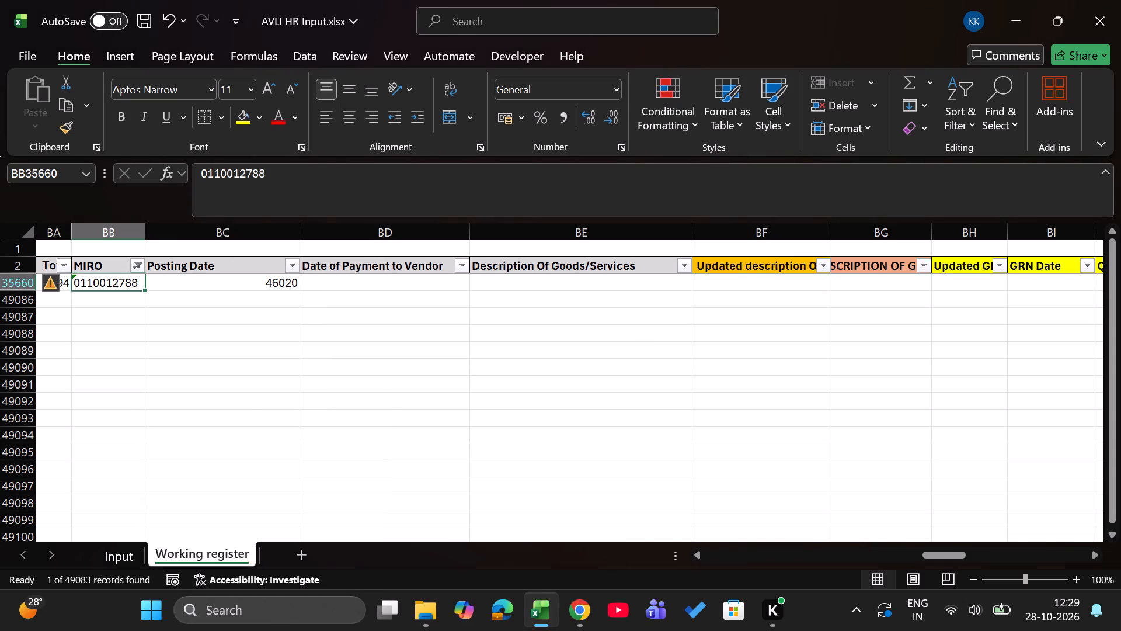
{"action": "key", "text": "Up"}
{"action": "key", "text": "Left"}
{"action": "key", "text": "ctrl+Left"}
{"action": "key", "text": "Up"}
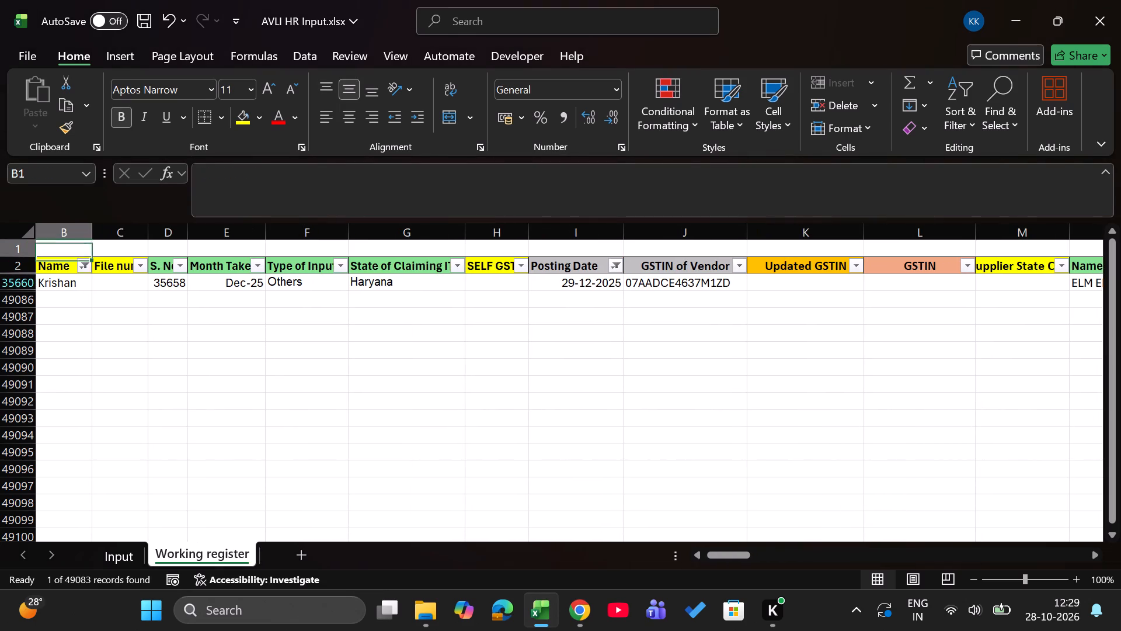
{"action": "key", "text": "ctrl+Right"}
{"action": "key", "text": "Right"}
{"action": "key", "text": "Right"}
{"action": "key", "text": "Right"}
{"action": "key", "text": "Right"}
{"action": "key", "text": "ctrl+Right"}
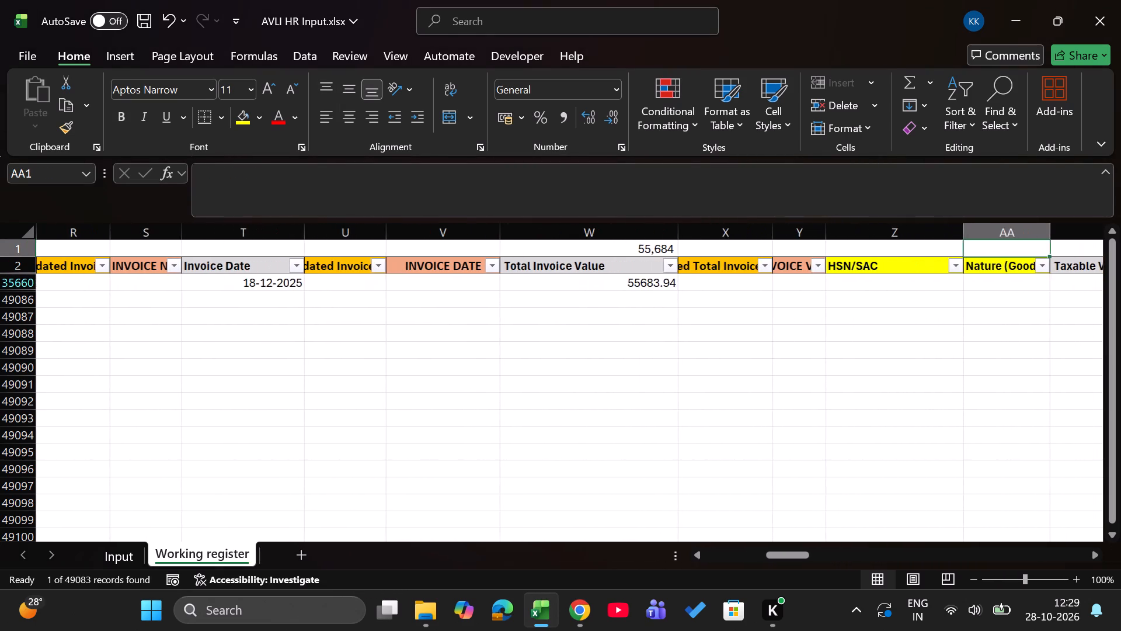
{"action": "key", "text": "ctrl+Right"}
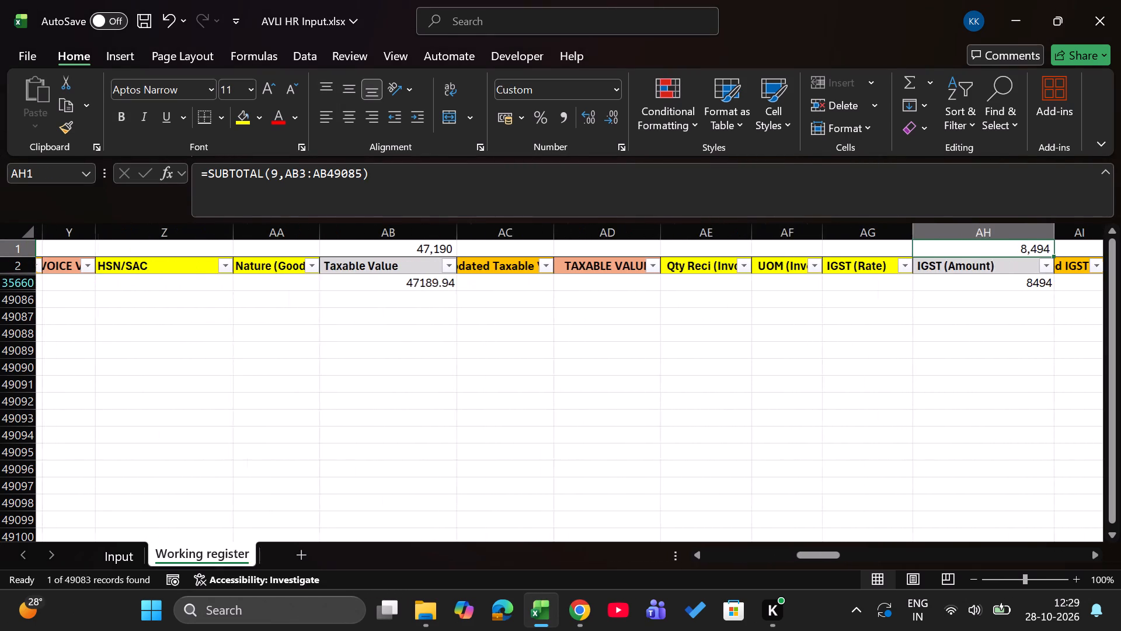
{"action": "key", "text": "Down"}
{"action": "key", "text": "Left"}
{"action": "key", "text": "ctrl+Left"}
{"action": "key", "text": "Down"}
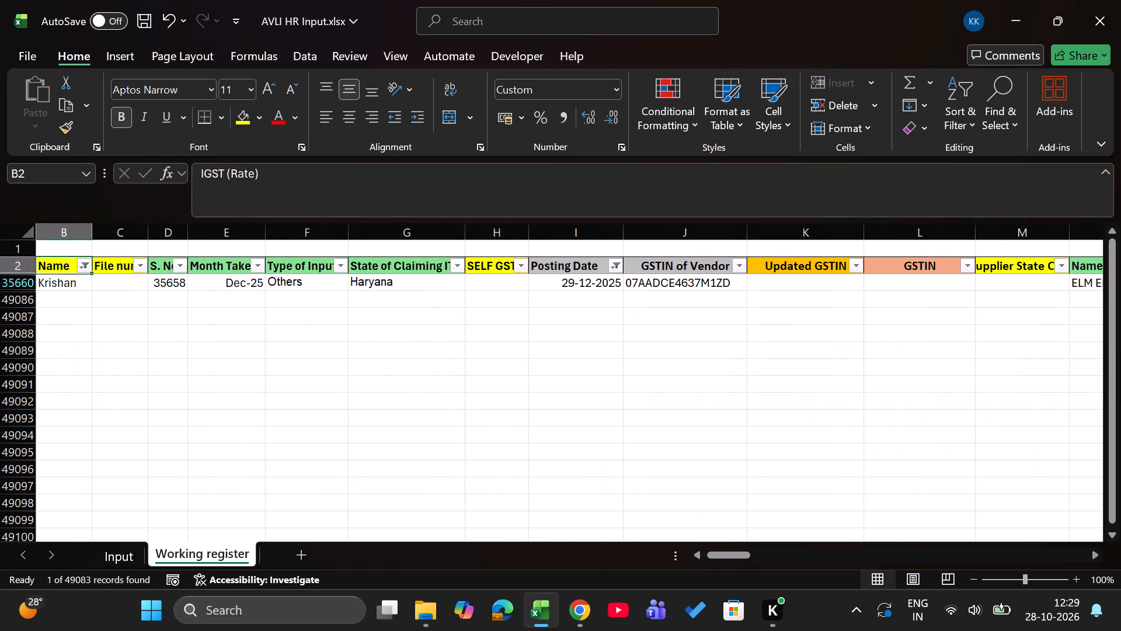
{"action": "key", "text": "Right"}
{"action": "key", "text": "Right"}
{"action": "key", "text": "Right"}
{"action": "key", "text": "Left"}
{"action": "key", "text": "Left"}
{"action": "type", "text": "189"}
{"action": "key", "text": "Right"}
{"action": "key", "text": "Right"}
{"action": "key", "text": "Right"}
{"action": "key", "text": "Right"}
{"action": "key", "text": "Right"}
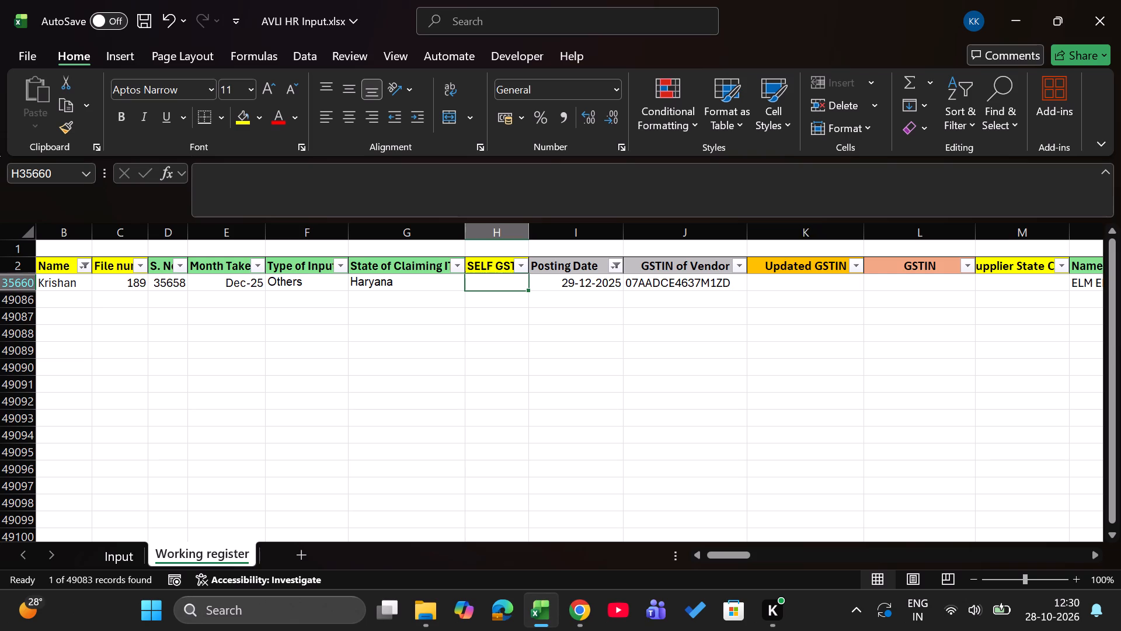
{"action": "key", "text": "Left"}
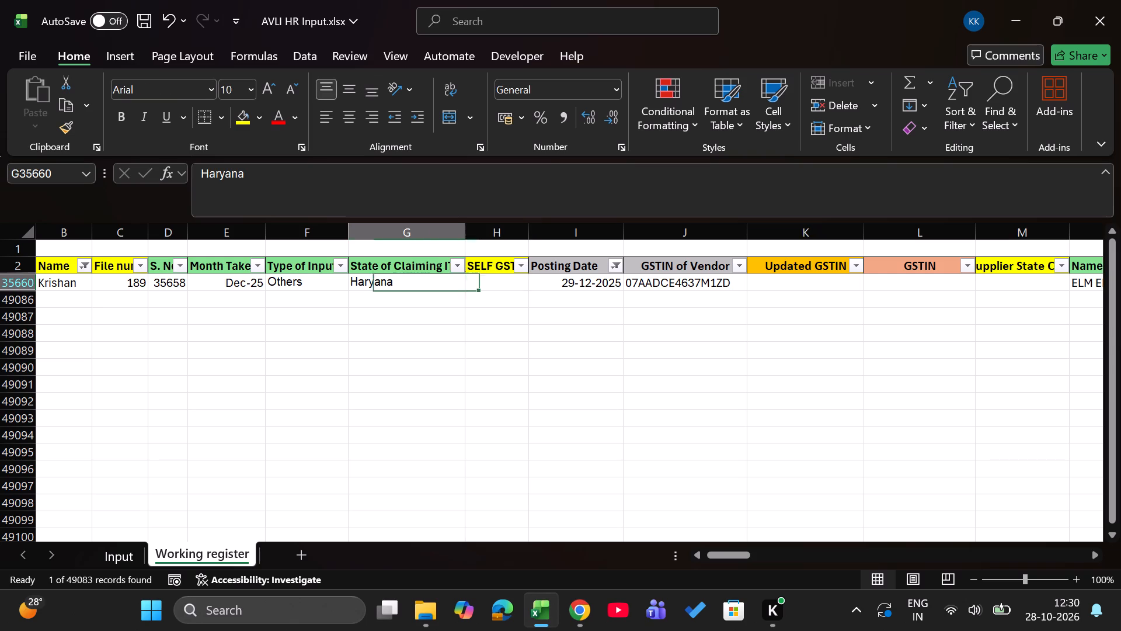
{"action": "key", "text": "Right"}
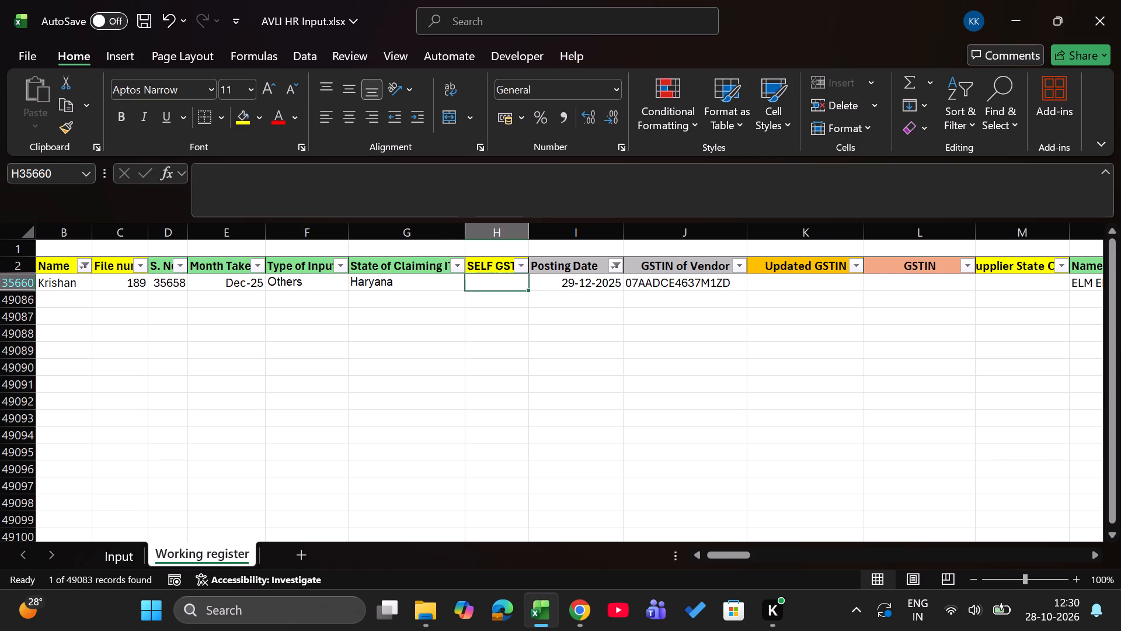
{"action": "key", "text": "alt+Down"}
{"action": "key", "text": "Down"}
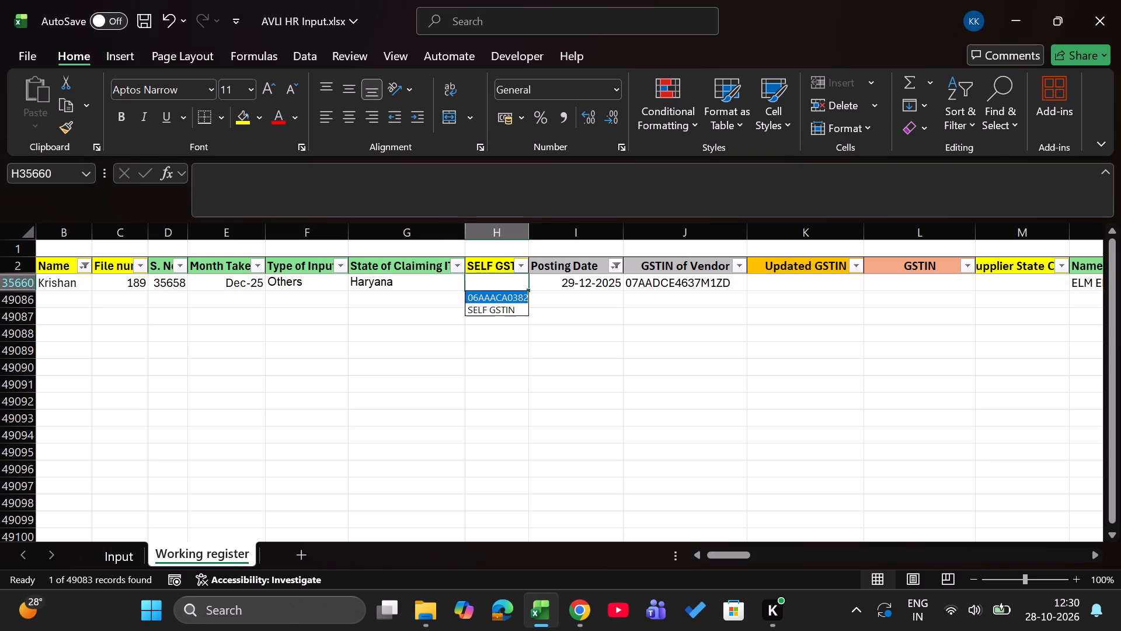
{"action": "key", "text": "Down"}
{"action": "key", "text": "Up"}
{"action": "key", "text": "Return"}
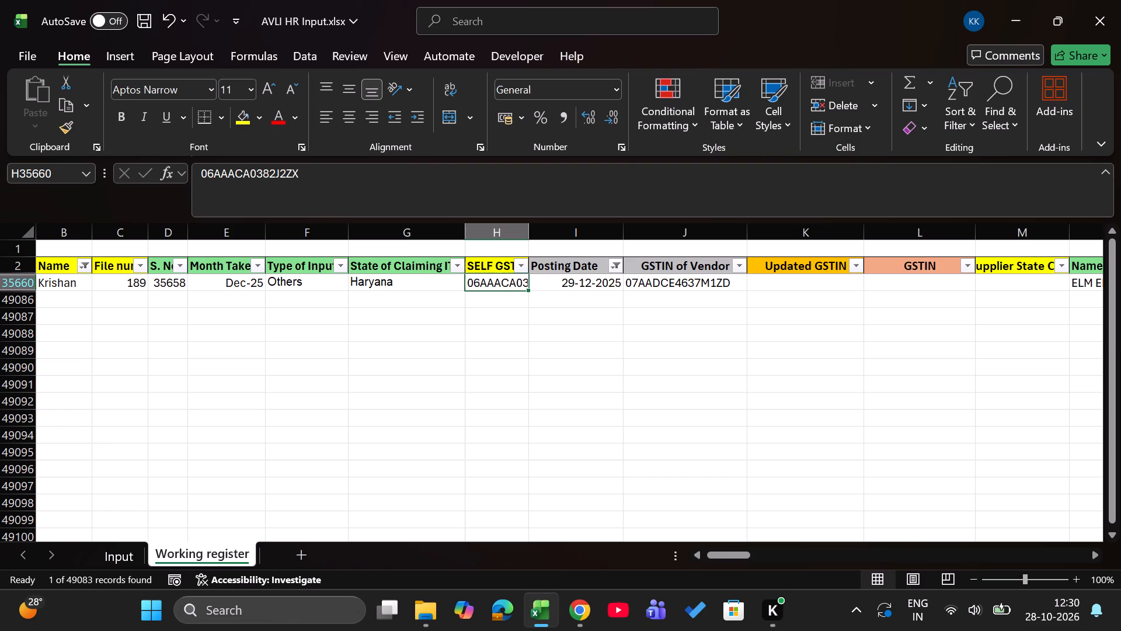
Copy the vendor's GSTIN into the Updated GSTIN column of the same row and mark the GSTIN check as ok.
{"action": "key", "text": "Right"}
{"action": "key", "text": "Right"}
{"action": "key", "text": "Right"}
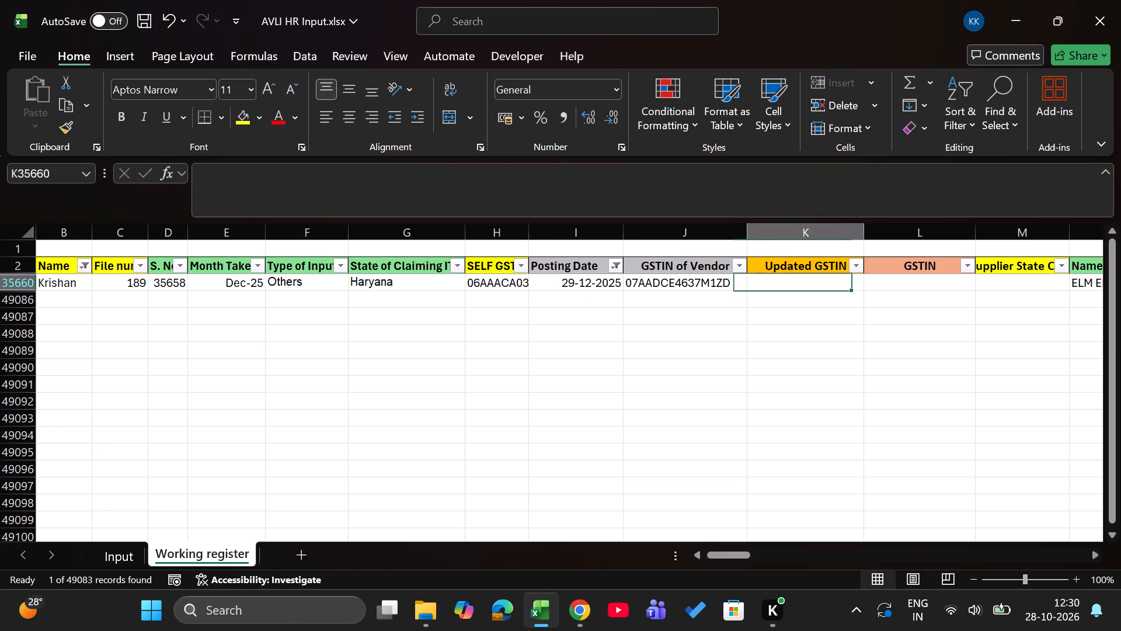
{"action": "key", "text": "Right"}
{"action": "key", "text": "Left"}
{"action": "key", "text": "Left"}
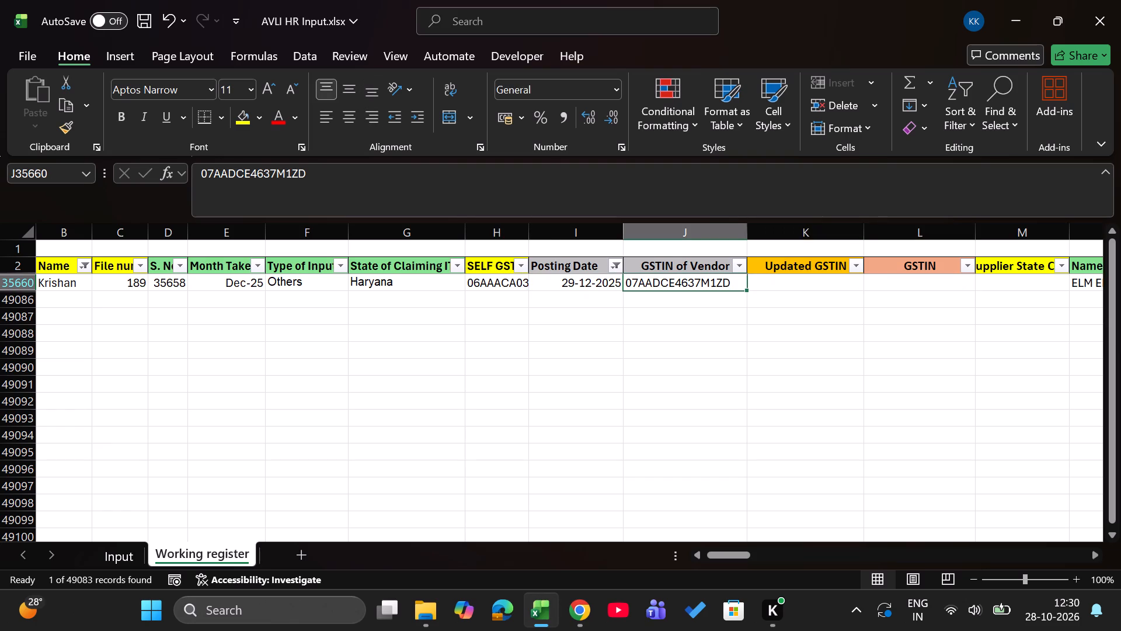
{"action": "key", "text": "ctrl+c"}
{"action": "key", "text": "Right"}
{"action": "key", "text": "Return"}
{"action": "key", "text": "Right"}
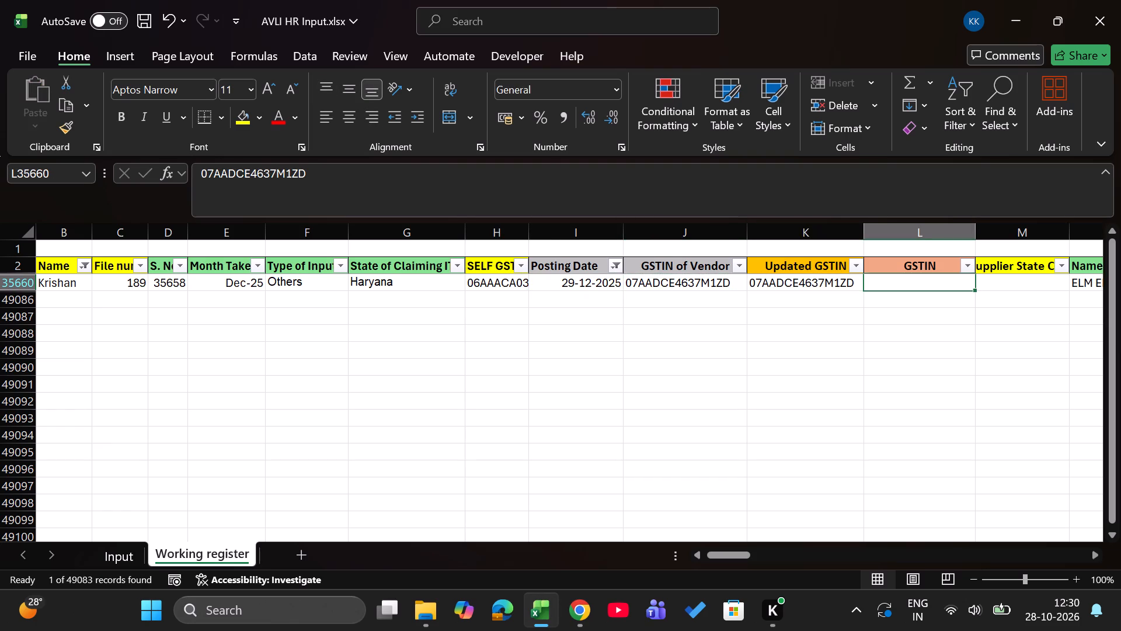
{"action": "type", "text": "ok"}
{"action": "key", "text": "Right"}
Enter supplier state code 07 for ELM ENTERPRISES PRIVATE LIMITED.
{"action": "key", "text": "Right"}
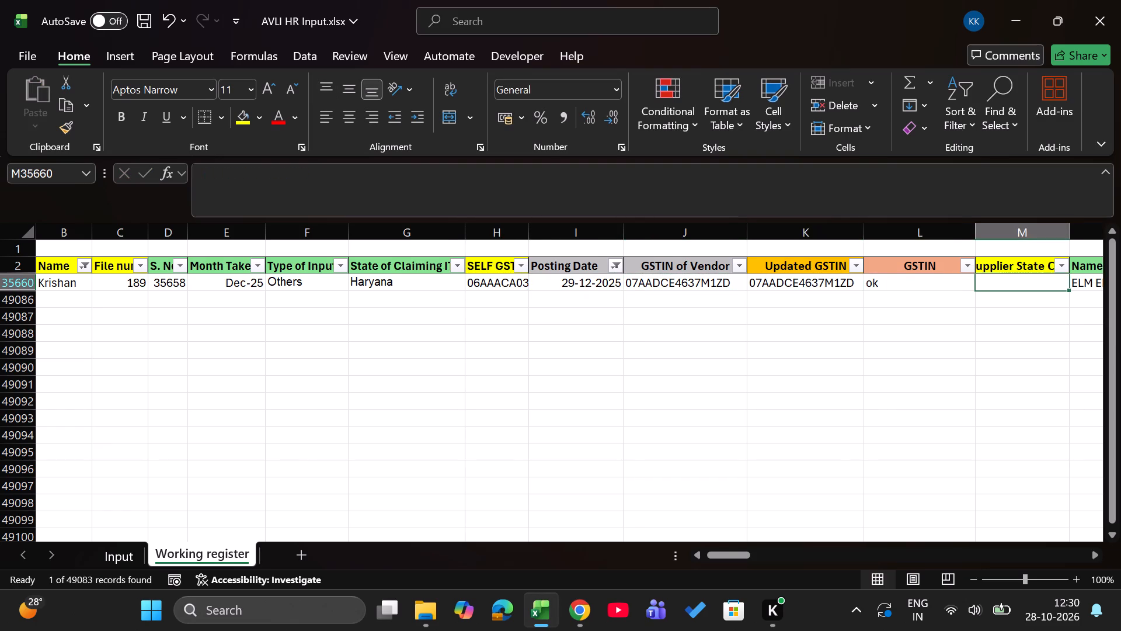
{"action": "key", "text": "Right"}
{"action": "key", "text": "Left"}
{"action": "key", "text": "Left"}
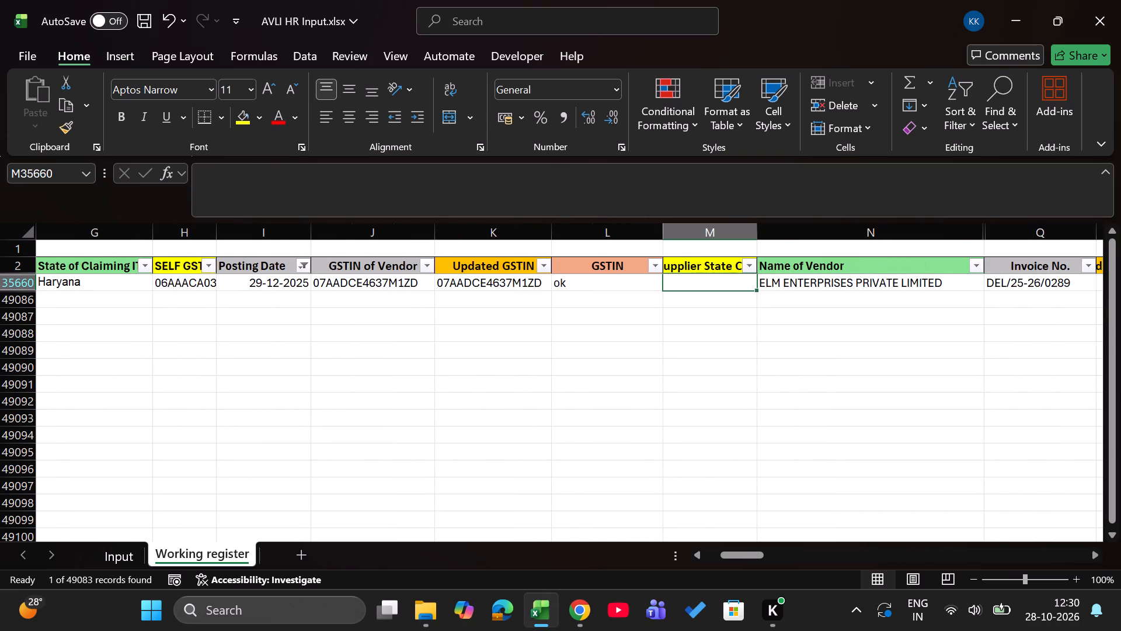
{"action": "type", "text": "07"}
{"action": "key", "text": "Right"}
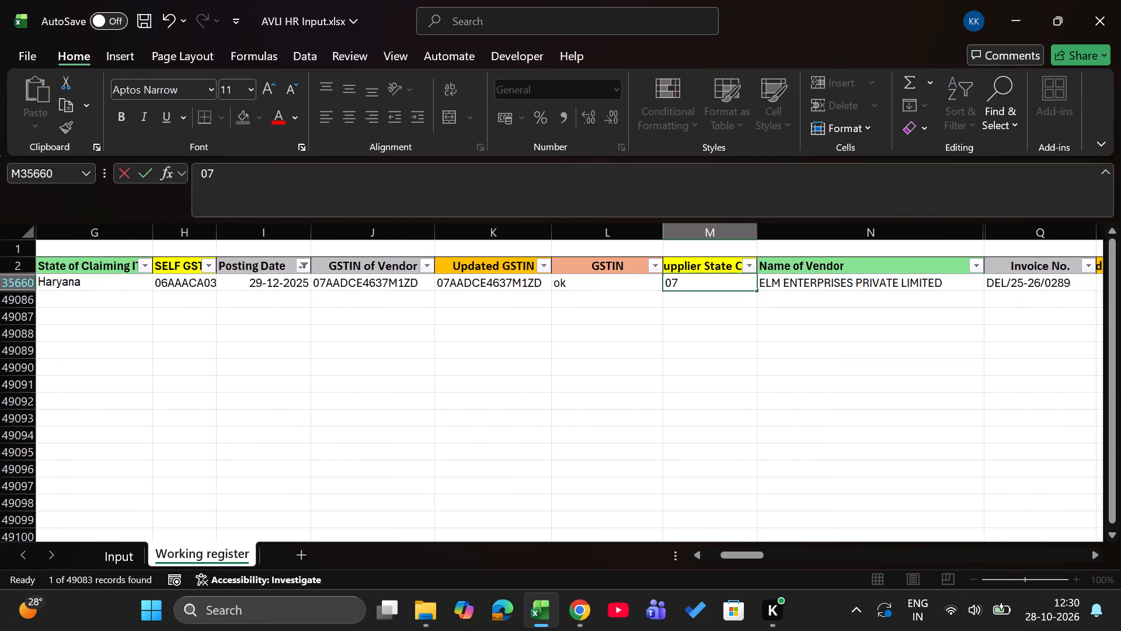
Copy invoice number DEL/25-26/0289 into the updated invoice number column and mark the invoice number check as Ok.
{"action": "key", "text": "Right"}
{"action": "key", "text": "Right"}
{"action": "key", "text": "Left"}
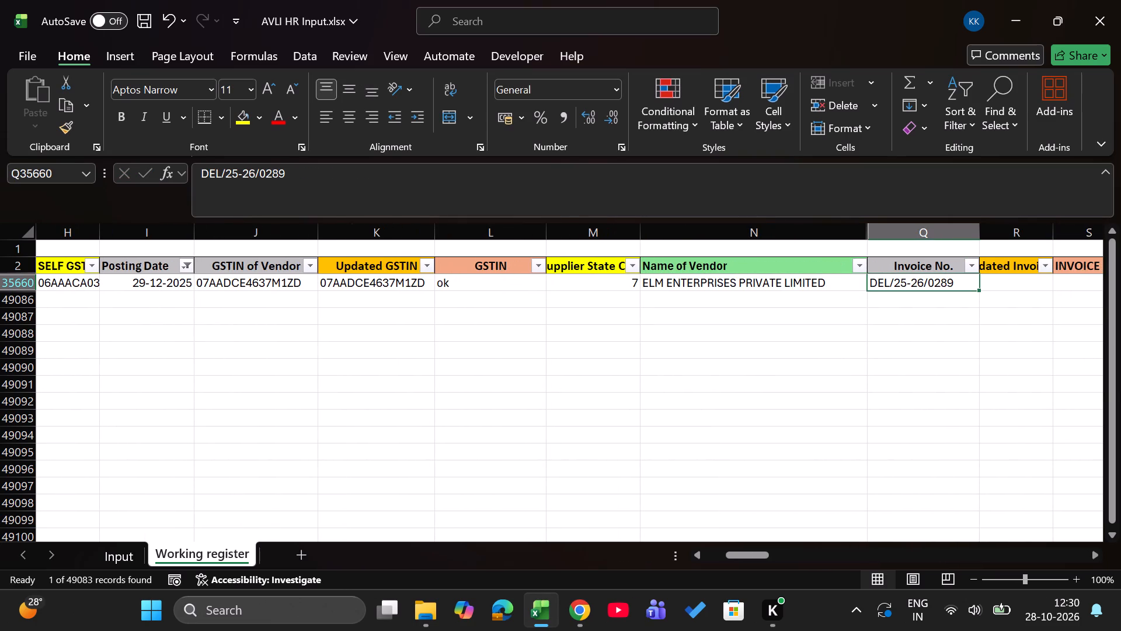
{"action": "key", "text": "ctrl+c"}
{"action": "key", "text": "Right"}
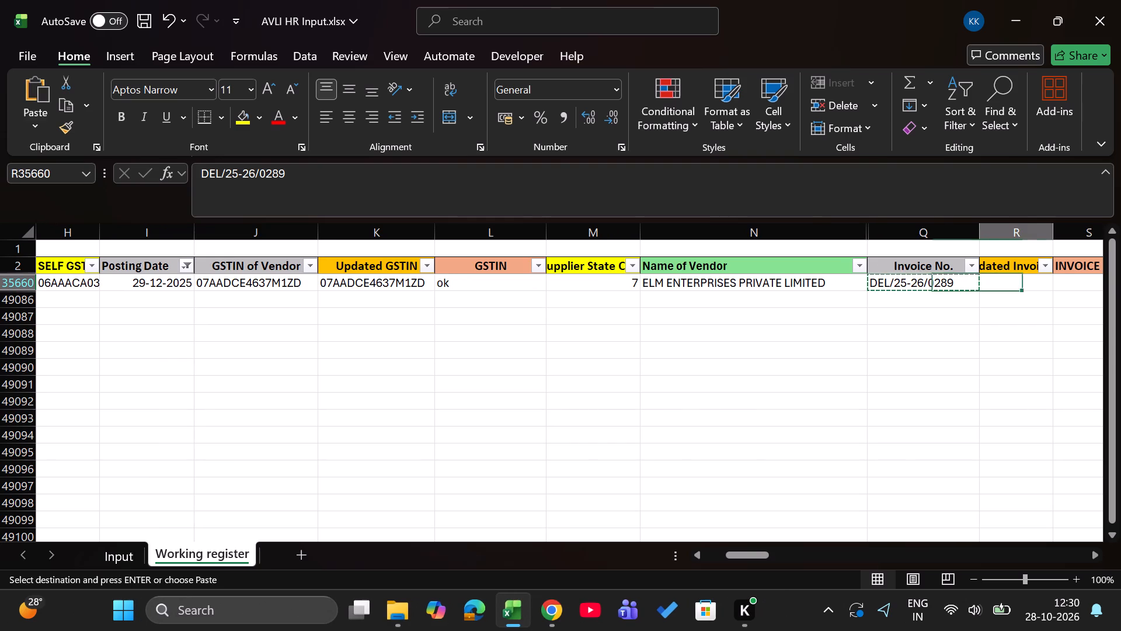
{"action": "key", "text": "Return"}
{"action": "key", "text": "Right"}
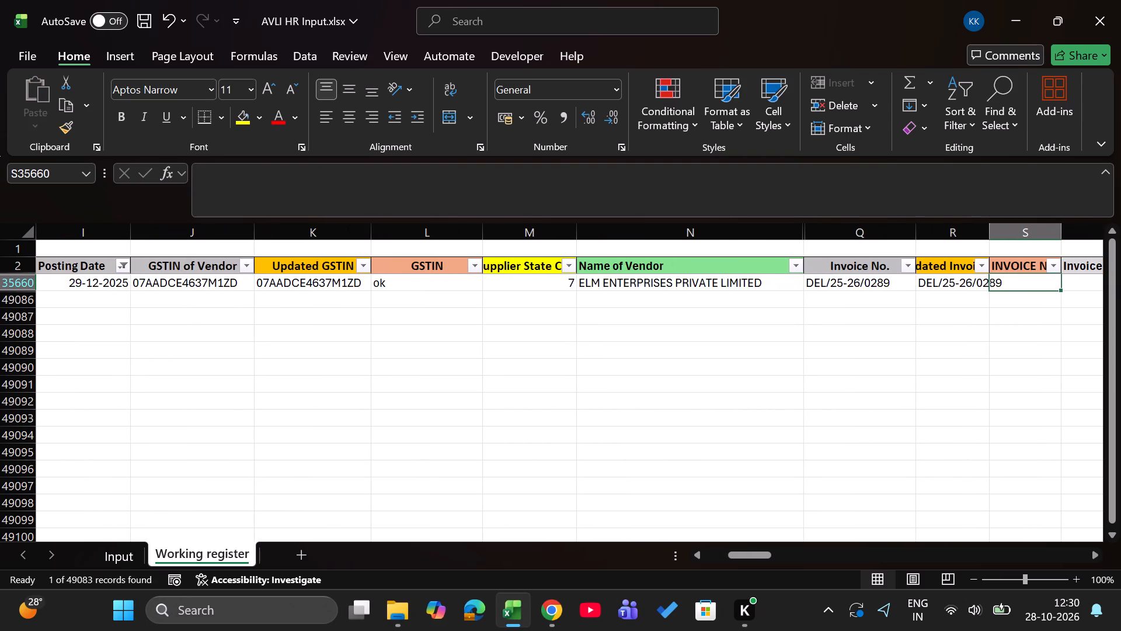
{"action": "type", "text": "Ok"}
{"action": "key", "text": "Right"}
Copy the invoice date 18-12-2025 into the updated invoice date column and mark the invoice date check as Ok.
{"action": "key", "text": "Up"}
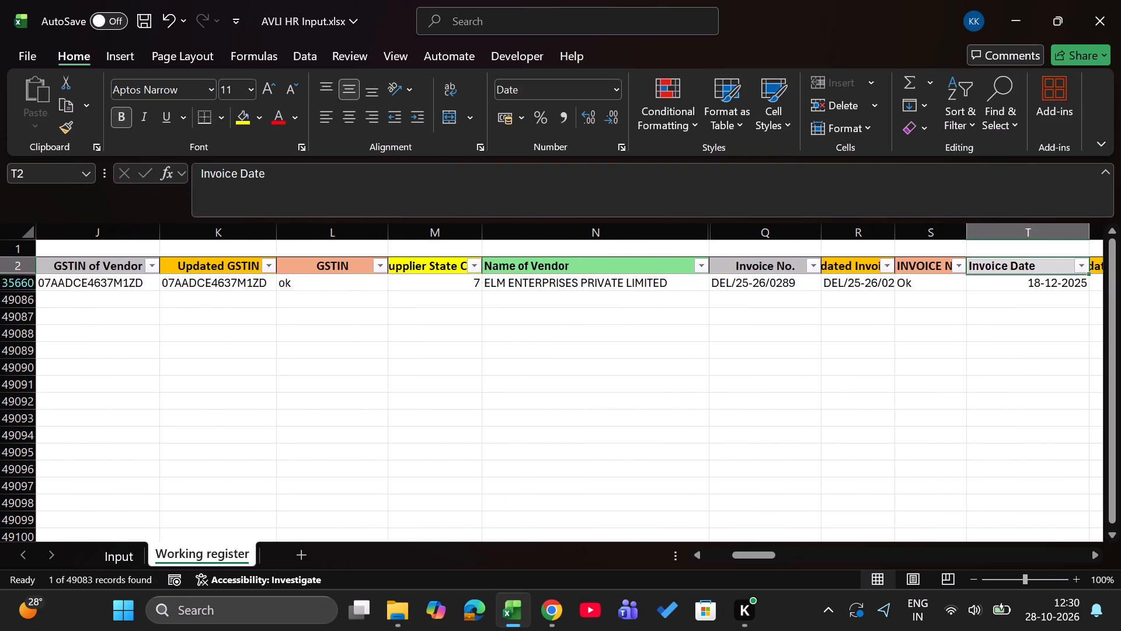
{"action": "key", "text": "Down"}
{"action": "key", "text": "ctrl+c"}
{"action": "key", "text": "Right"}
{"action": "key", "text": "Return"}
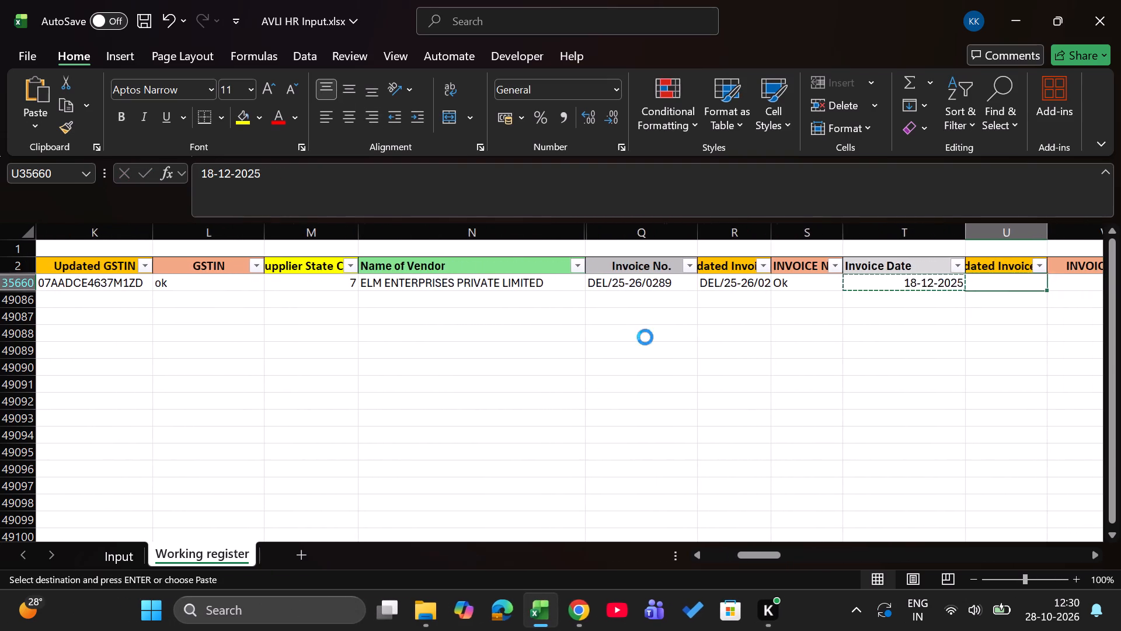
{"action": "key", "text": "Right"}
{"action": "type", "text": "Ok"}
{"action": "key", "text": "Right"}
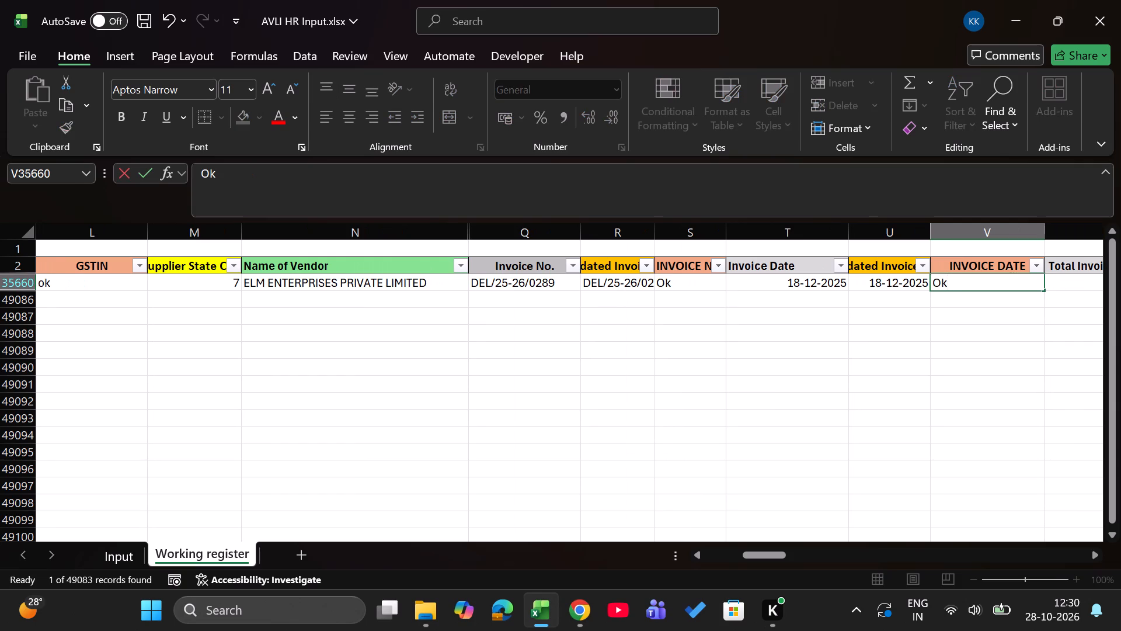
Copy the total invoice value 55683.94 into the updated total invoice value column and mark the invoice value check as ok.
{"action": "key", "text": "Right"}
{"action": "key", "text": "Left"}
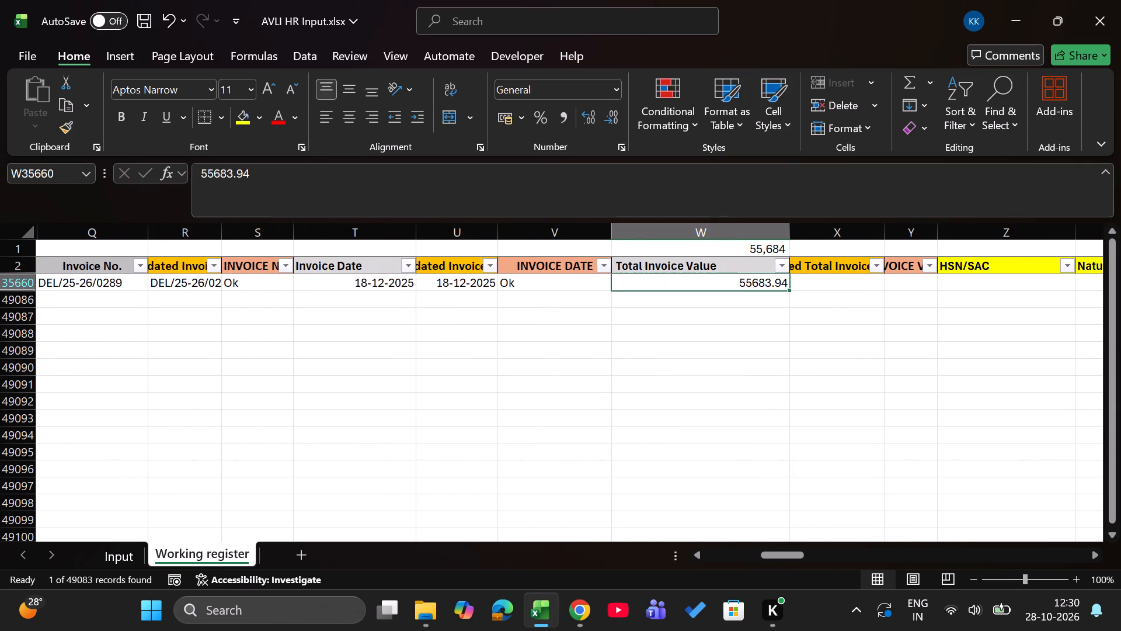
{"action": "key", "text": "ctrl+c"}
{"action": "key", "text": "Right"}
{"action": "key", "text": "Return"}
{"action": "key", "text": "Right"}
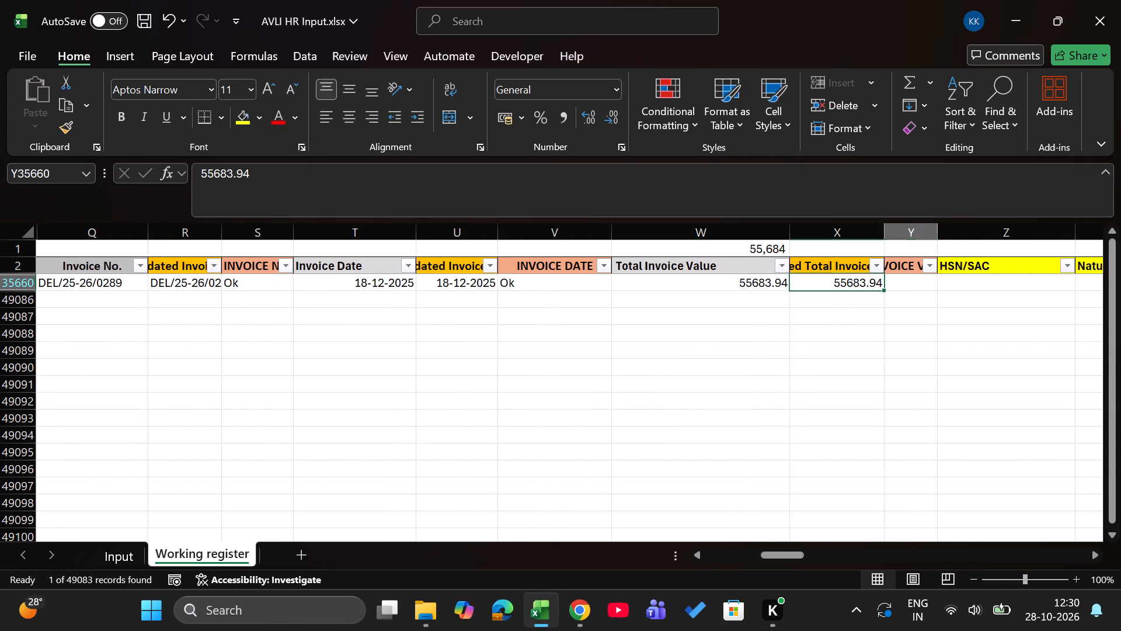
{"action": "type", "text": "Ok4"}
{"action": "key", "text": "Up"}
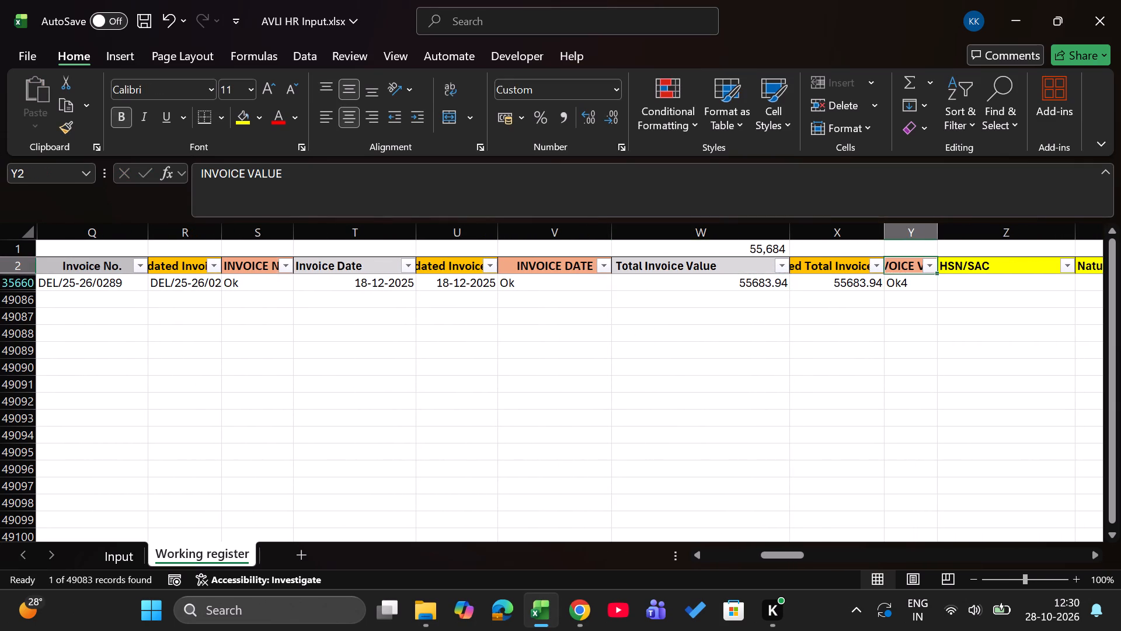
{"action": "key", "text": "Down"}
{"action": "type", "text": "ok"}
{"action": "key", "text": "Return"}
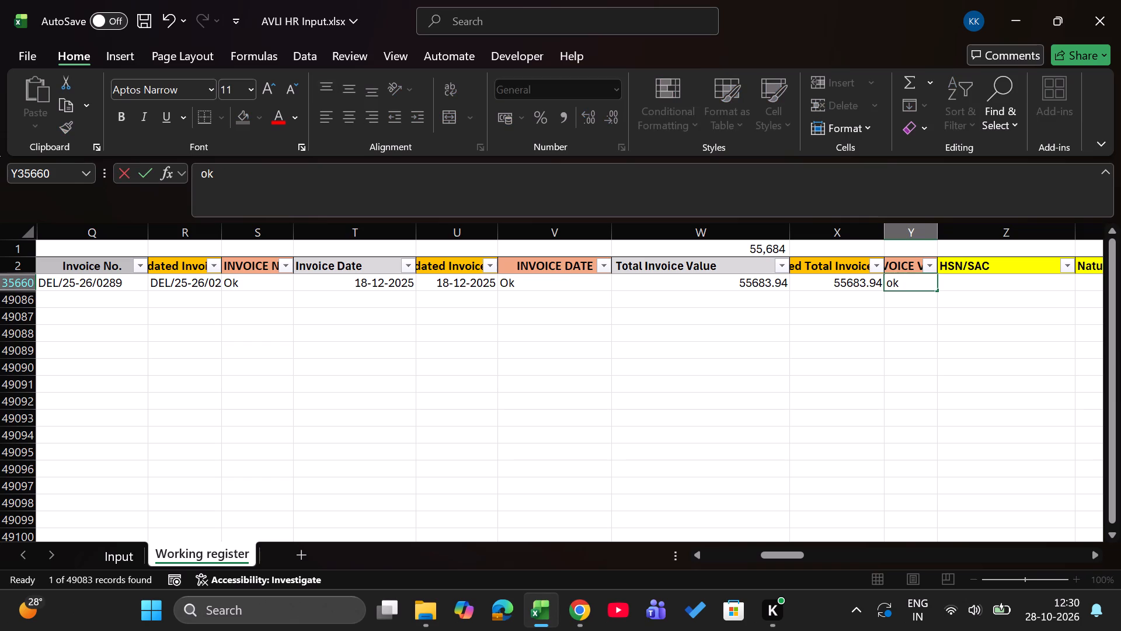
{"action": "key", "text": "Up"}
Enter HSN/SAC code 73041990 and set the nature to Goods for the same invoice.
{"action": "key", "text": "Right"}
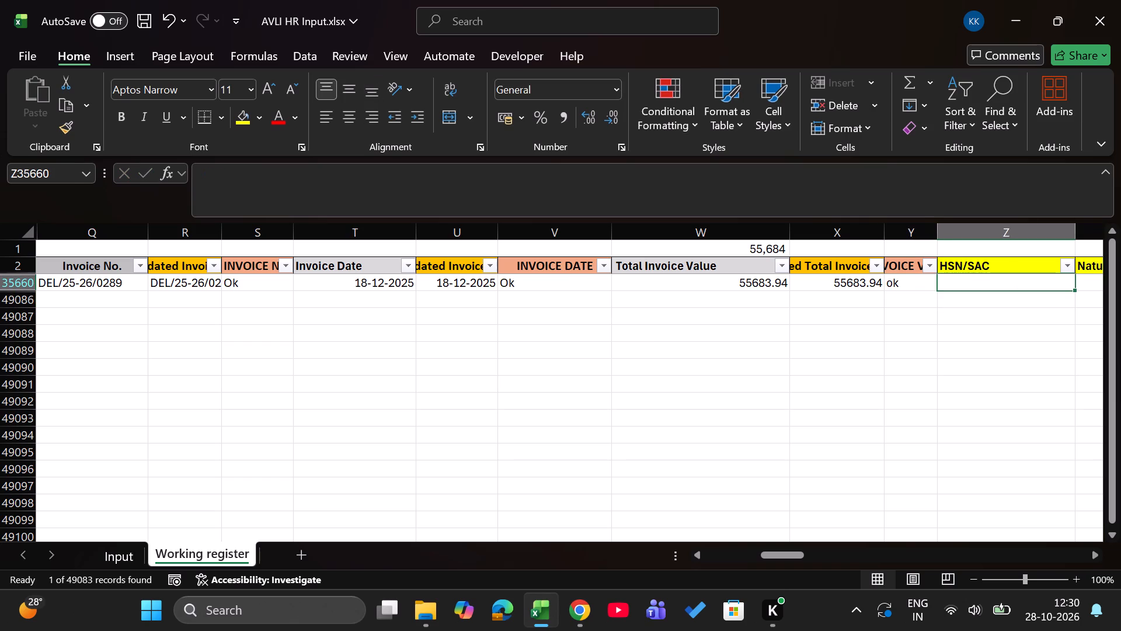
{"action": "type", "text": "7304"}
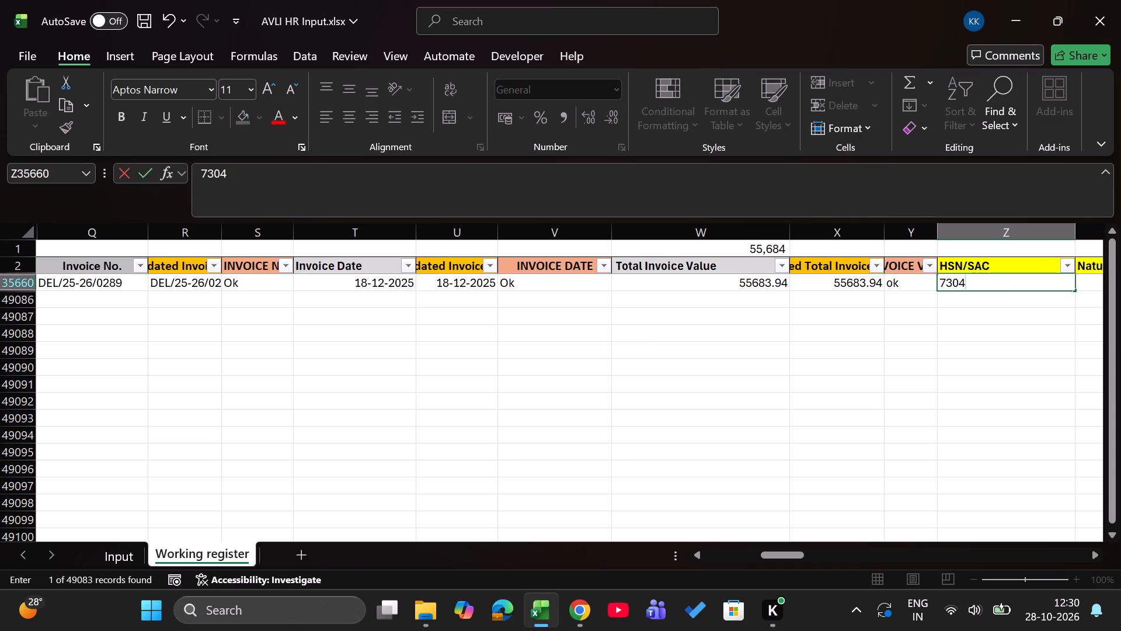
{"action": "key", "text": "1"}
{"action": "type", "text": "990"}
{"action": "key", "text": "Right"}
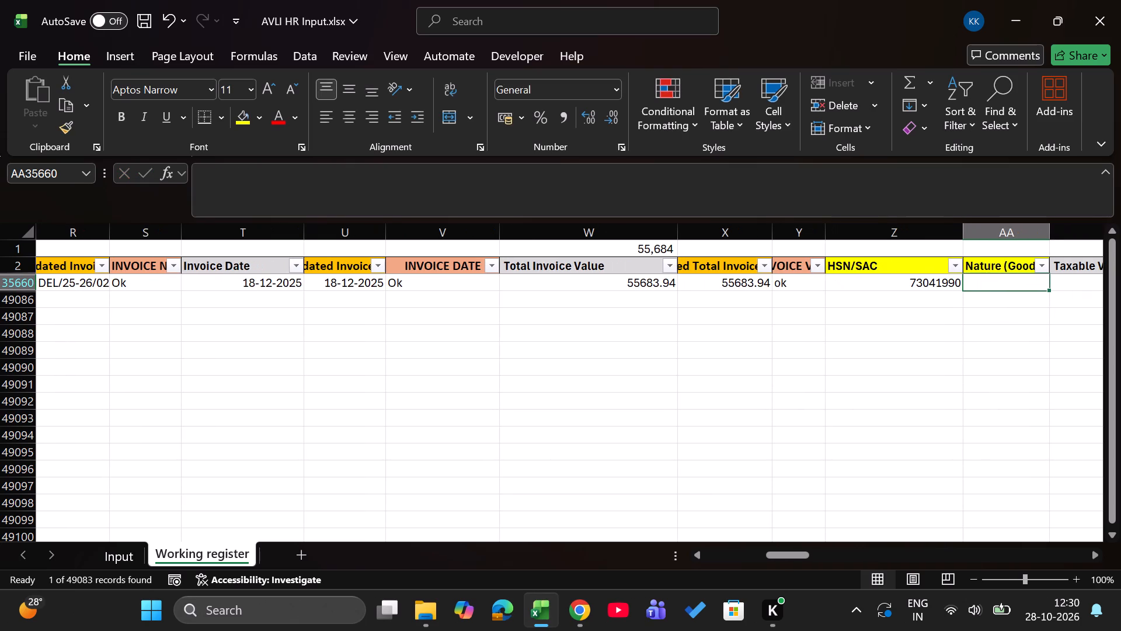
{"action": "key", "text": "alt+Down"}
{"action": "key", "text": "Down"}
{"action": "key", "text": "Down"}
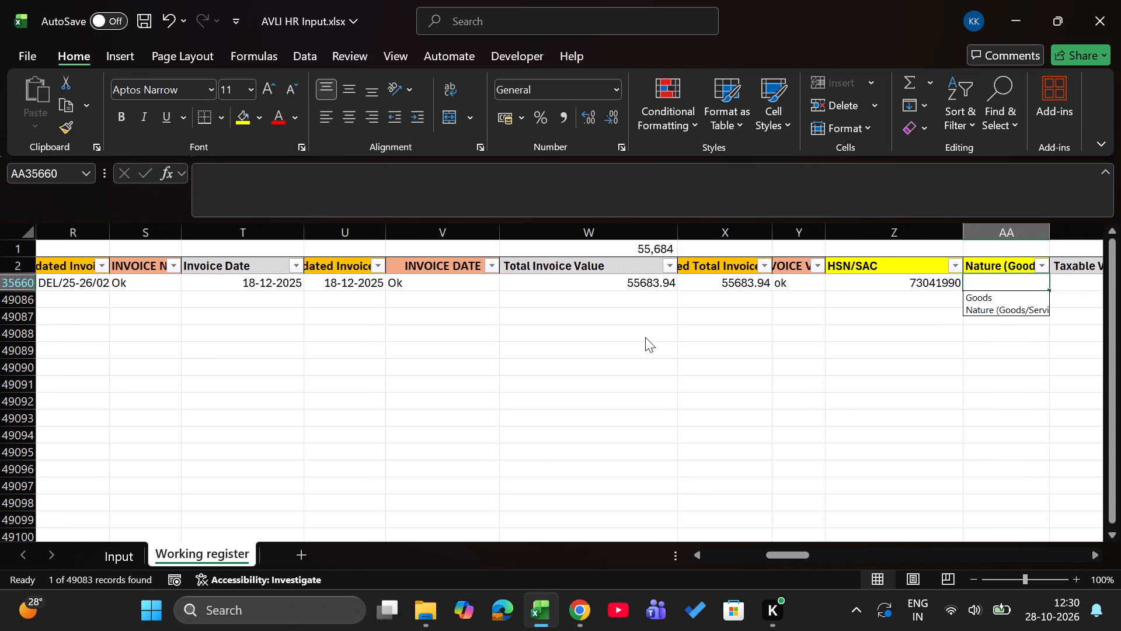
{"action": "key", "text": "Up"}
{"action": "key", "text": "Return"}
Copy the taxable value 47189.94 into the updated taxable value column and mark the taxable value check as ok.
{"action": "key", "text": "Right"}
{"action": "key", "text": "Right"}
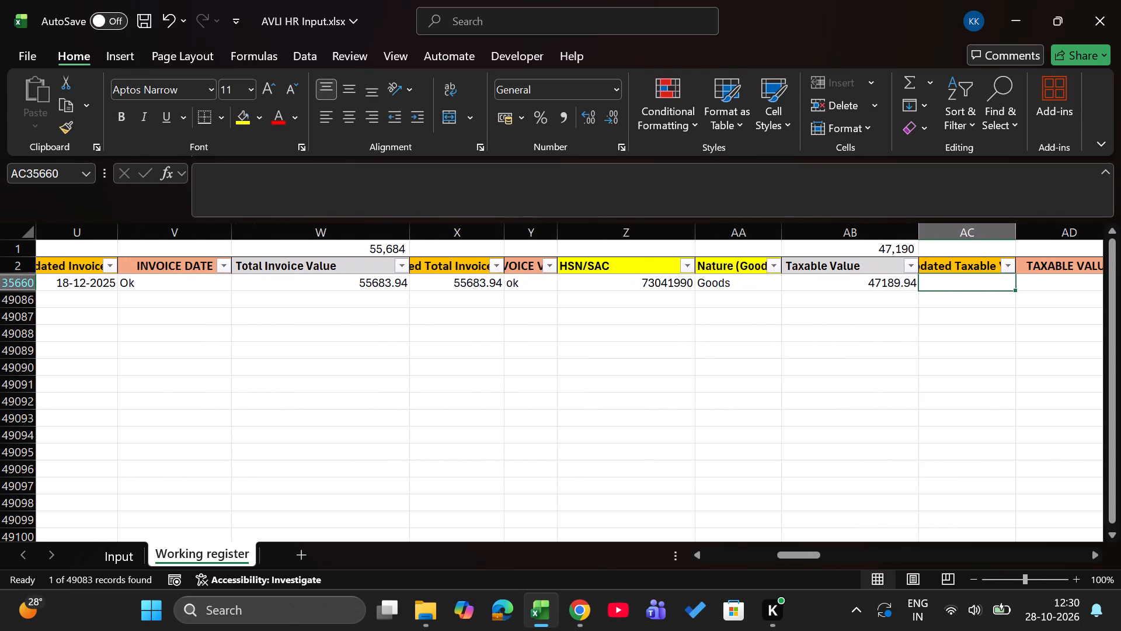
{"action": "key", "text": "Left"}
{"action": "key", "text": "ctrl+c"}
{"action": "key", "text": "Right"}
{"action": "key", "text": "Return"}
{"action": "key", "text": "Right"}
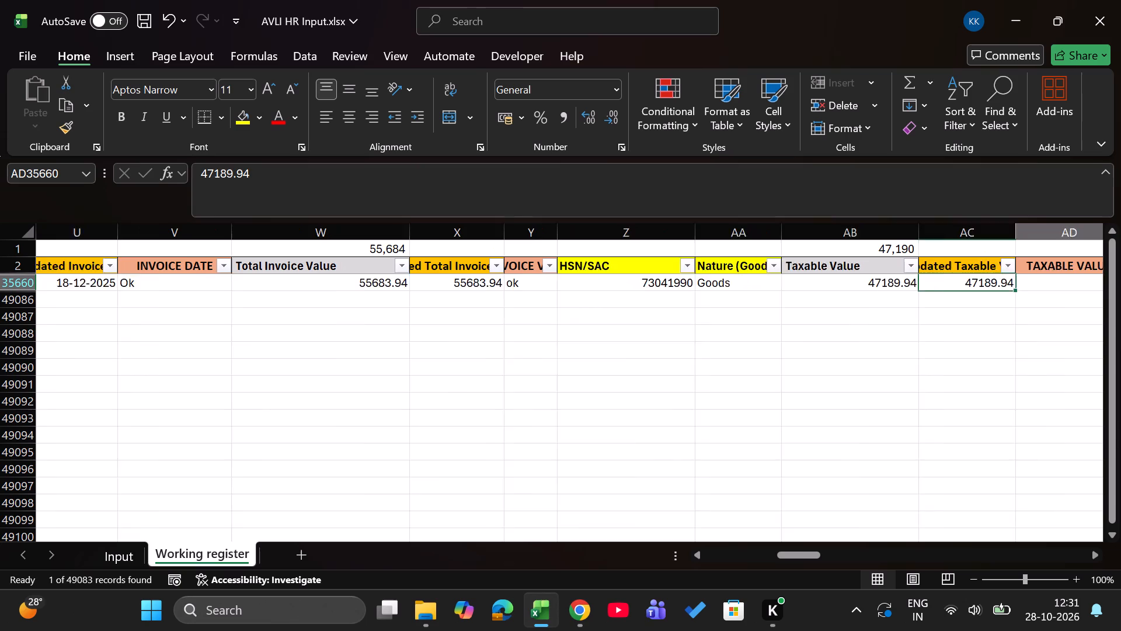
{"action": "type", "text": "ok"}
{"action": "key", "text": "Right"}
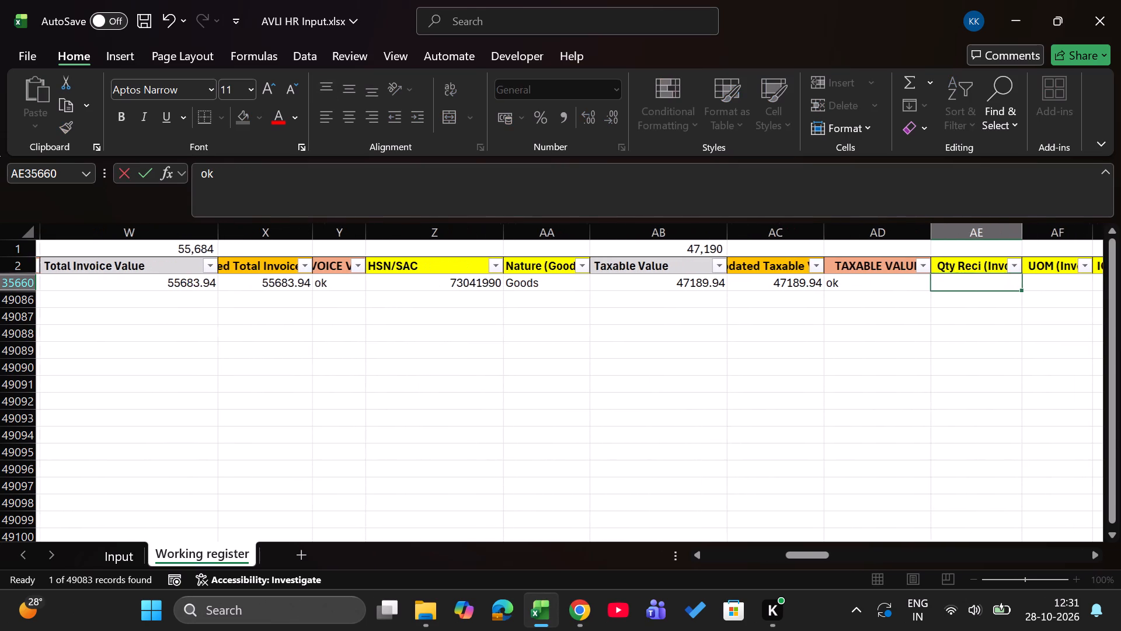
Enter an invoice quantity received of 1 with the unit of measure NOS.
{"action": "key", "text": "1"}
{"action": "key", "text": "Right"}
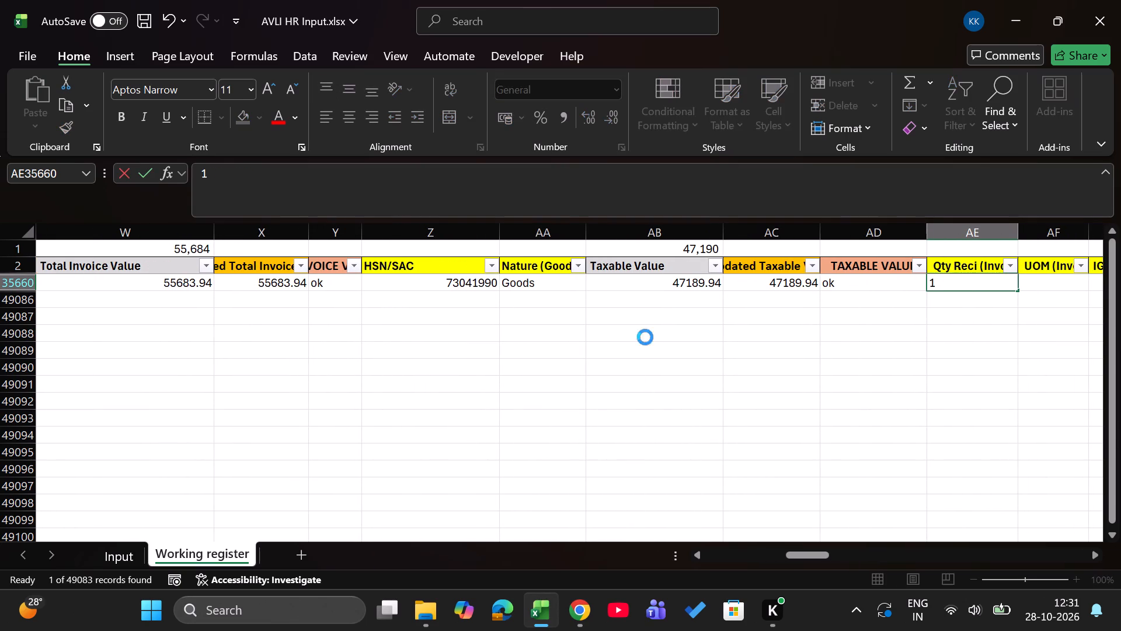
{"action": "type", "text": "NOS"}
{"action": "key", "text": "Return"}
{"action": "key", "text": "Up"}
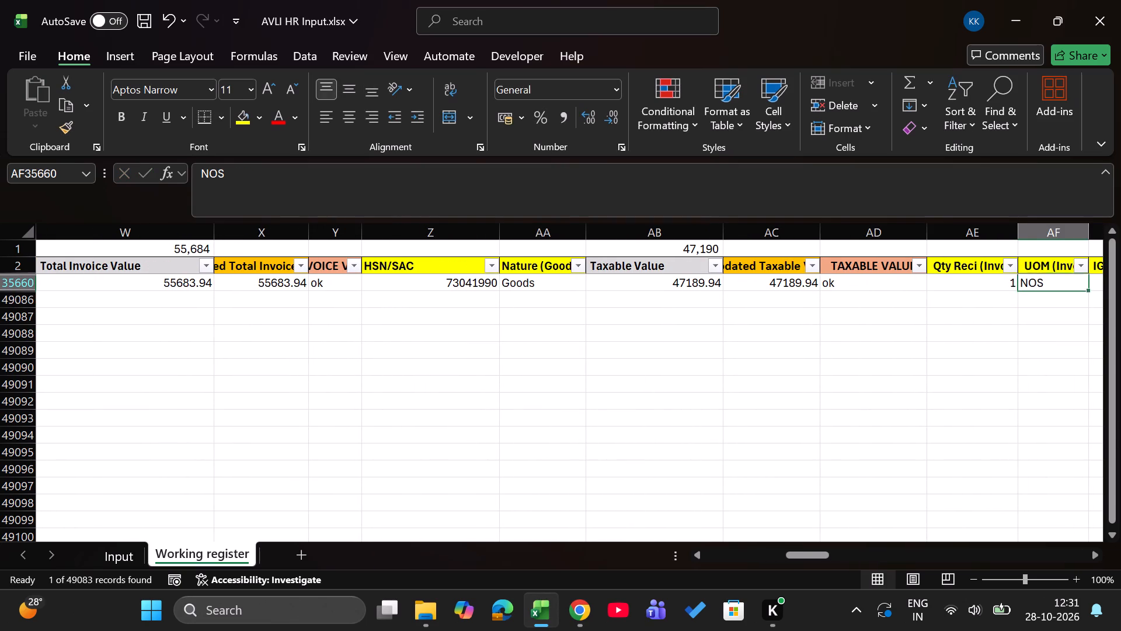
Set the IGST rate to 18 for the same invoice.
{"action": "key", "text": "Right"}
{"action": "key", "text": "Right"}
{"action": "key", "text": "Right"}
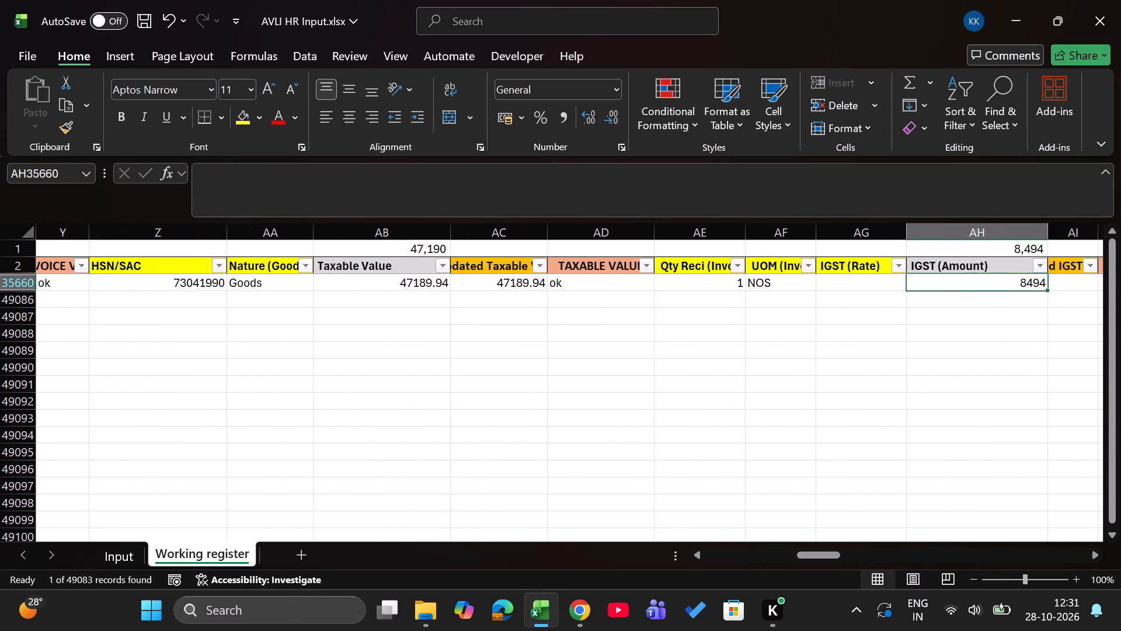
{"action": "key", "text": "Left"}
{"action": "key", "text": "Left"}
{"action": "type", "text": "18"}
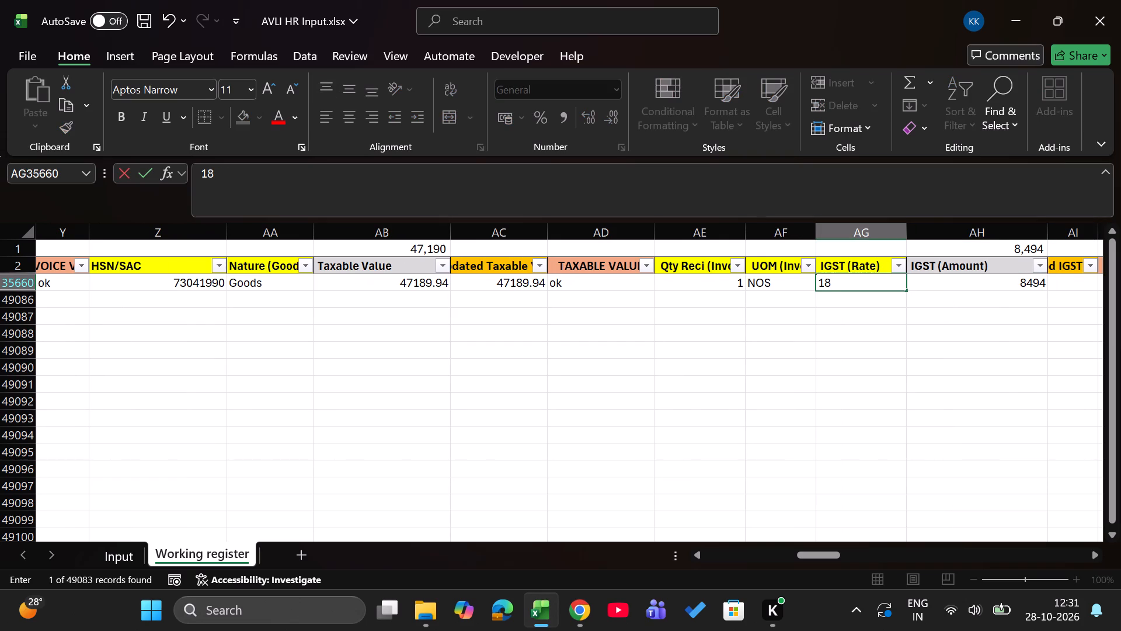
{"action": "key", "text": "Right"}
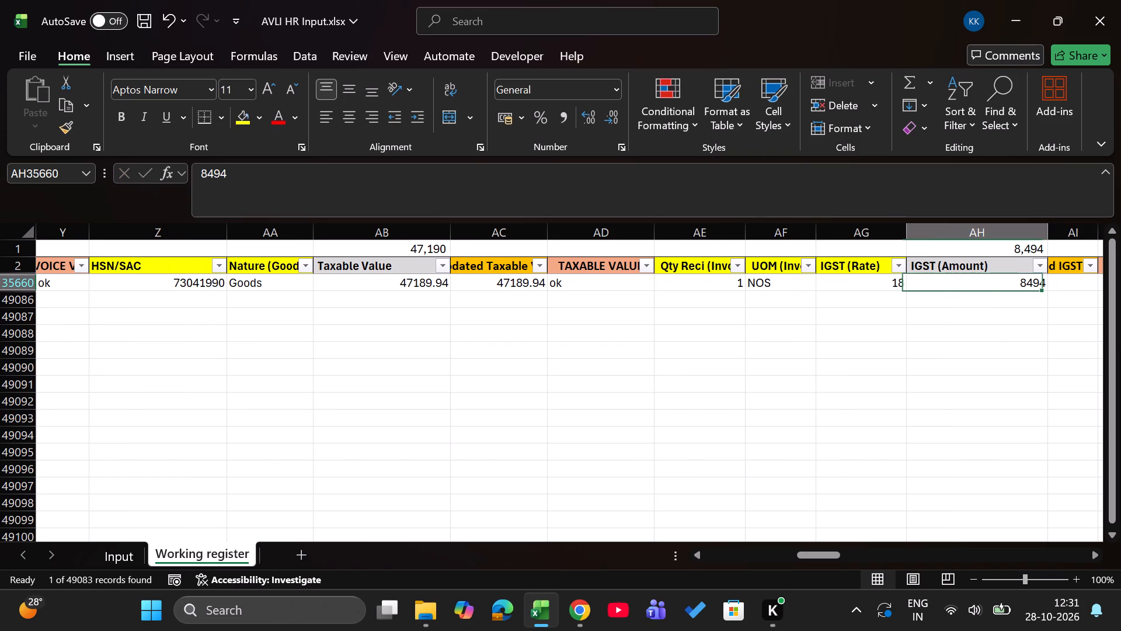
Copy the IGST amount 8494 into the updated IGST column and mark the IGST check as ok.
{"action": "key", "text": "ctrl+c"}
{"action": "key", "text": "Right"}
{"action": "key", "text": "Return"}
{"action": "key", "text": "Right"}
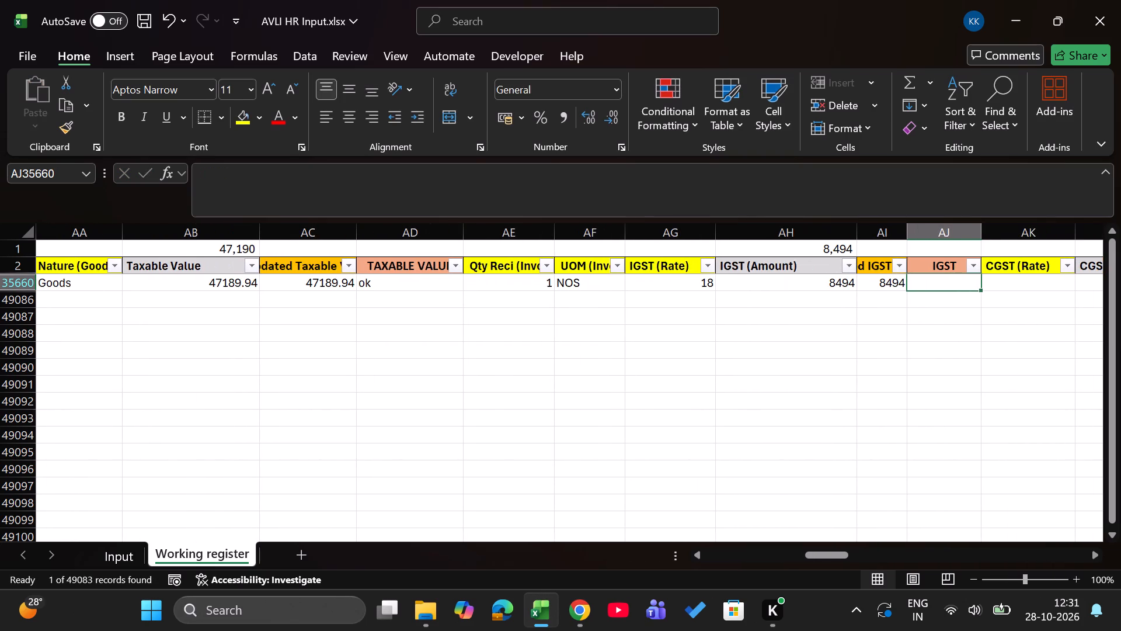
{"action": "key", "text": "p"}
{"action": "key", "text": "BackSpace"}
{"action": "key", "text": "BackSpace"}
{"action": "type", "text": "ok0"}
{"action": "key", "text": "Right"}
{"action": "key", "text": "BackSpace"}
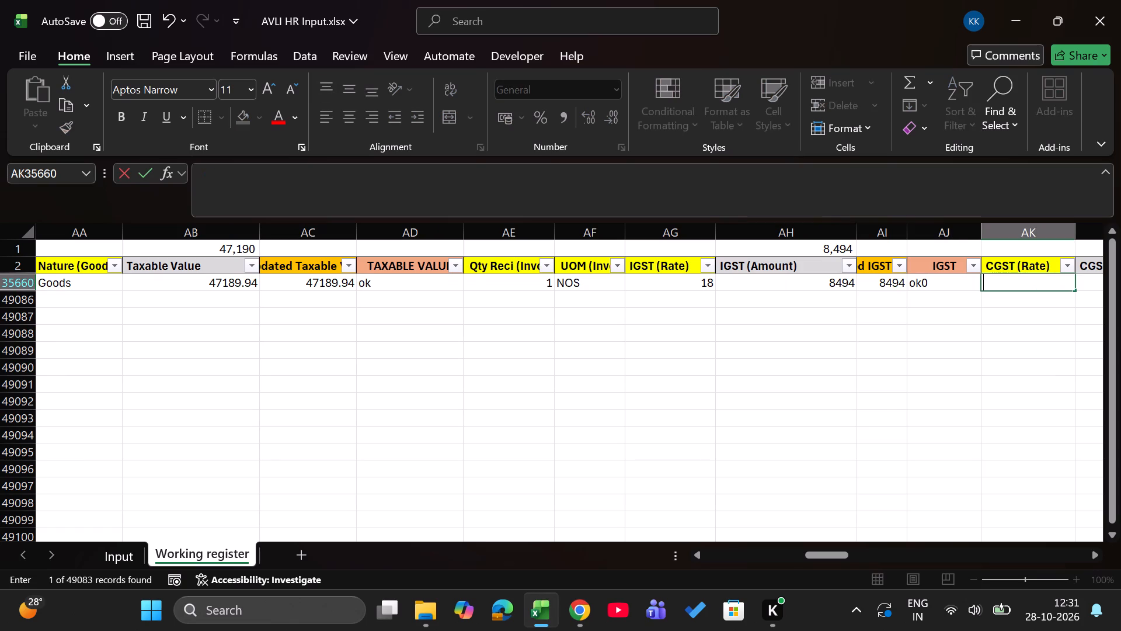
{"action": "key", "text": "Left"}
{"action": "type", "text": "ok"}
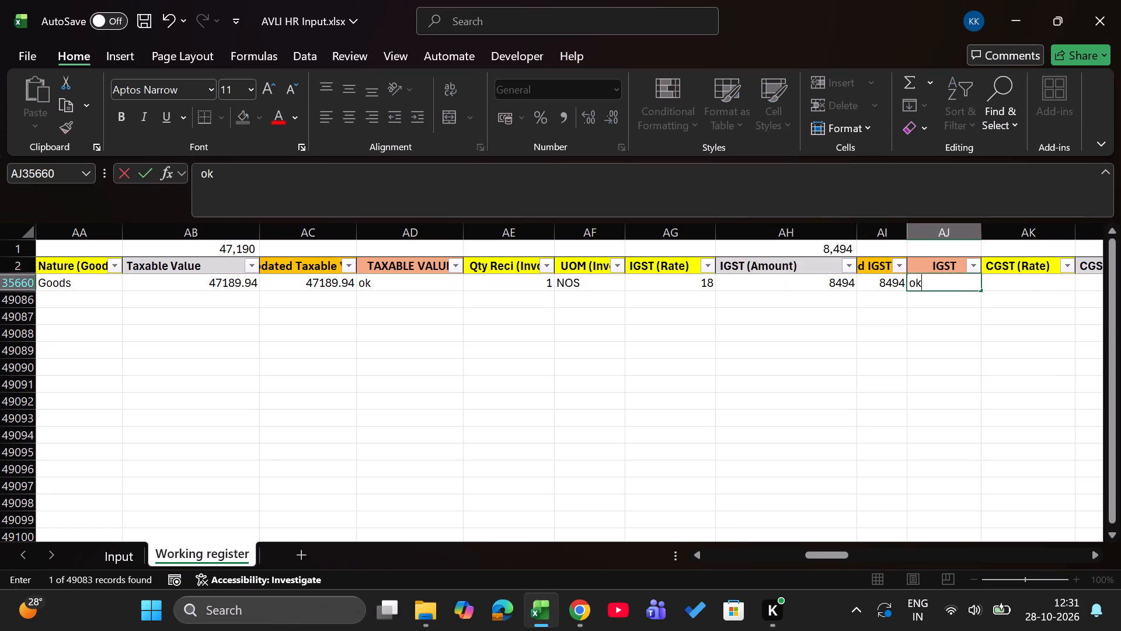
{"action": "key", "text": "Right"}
Set the eligibility of ITC to INPUT for the same invoice.
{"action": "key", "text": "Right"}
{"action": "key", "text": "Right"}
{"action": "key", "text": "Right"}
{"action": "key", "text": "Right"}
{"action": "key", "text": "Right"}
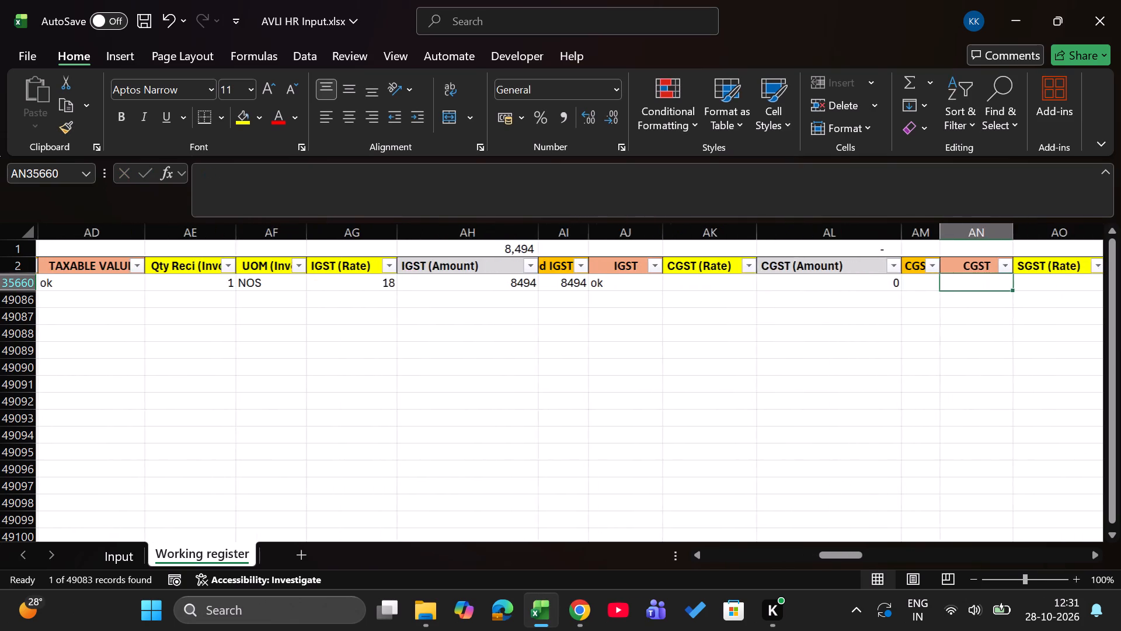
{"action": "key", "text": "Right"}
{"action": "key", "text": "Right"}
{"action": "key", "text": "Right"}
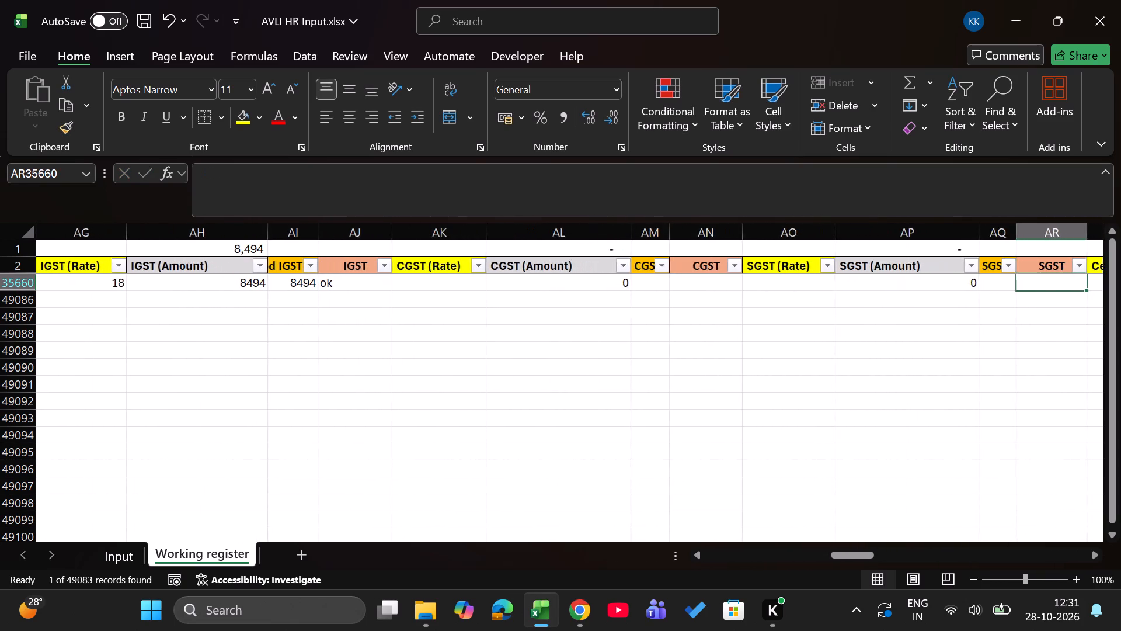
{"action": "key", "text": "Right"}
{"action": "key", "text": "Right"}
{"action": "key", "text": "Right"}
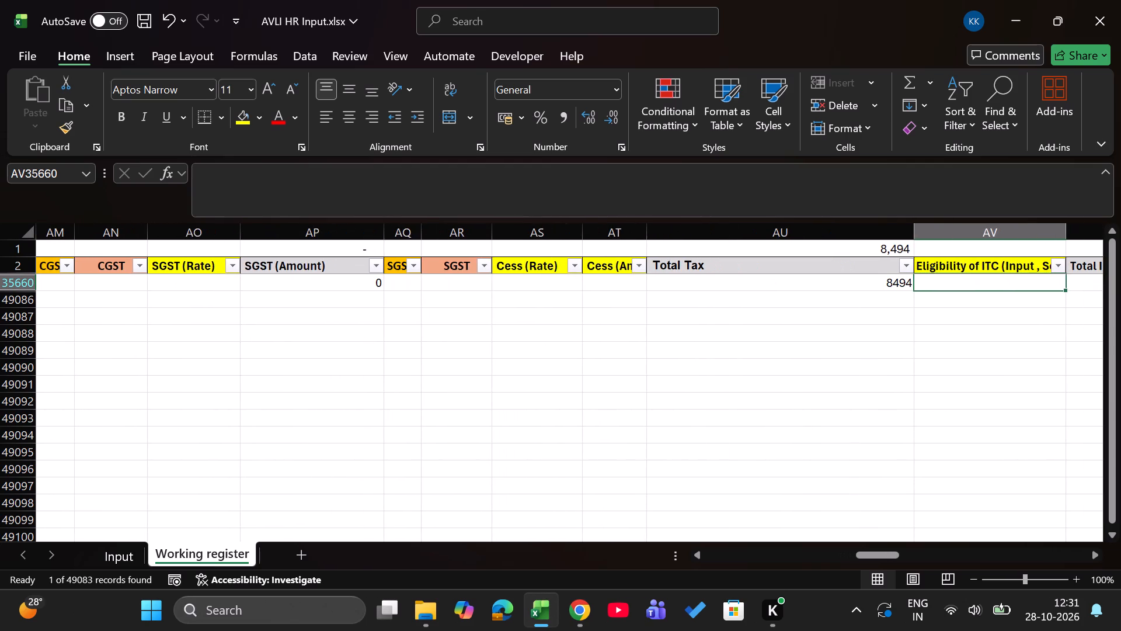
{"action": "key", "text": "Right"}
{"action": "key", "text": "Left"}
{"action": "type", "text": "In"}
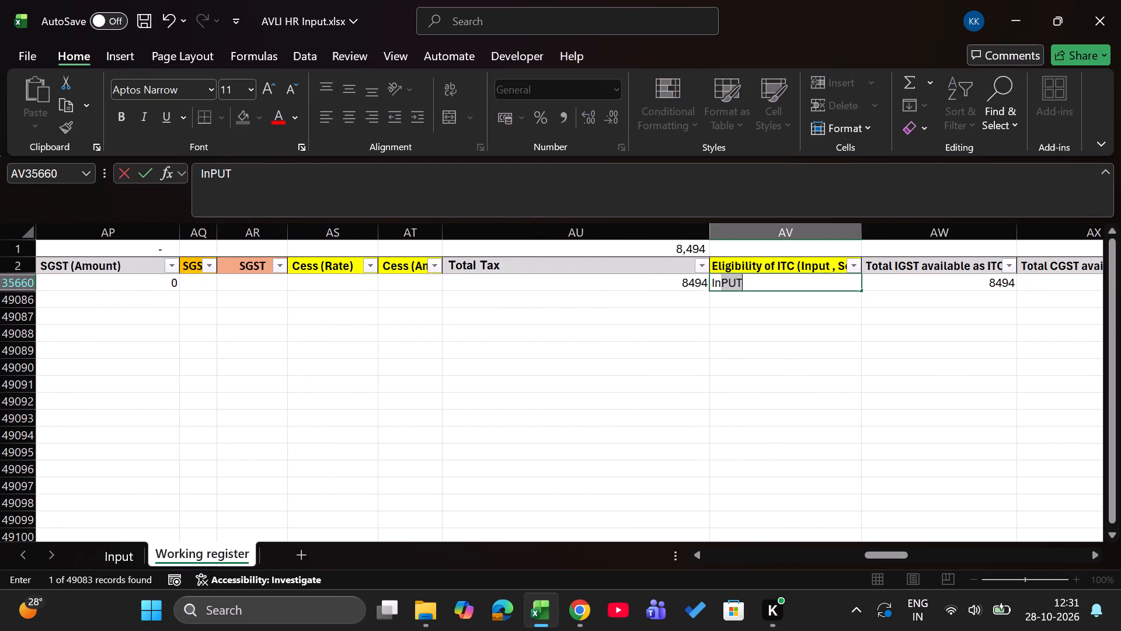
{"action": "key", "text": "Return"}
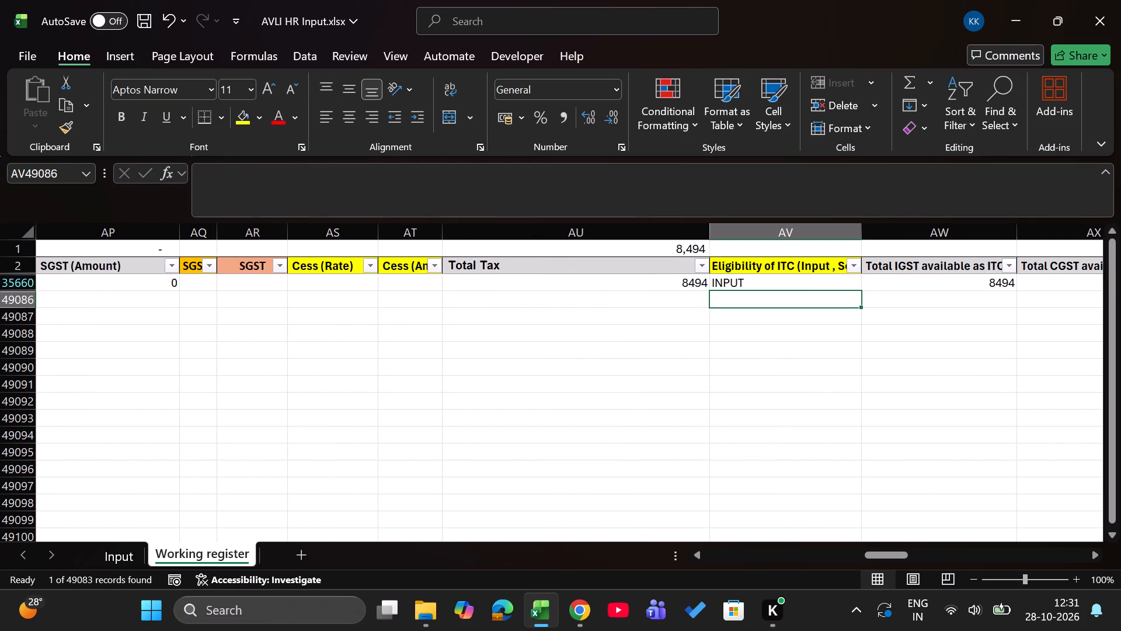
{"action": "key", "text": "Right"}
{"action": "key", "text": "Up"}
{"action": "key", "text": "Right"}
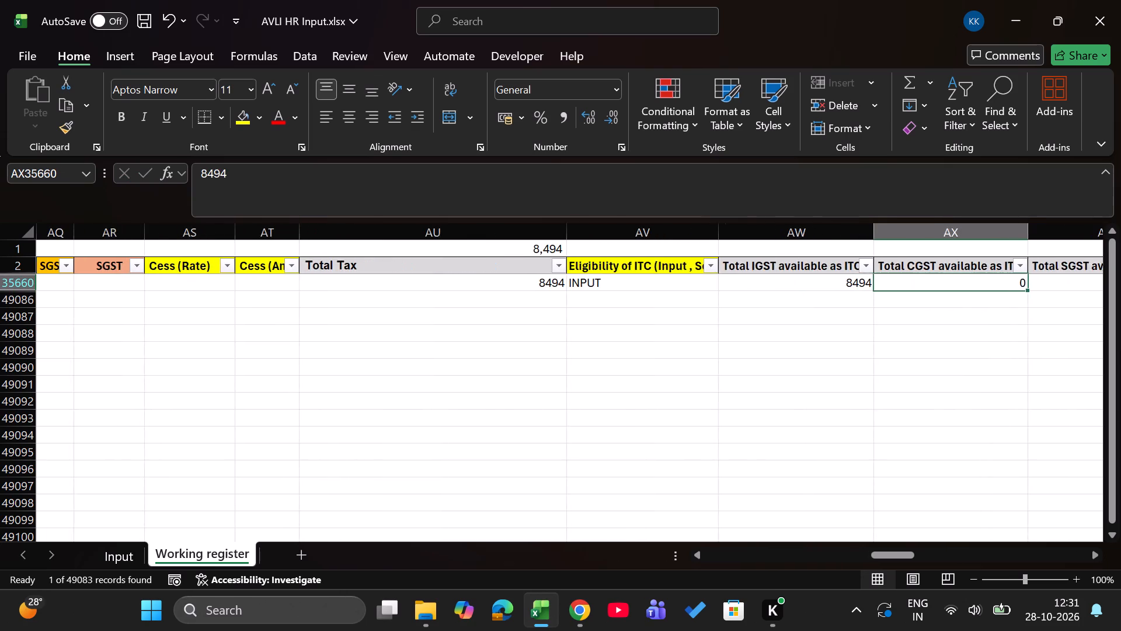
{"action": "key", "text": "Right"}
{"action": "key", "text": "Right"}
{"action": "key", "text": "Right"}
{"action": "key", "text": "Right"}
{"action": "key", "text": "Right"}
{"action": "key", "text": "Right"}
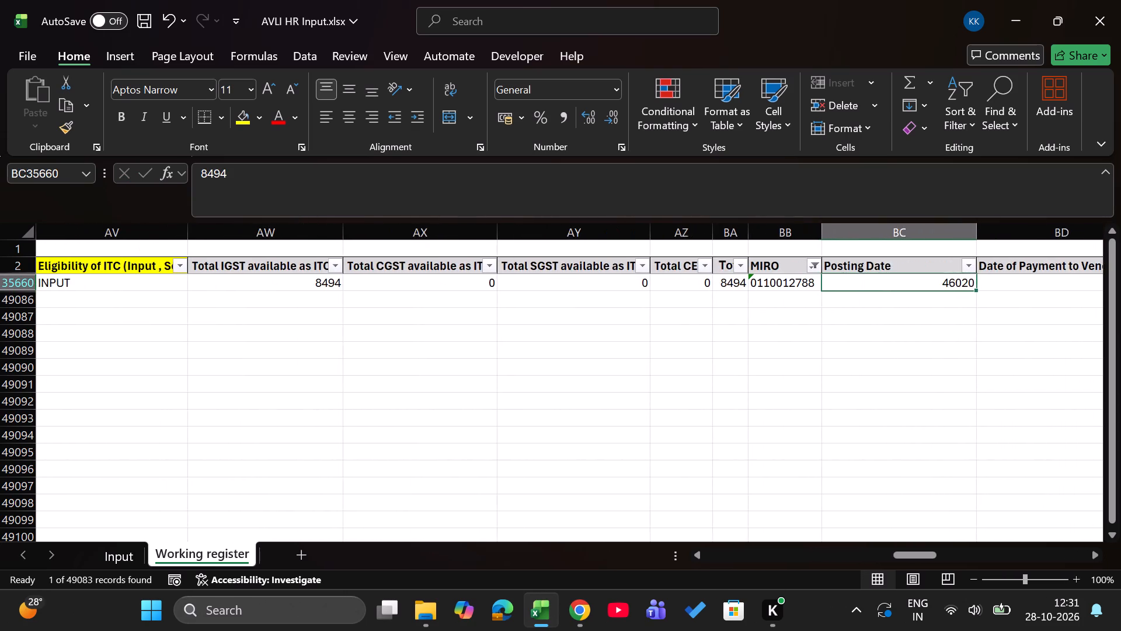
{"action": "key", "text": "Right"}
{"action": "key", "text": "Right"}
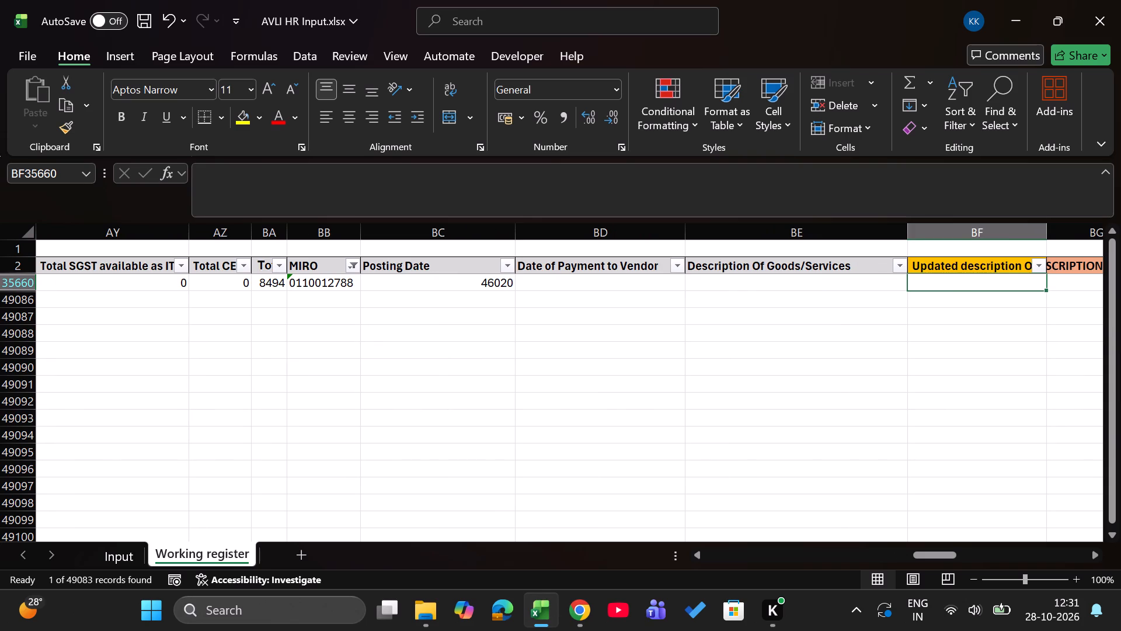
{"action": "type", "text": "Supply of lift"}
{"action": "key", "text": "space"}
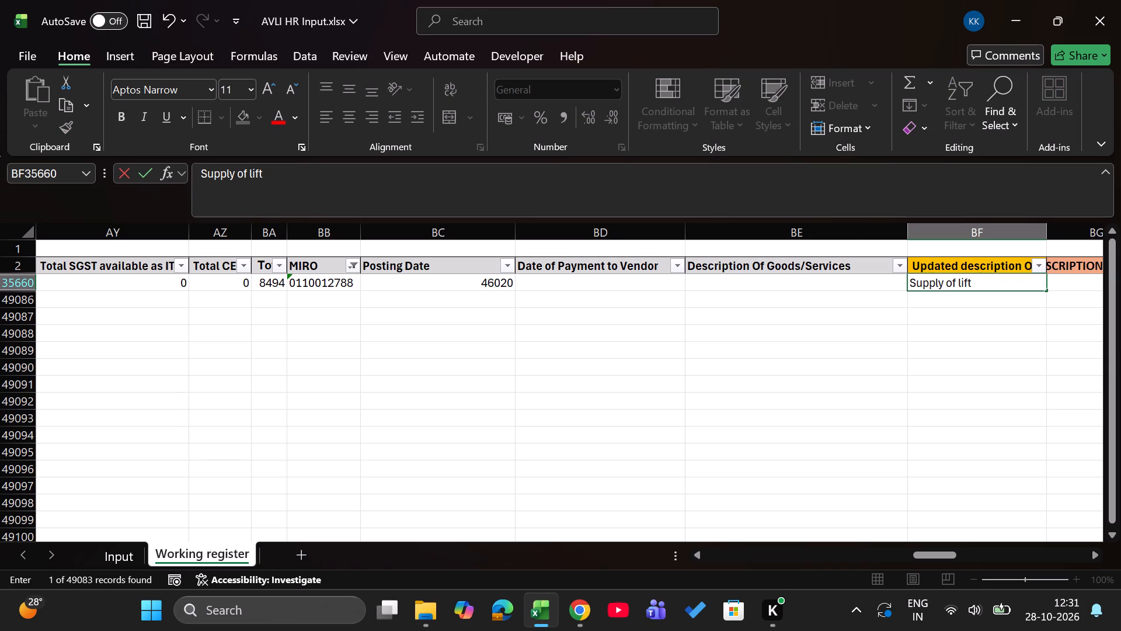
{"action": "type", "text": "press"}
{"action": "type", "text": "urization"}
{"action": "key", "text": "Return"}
Mark the description of goods check as "Not in PR" for the same invoice.
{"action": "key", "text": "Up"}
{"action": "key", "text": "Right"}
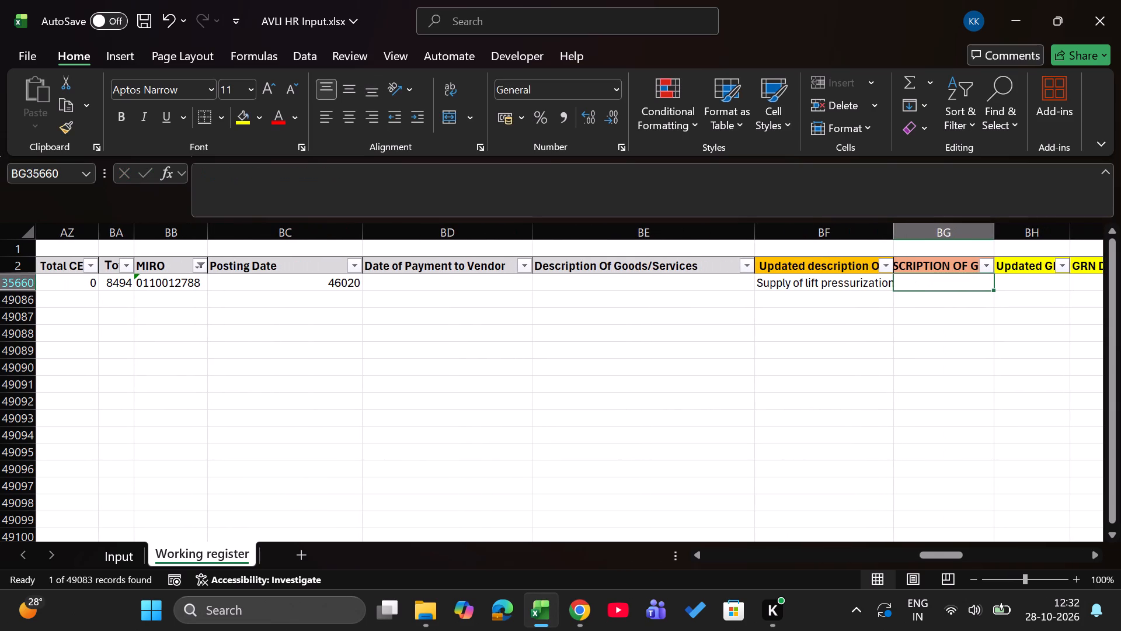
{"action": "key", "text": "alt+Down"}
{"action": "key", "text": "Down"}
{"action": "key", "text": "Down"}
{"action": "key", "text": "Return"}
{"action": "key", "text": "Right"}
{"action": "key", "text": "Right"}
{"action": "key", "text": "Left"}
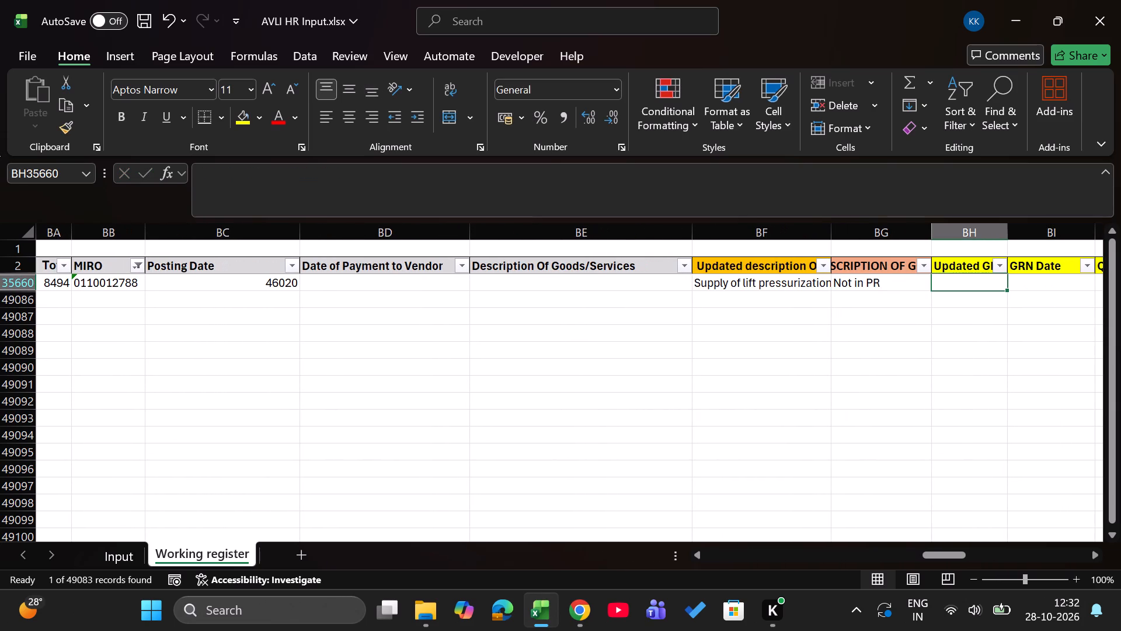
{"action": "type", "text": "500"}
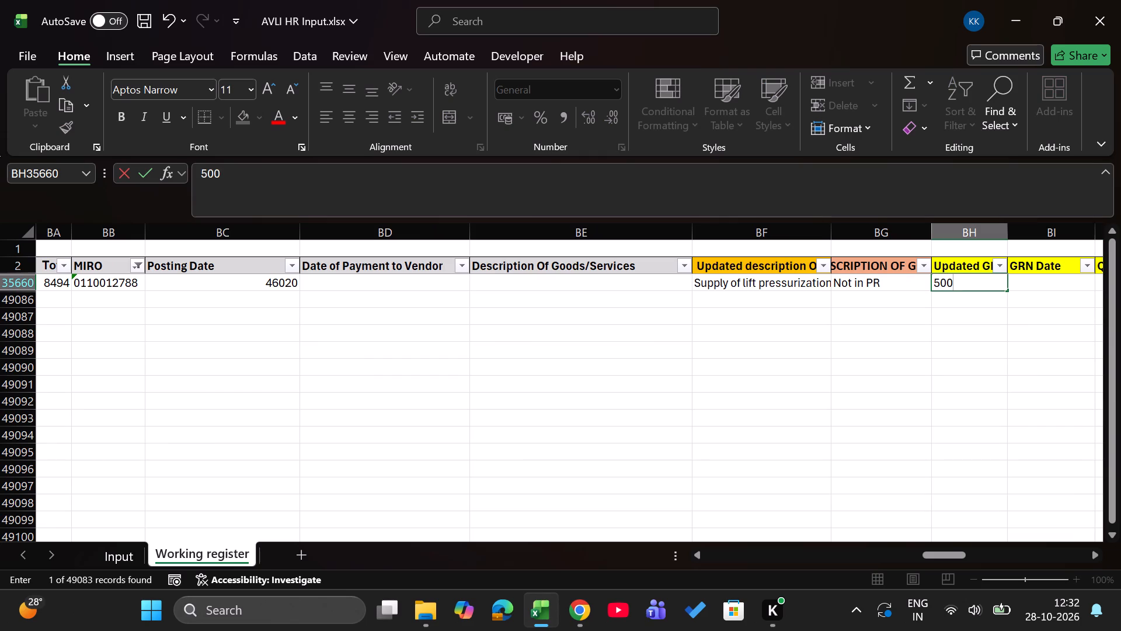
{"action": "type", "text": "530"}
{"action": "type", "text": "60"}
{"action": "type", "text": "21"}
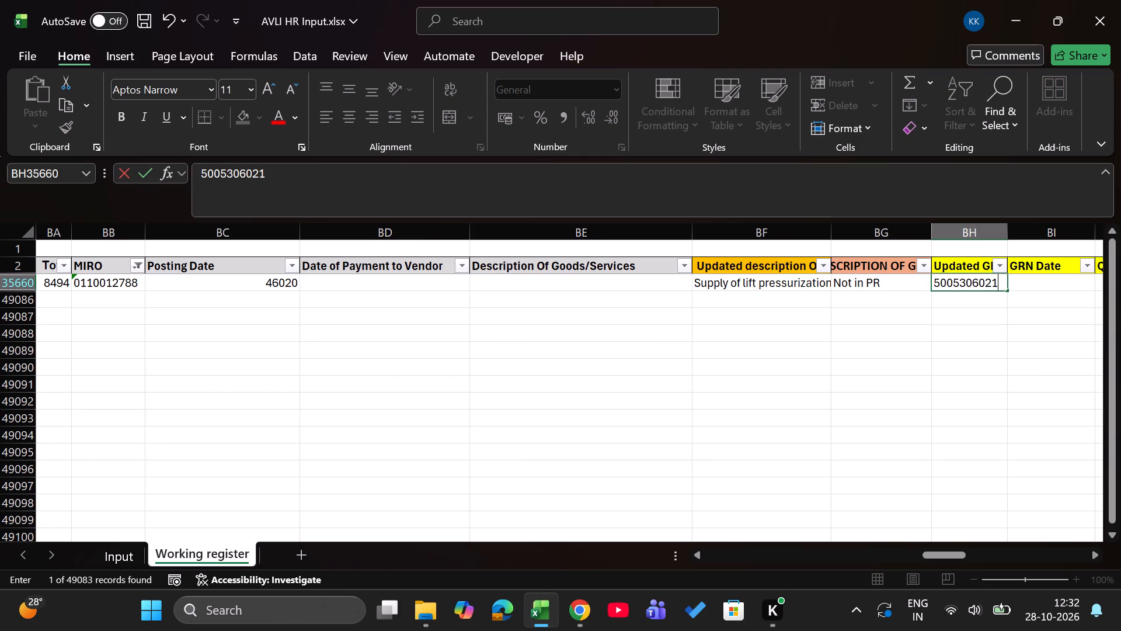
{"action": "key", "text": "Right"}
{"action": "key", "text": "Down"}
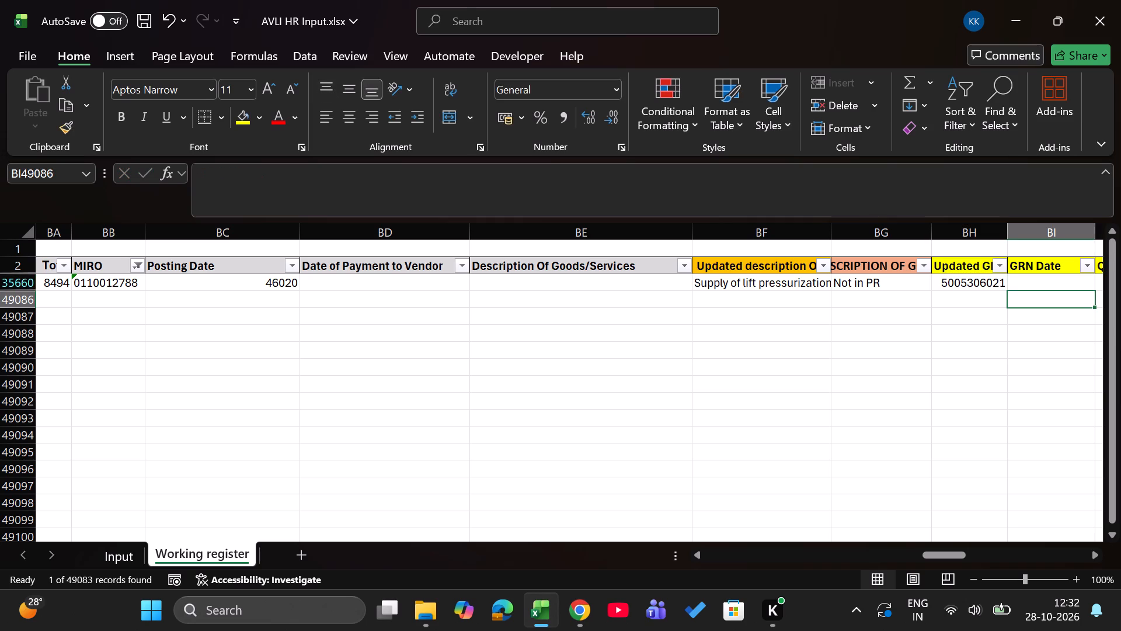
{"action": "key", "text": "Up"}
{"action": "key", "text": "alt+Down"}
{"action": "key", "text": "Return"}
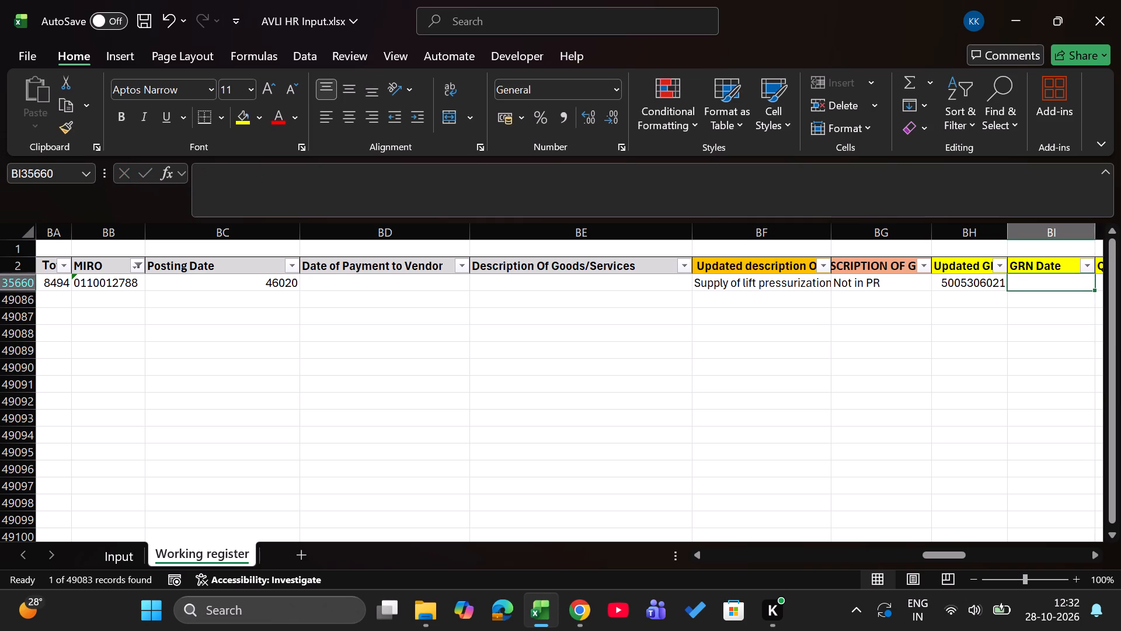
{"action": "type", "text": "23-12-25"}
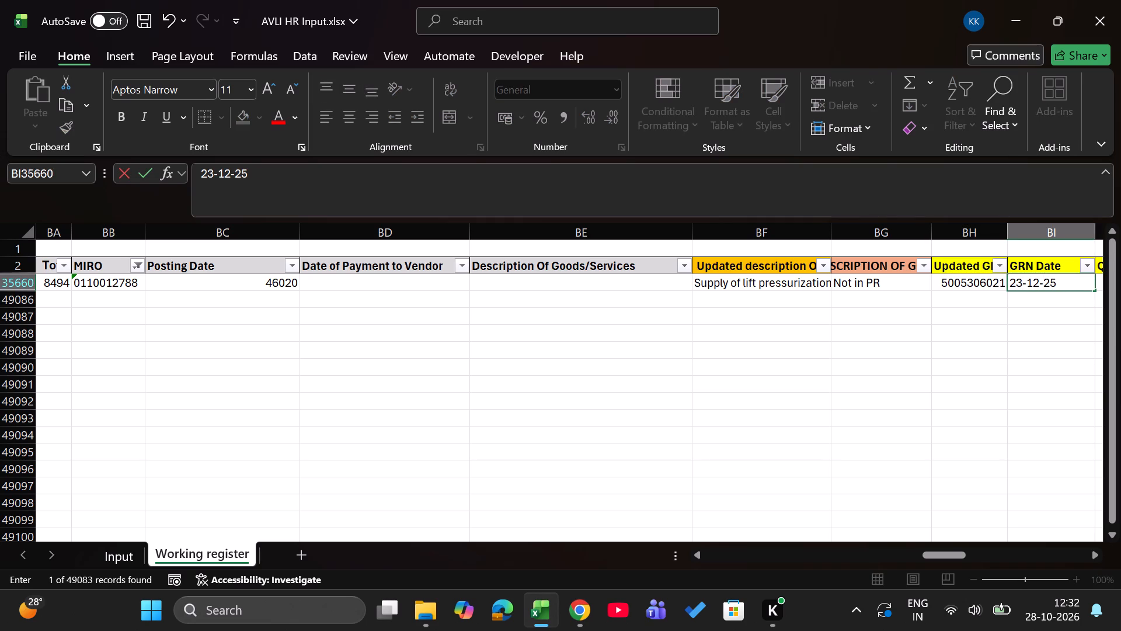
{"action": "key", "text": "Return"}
Enter a GRN quantity received of 0.02.
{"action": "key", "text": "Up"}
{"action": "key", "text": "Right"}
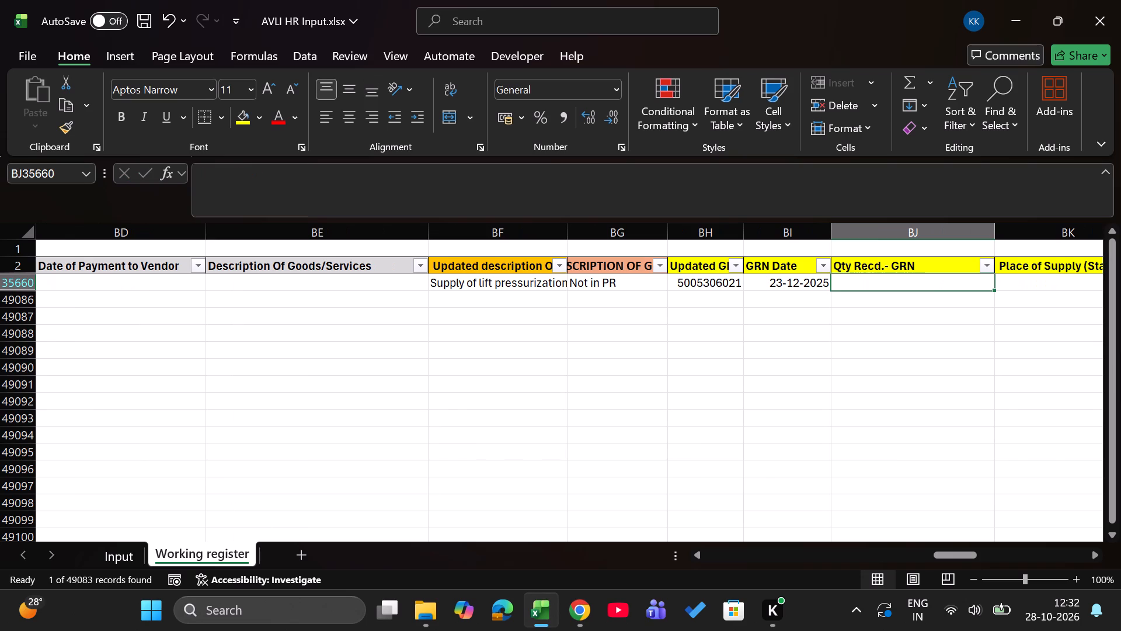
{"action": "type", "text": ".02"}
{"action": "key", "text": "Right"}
Set the place of supply (state code) to "Not mentioned in Invoice" for the same invoice.
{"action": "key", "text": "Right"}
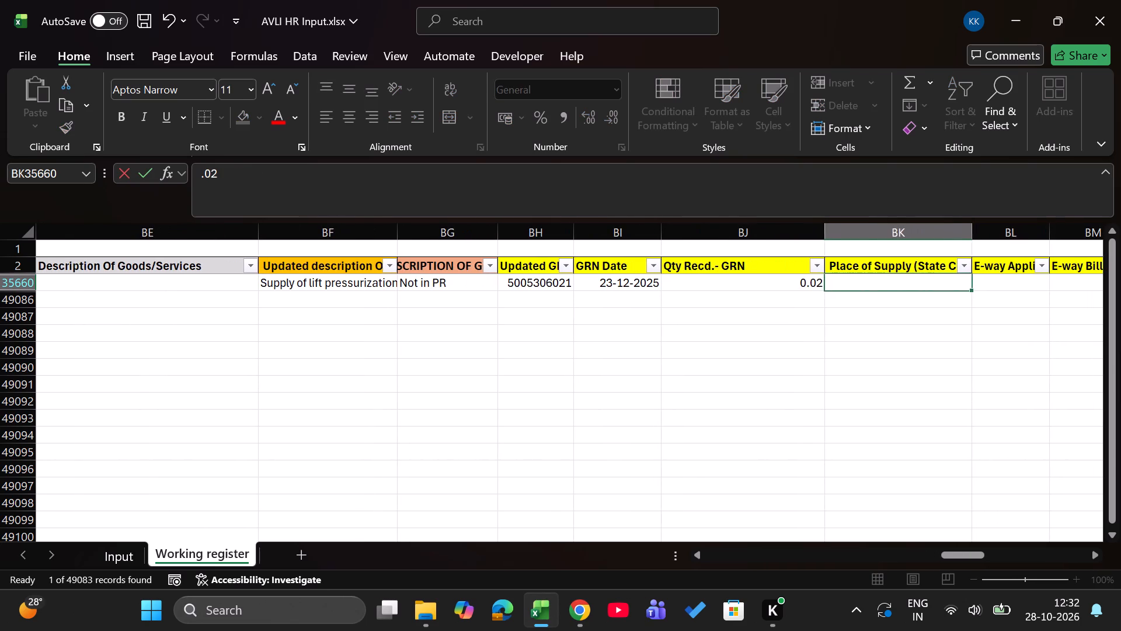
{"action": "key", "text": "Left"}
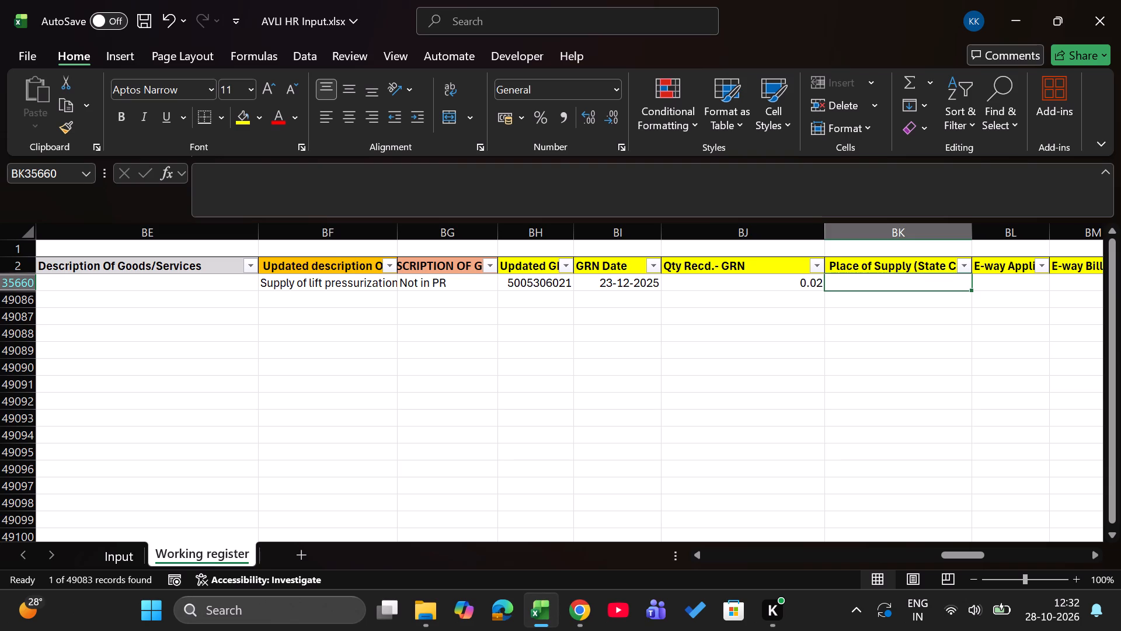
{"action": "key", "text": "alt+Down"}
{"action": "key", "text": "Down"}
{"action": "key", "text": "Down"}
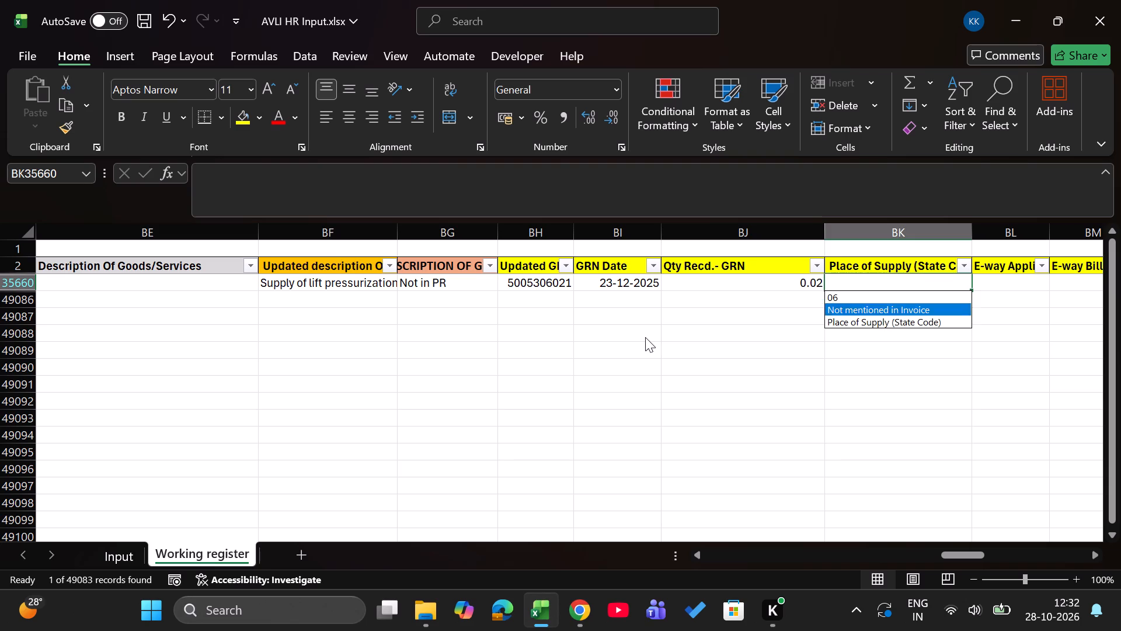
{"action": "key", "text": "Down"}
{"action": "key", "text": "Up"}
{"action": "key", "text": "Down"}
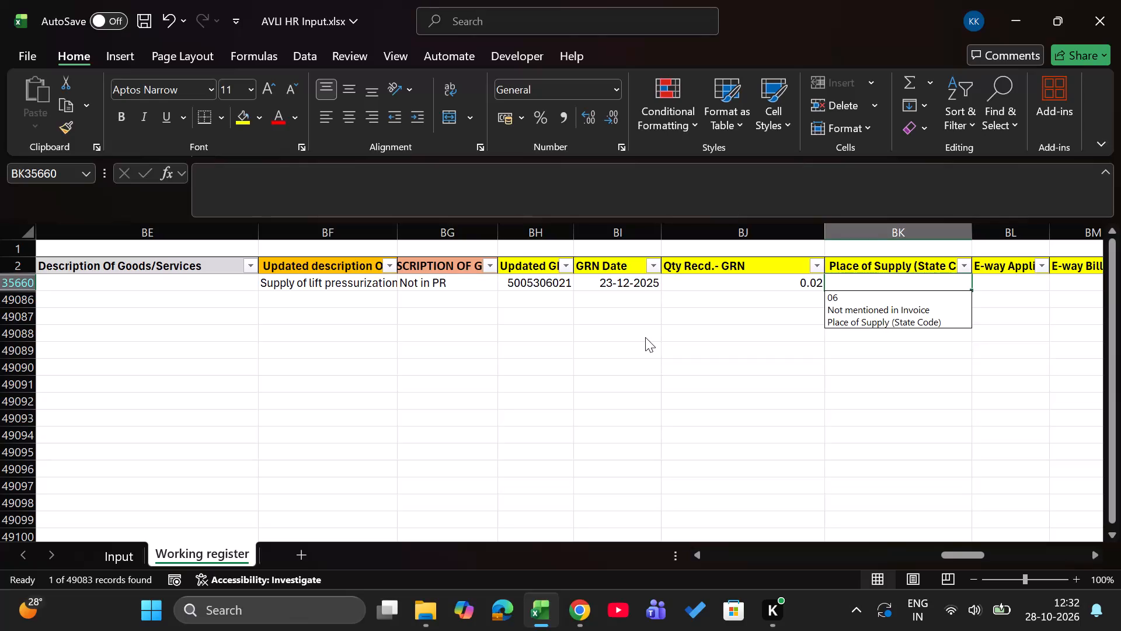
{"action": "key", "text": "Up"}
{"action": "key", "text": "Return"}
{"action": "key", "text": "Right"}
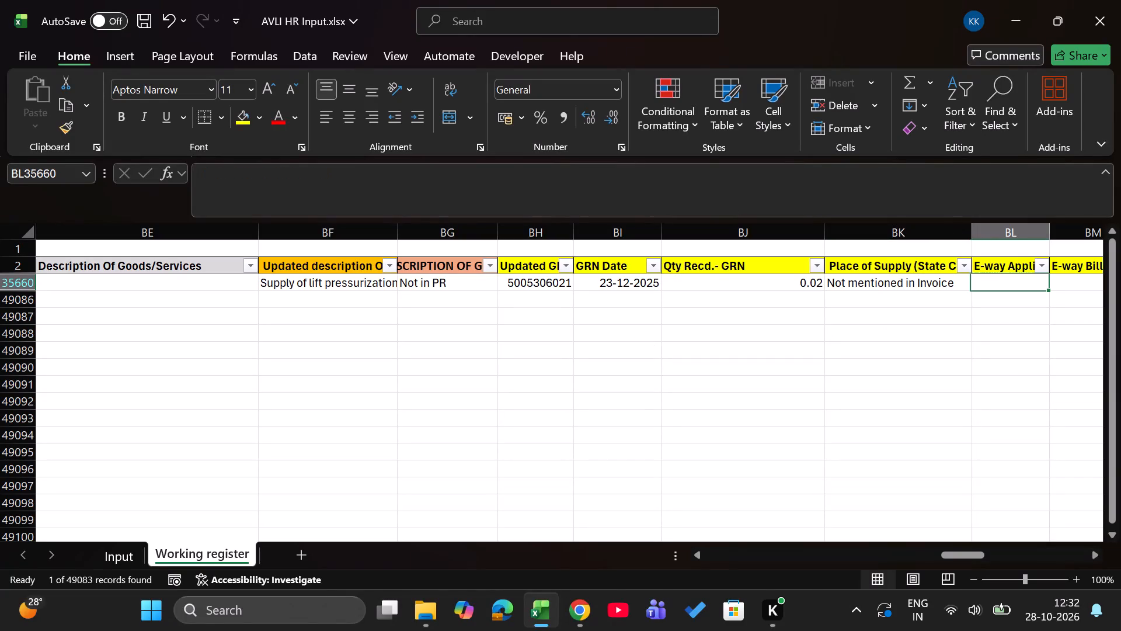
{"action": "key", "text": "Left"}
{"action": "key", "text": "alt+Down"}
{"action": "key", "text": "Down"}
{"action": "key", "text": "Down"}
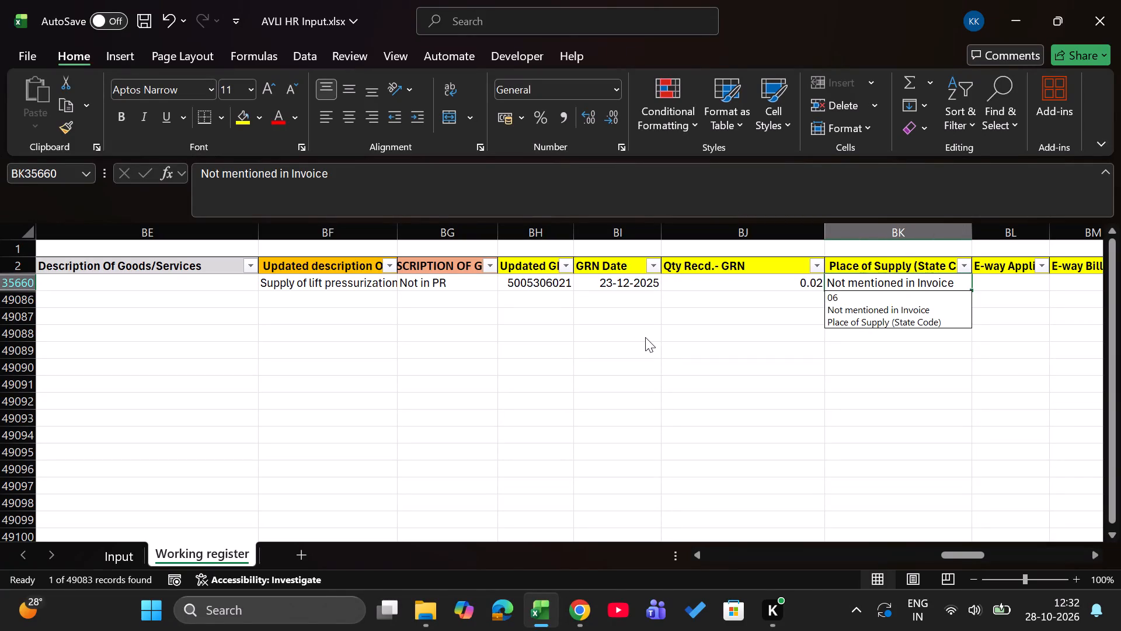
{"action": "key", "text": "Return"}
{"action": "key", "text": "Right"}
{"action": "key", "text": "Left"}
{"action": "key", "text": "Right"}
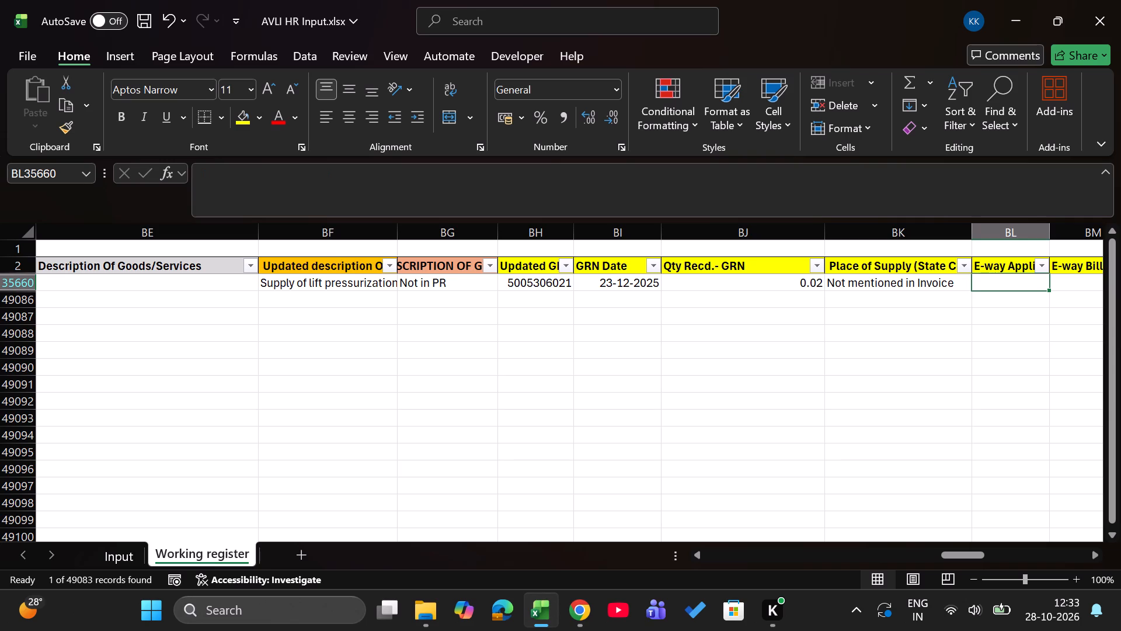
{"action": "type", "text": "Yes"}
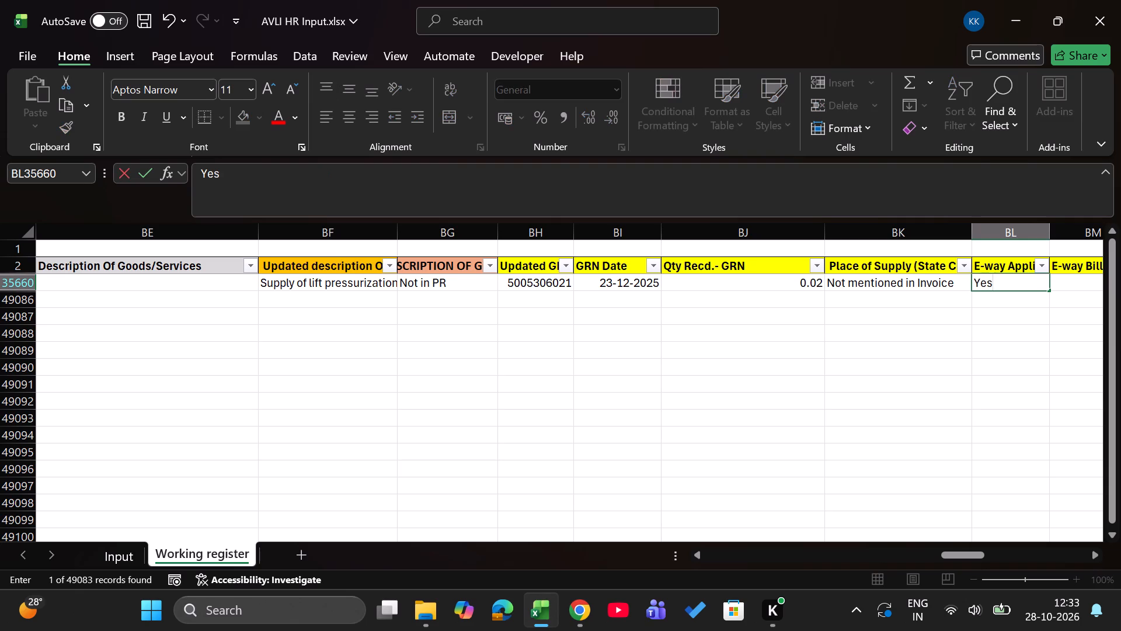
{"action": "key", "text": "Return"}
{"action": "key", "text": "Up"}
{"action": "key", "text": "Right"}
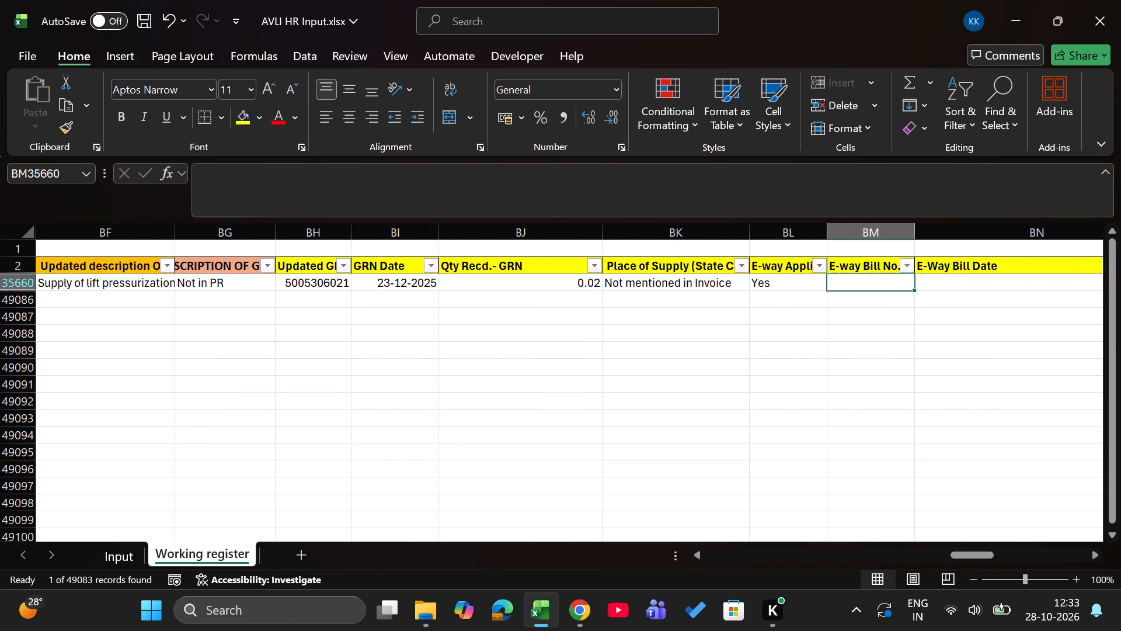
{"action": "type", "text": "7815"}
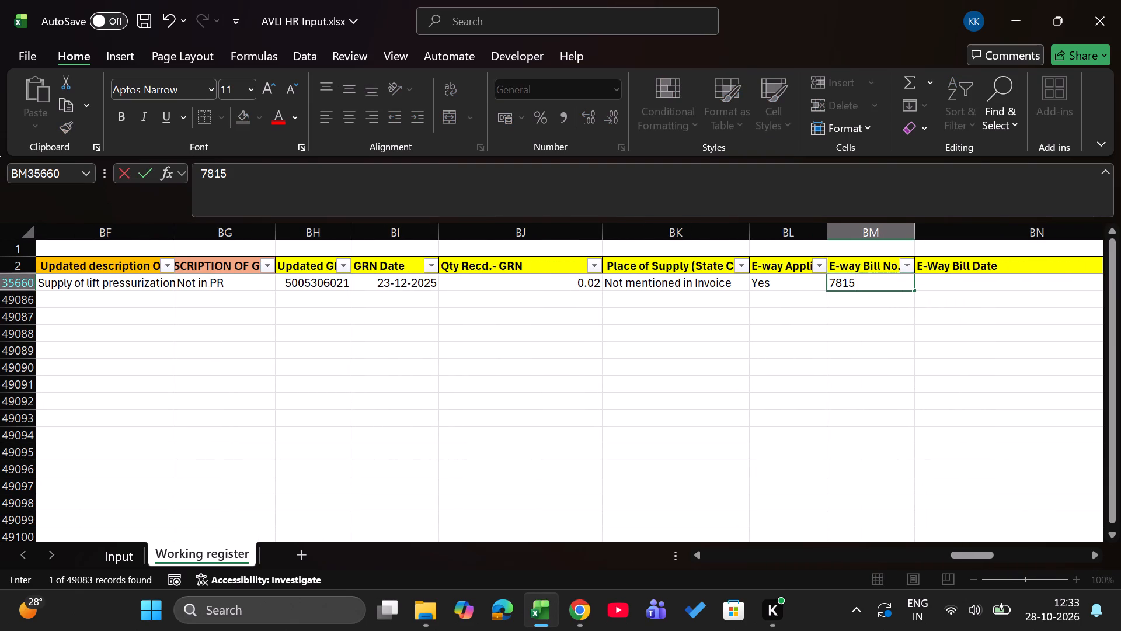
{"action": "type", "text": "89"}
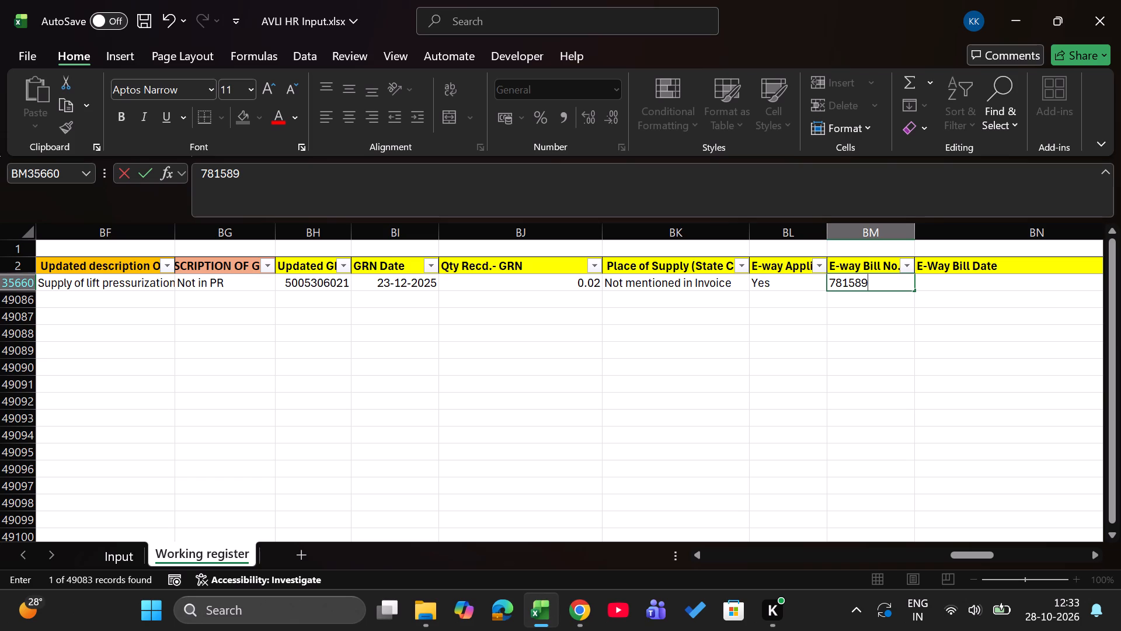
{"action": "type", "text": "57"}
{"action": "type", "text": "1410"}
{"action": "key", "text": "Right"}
Enter 20-12-2025 as the e-way bill date for the same invoice.
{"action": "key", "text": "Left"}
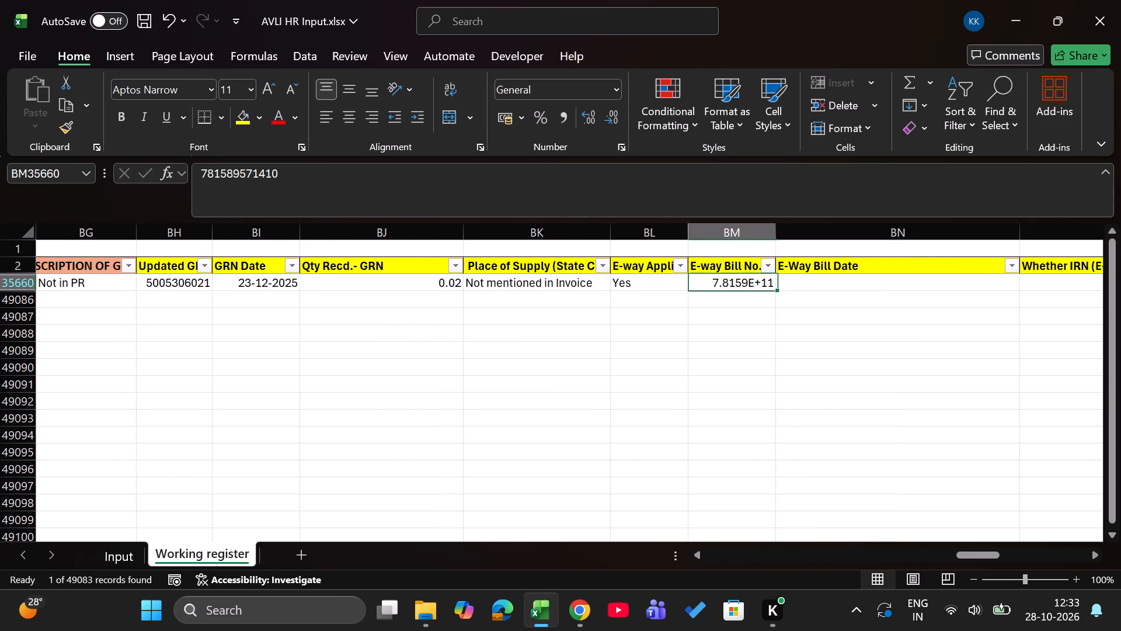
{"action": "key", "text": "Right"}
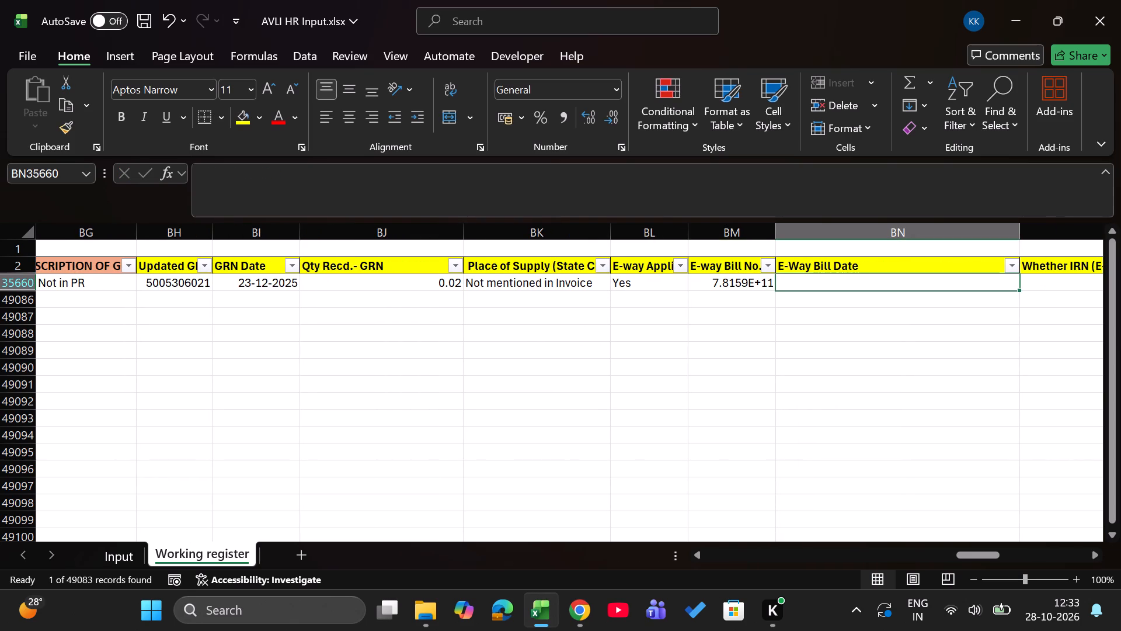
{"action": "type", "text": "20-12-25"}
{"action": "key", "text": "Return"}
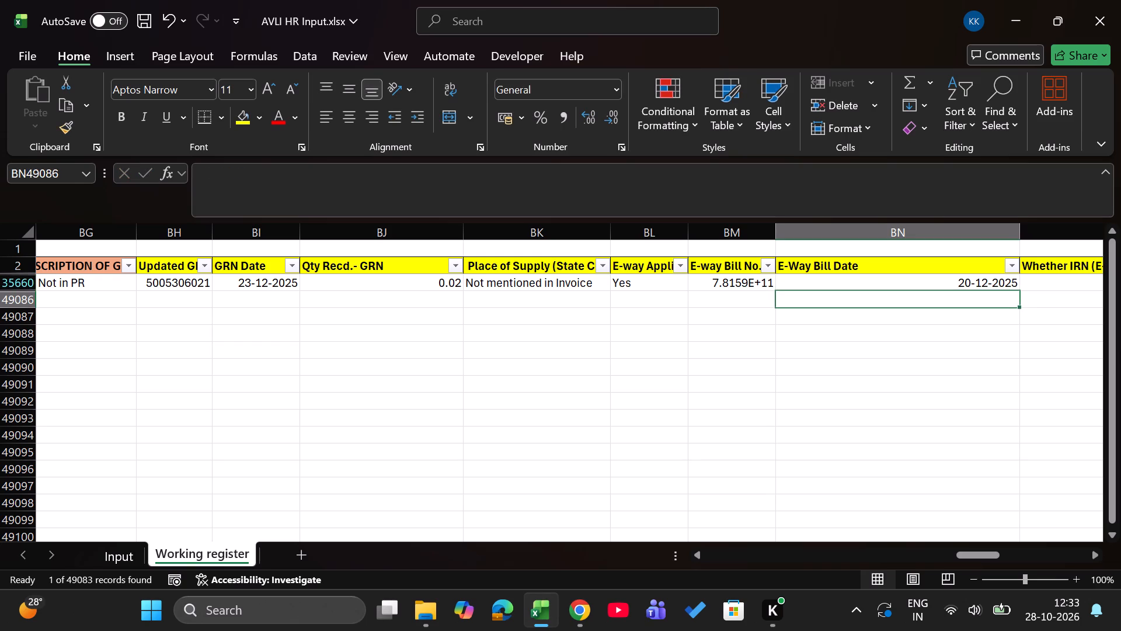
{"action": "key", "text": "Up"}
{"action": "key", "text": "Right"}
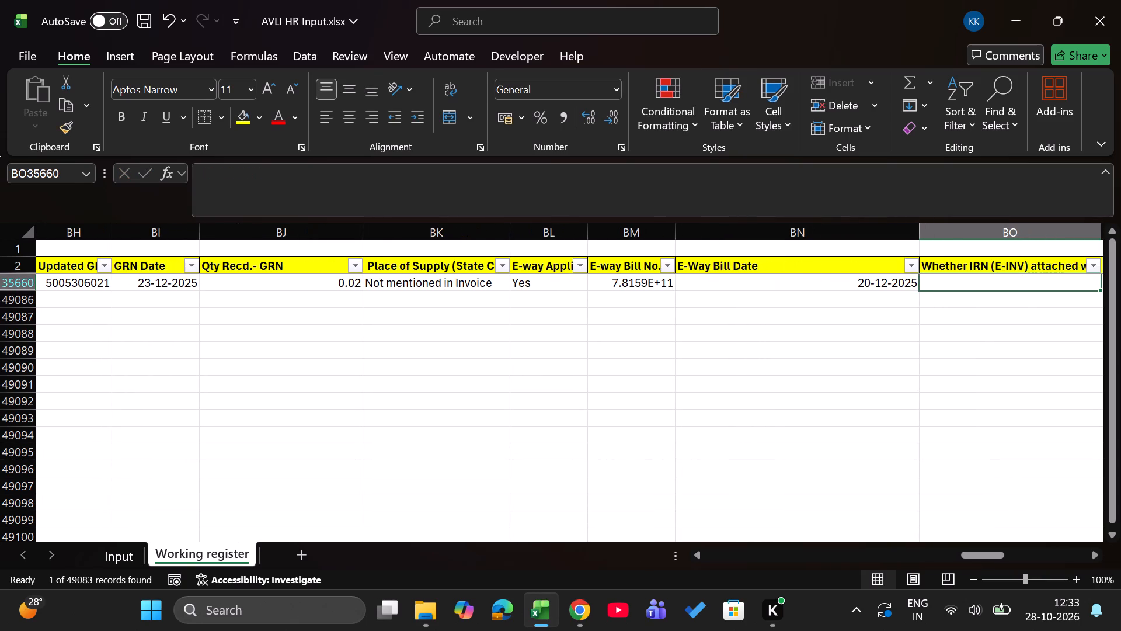
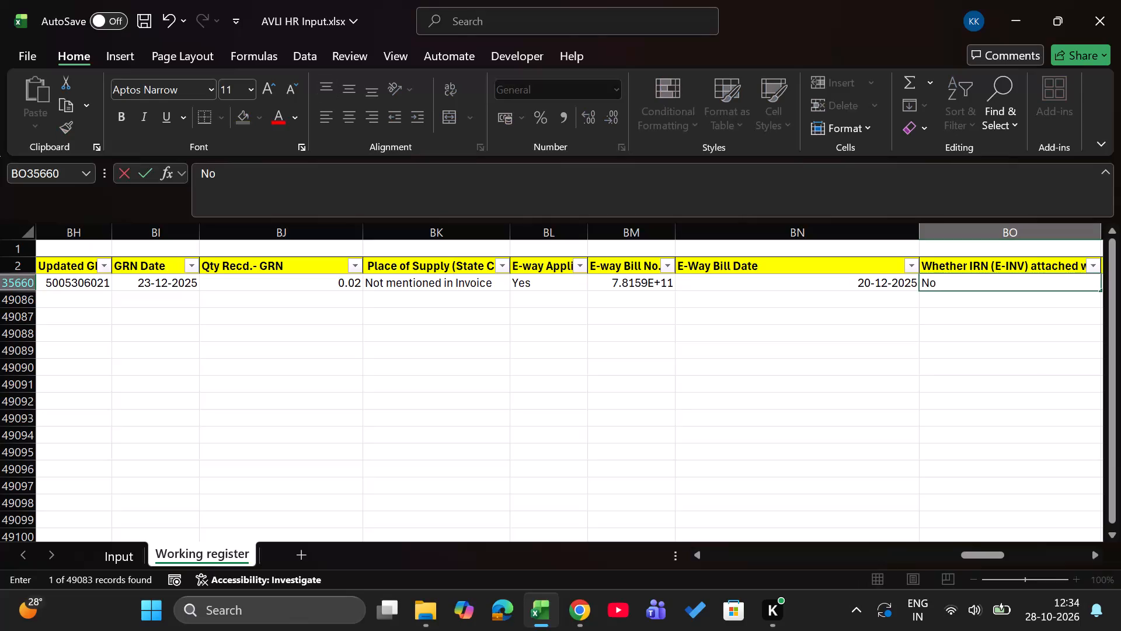
{"action": "key", "text": "Return"}
{"action": "key", "text": "Up"}
Set "Whether Invoice to be Checked?" to Yes for the same invoice.
{"action": "key", "text": "Right"}
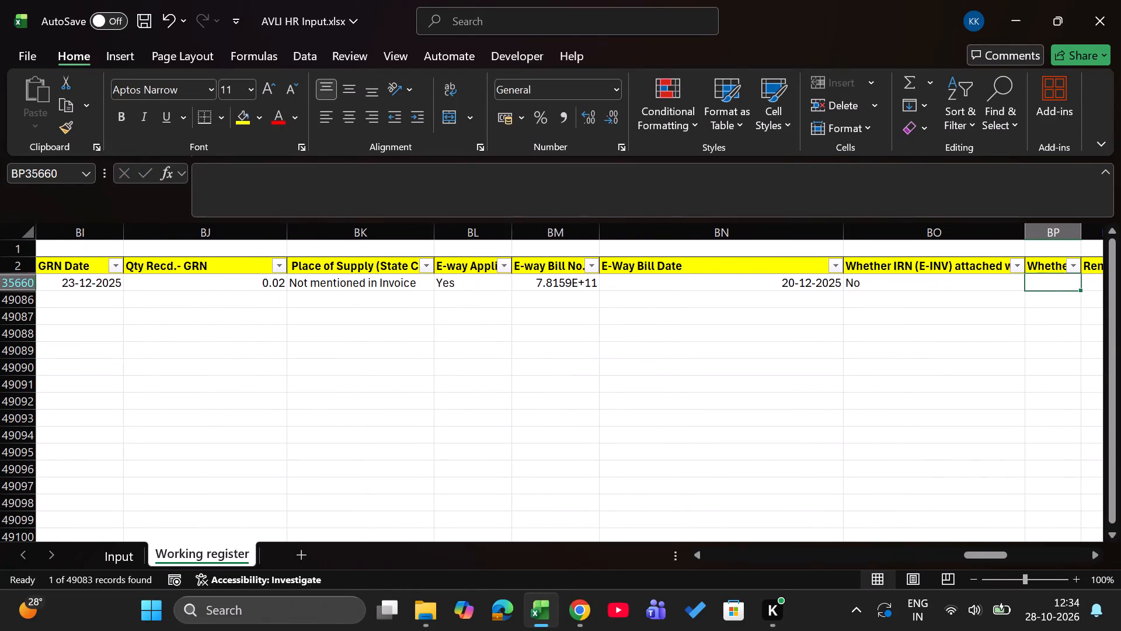
{"action": "key", "text": "Up"}
{"action": "key", "text": "Down"}
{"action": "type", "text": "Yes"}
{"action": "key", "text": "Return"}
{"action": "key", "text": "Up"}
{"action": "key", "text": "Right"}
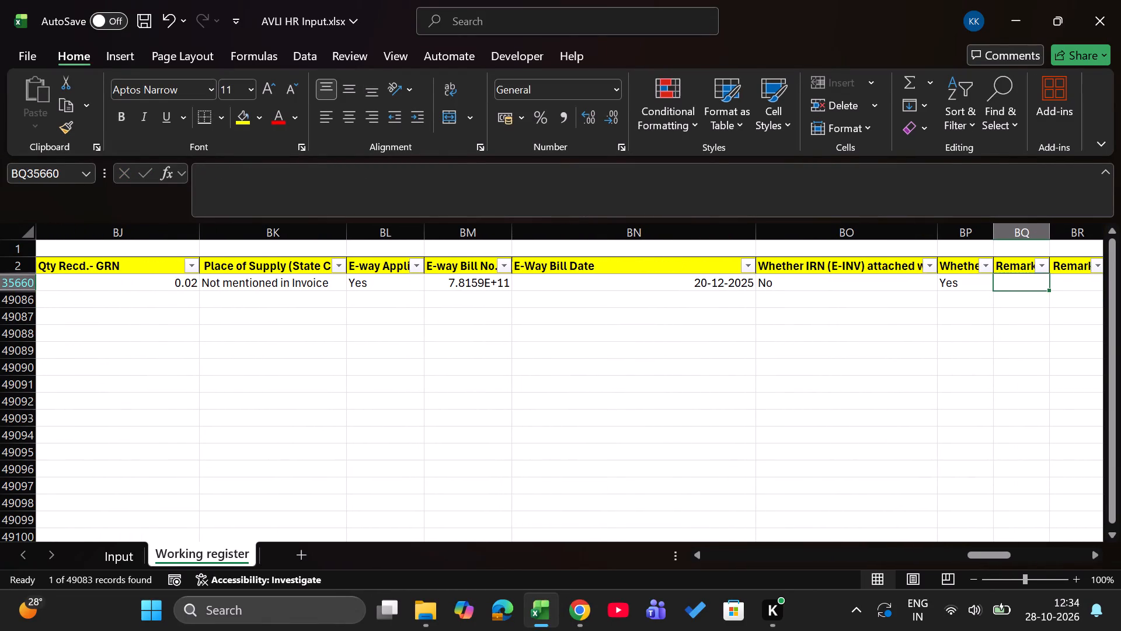
Review the column headings across the Remark, e-way bill, place of supply and goods description columns, back to the MIRO heading.
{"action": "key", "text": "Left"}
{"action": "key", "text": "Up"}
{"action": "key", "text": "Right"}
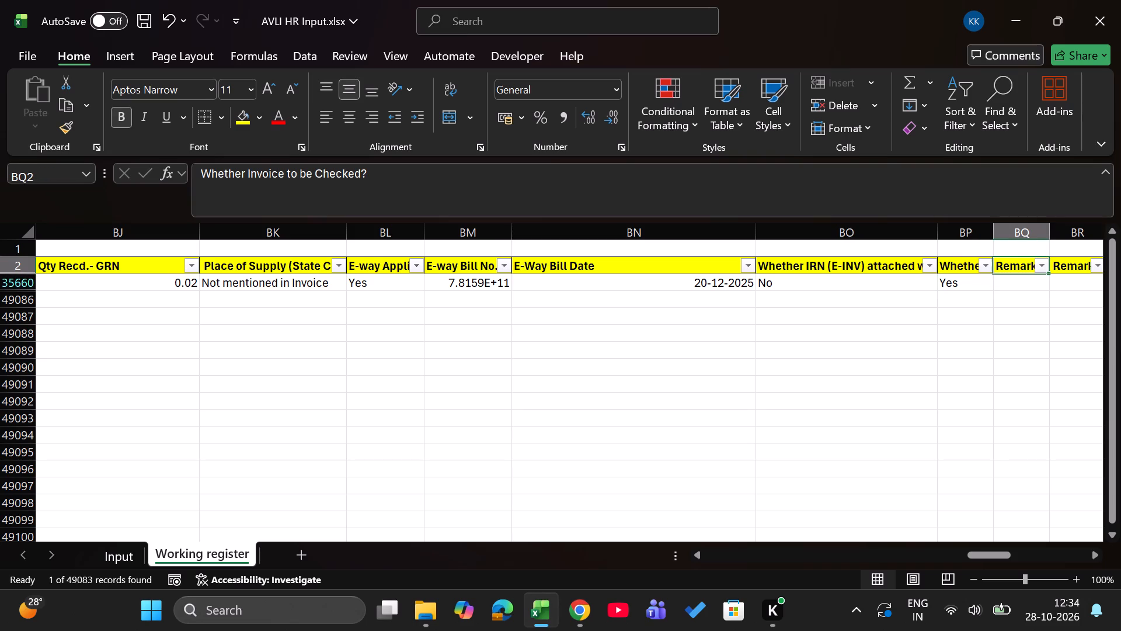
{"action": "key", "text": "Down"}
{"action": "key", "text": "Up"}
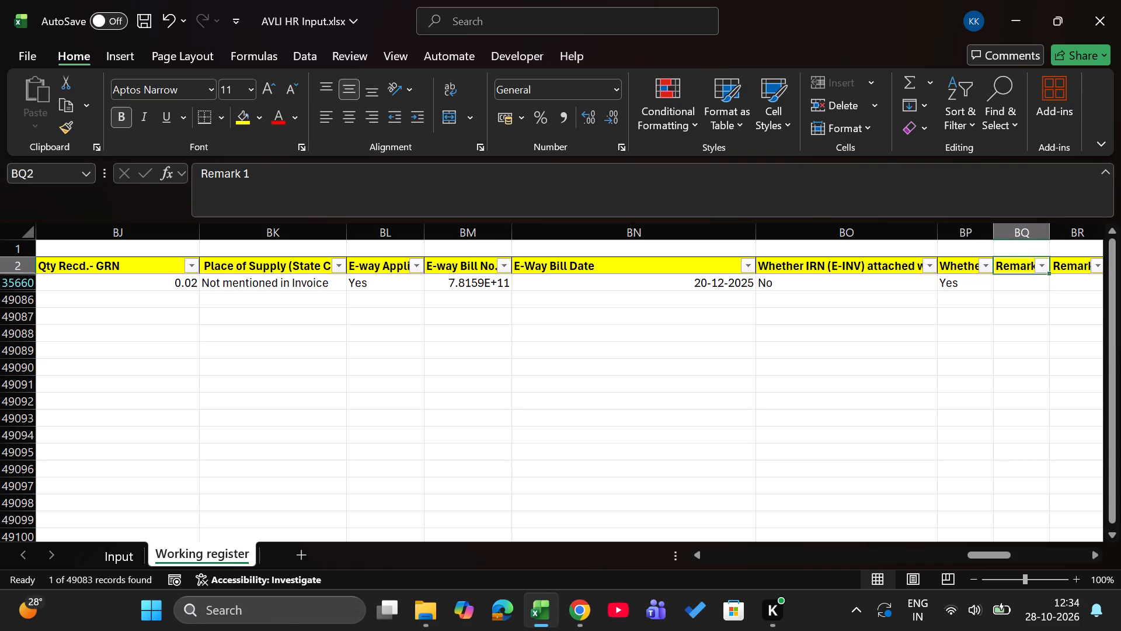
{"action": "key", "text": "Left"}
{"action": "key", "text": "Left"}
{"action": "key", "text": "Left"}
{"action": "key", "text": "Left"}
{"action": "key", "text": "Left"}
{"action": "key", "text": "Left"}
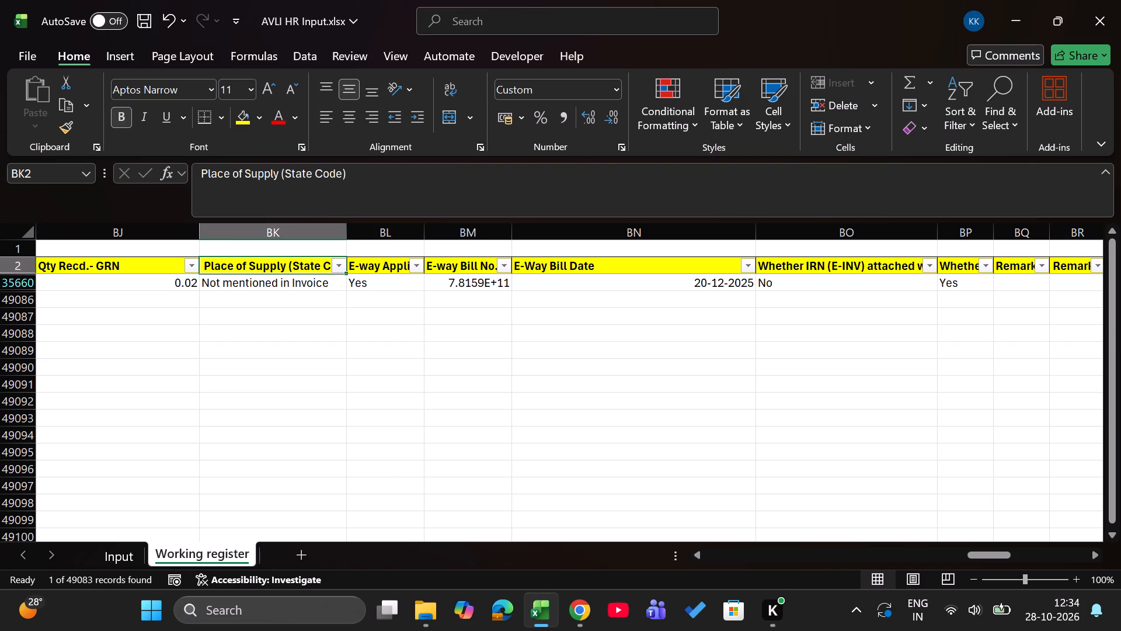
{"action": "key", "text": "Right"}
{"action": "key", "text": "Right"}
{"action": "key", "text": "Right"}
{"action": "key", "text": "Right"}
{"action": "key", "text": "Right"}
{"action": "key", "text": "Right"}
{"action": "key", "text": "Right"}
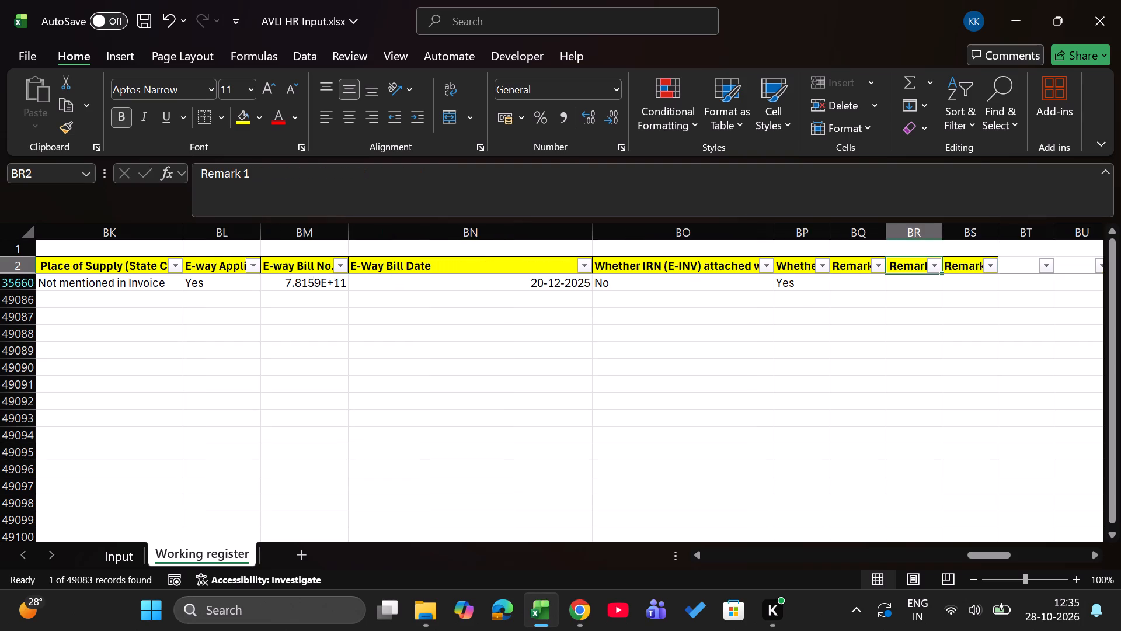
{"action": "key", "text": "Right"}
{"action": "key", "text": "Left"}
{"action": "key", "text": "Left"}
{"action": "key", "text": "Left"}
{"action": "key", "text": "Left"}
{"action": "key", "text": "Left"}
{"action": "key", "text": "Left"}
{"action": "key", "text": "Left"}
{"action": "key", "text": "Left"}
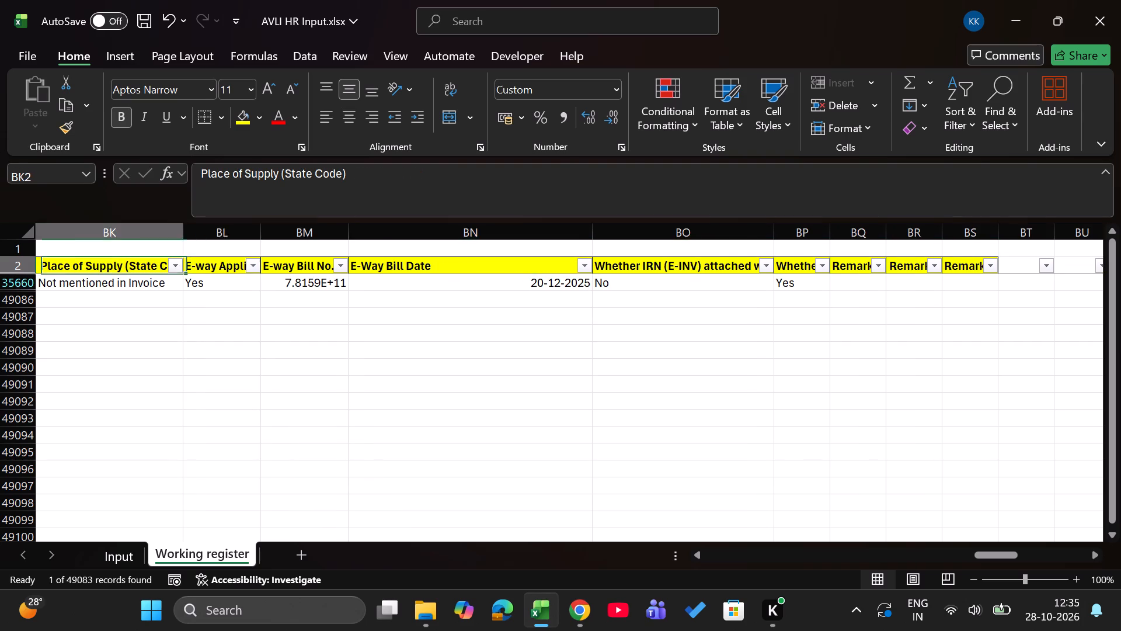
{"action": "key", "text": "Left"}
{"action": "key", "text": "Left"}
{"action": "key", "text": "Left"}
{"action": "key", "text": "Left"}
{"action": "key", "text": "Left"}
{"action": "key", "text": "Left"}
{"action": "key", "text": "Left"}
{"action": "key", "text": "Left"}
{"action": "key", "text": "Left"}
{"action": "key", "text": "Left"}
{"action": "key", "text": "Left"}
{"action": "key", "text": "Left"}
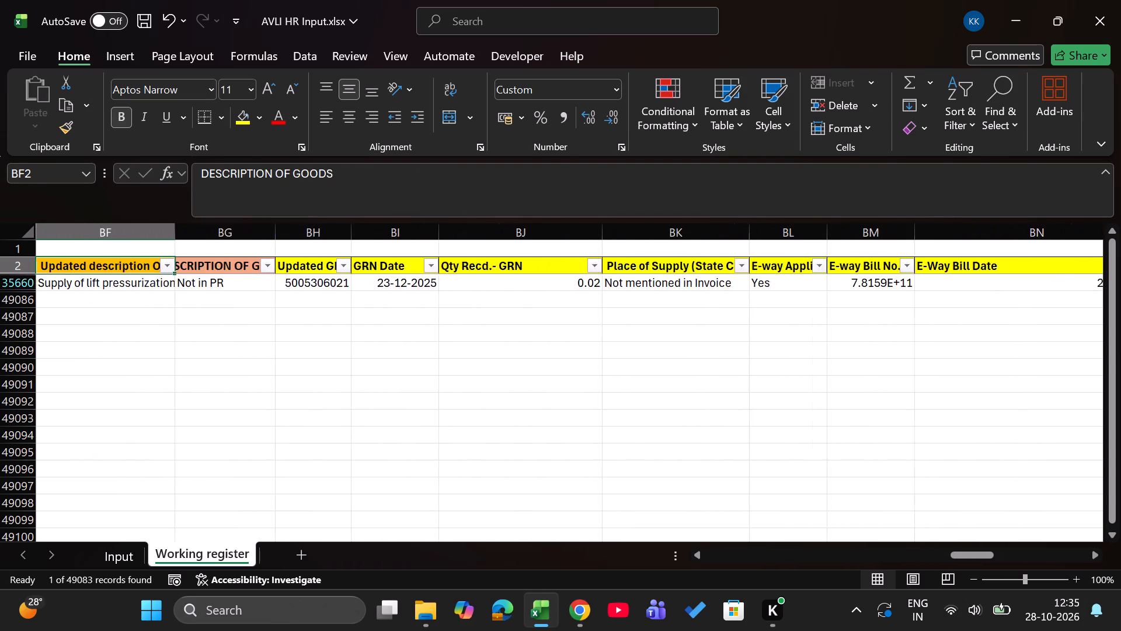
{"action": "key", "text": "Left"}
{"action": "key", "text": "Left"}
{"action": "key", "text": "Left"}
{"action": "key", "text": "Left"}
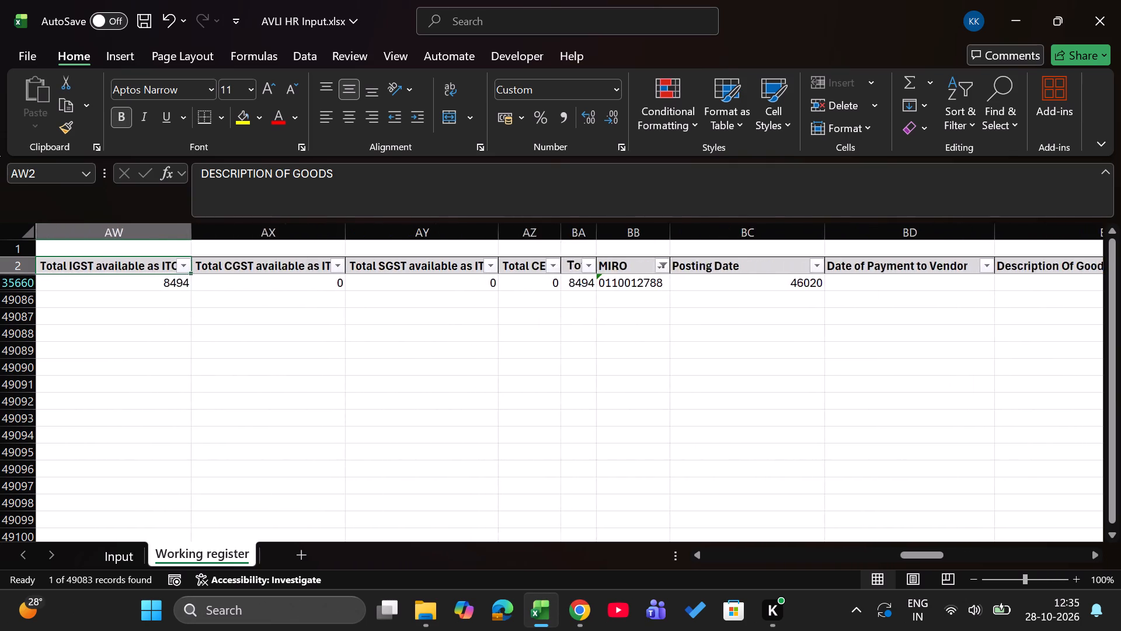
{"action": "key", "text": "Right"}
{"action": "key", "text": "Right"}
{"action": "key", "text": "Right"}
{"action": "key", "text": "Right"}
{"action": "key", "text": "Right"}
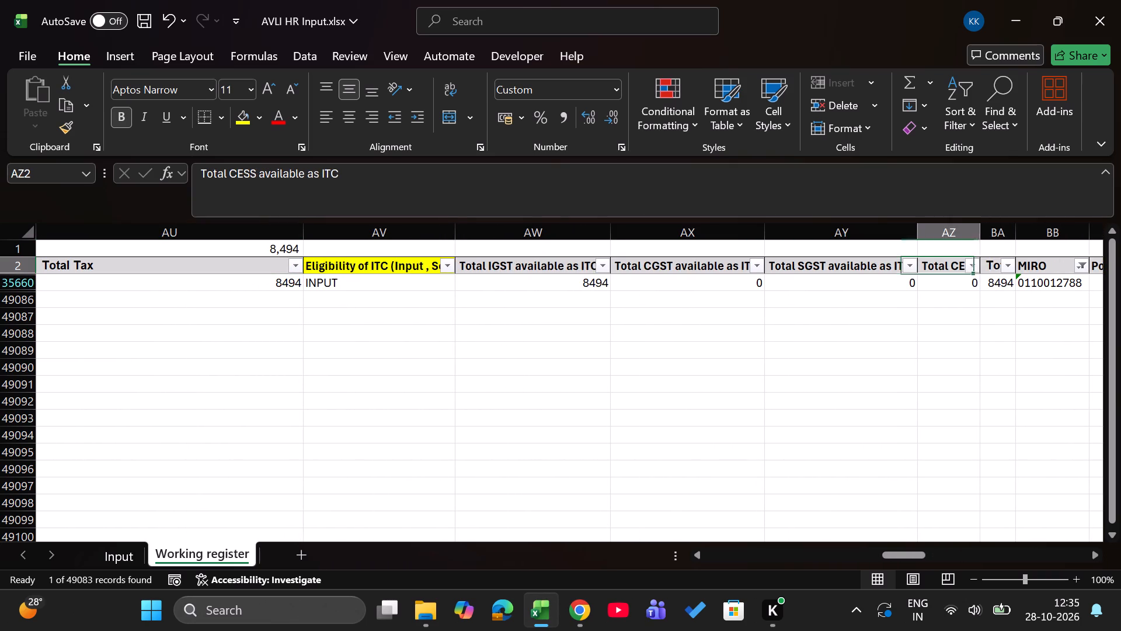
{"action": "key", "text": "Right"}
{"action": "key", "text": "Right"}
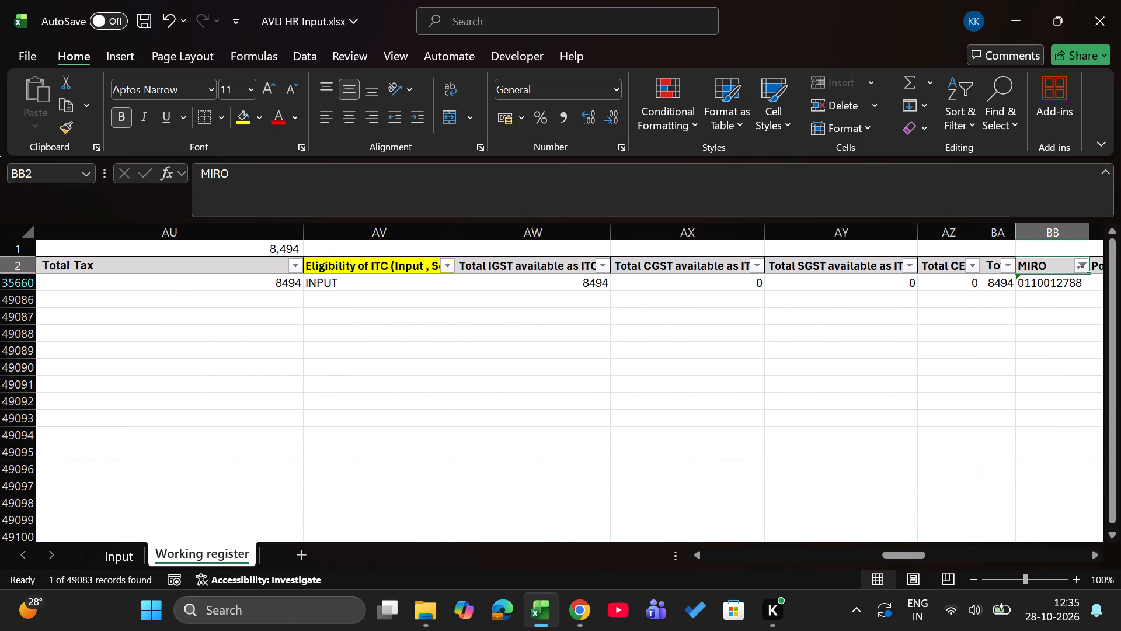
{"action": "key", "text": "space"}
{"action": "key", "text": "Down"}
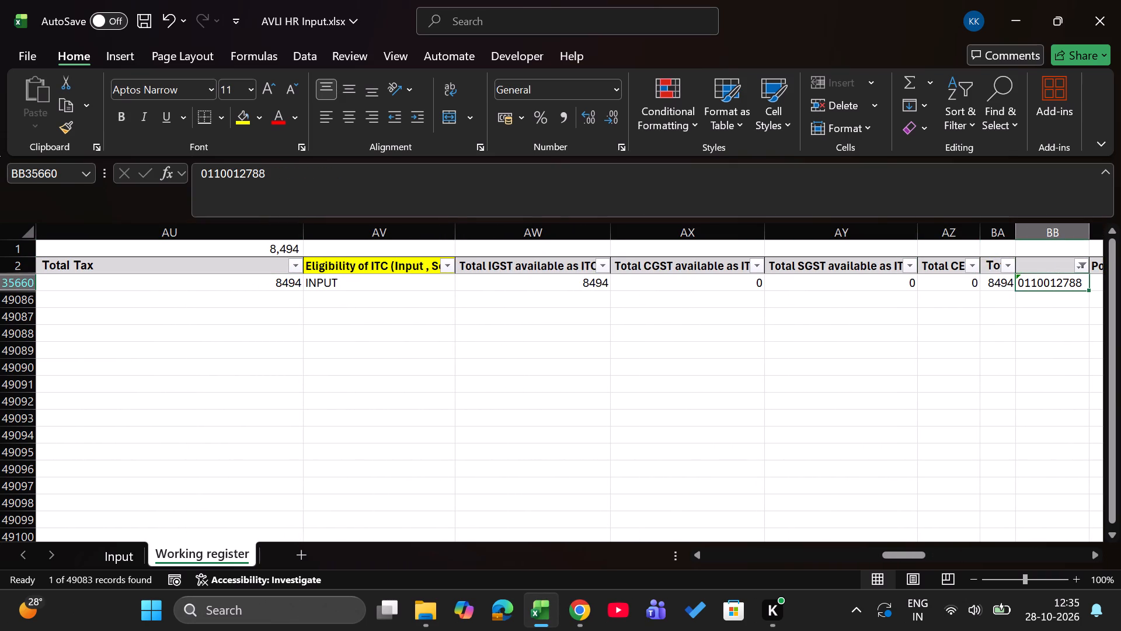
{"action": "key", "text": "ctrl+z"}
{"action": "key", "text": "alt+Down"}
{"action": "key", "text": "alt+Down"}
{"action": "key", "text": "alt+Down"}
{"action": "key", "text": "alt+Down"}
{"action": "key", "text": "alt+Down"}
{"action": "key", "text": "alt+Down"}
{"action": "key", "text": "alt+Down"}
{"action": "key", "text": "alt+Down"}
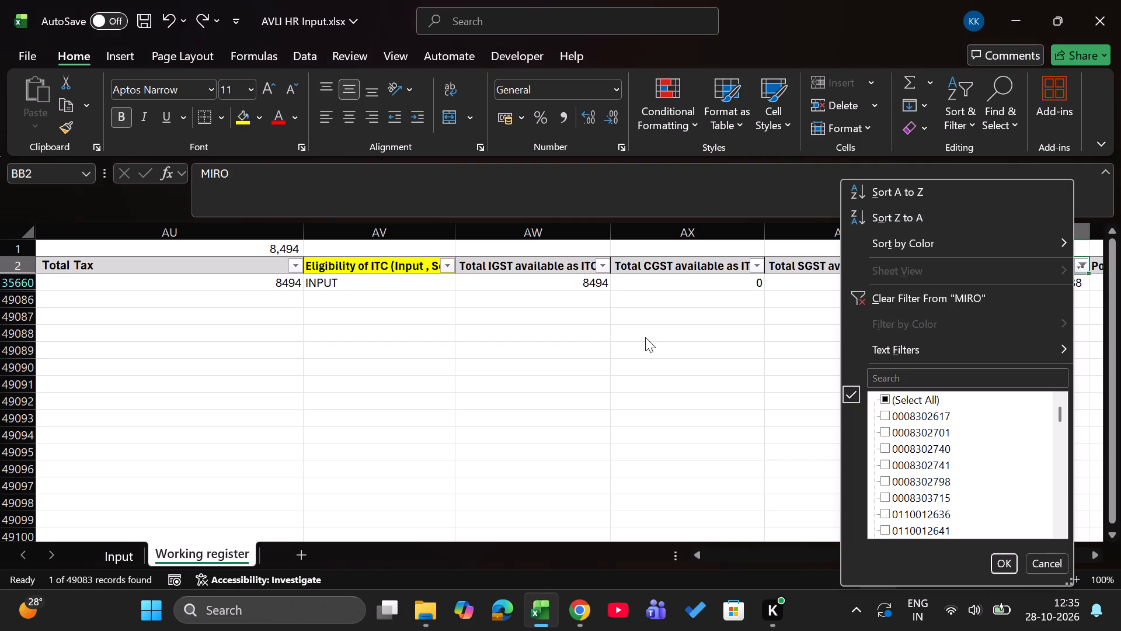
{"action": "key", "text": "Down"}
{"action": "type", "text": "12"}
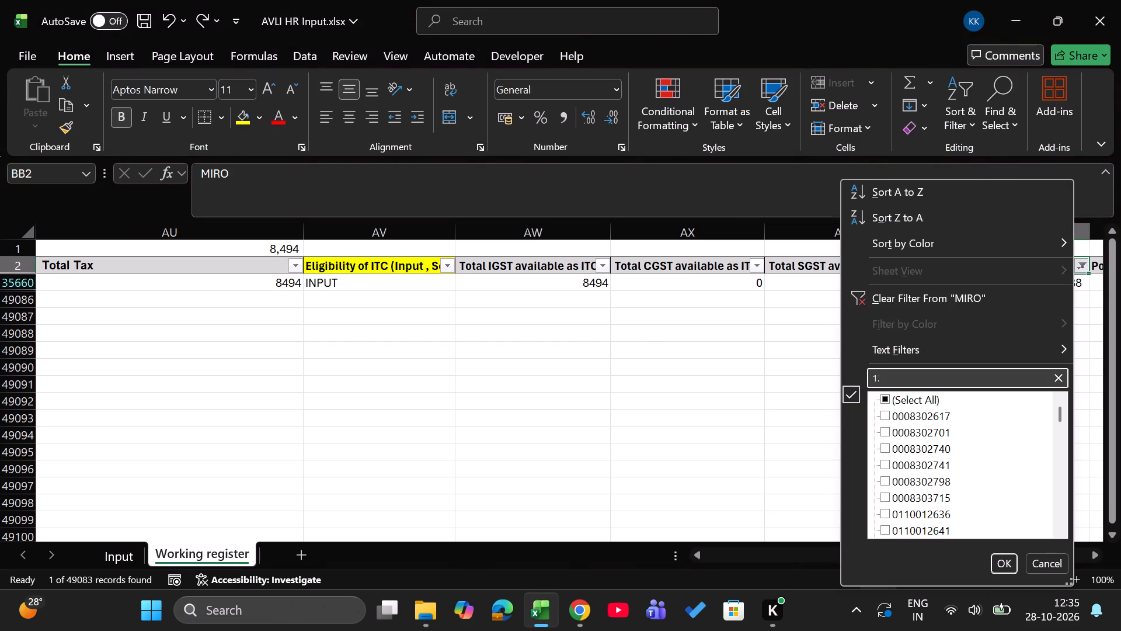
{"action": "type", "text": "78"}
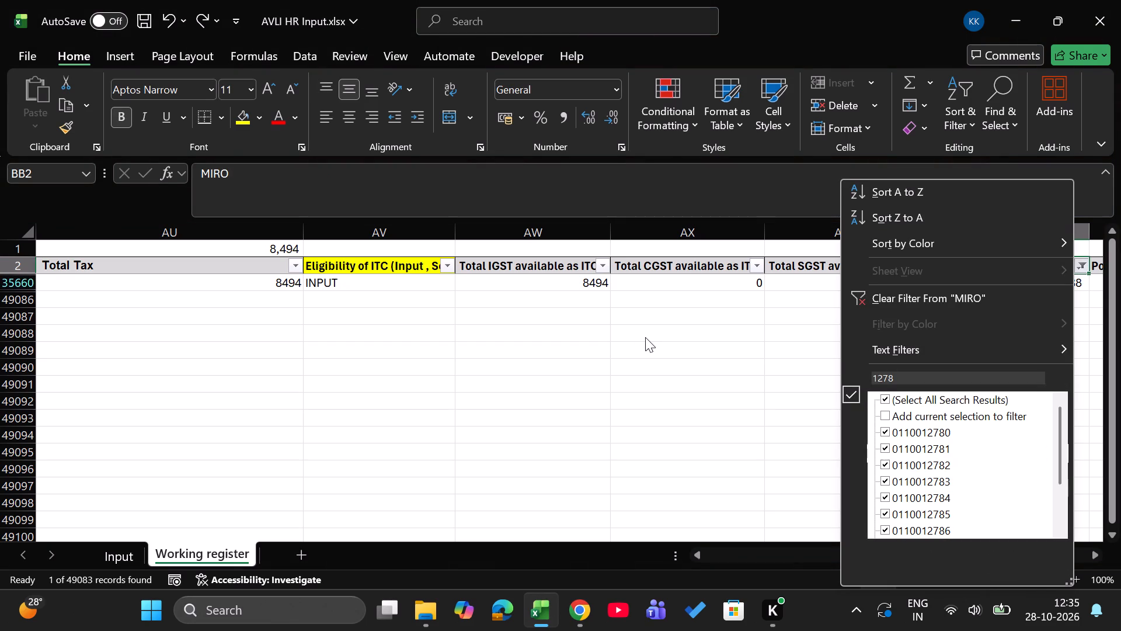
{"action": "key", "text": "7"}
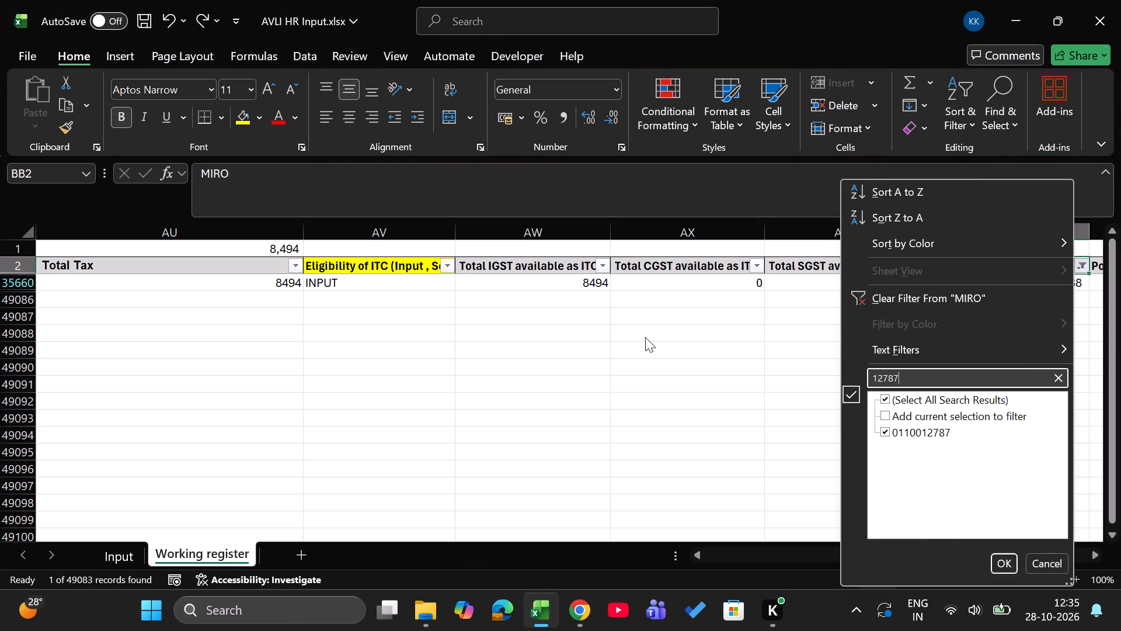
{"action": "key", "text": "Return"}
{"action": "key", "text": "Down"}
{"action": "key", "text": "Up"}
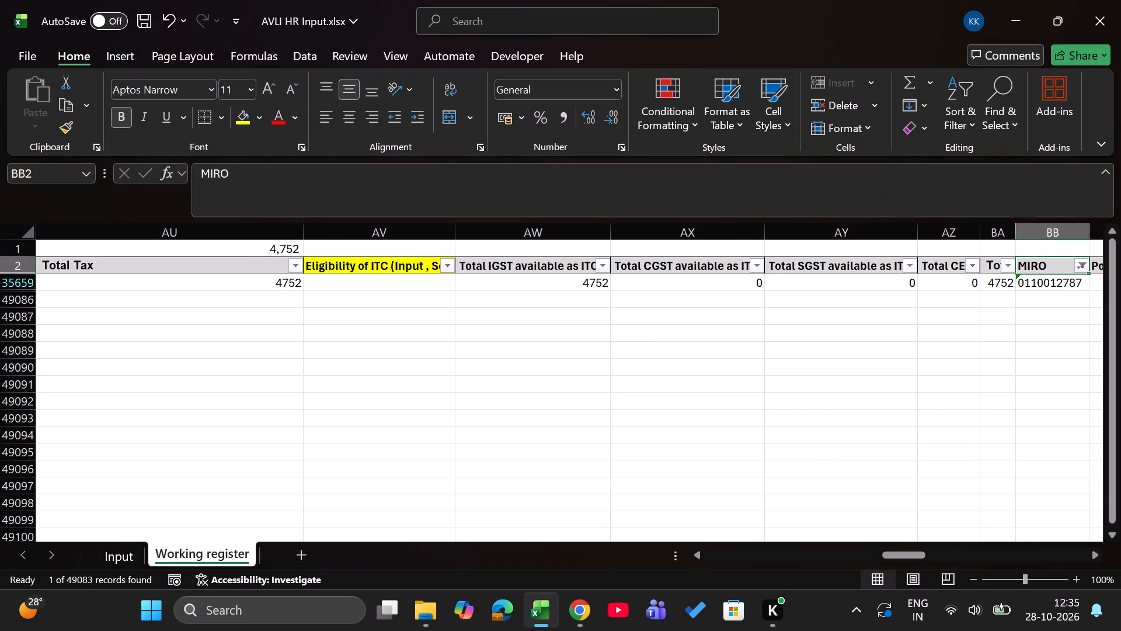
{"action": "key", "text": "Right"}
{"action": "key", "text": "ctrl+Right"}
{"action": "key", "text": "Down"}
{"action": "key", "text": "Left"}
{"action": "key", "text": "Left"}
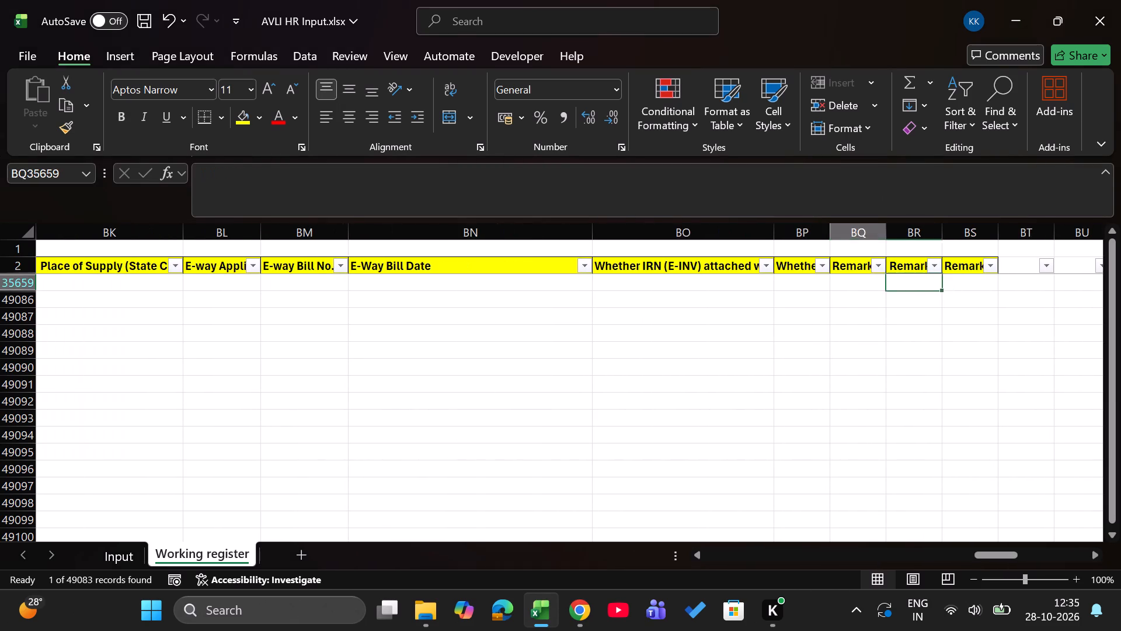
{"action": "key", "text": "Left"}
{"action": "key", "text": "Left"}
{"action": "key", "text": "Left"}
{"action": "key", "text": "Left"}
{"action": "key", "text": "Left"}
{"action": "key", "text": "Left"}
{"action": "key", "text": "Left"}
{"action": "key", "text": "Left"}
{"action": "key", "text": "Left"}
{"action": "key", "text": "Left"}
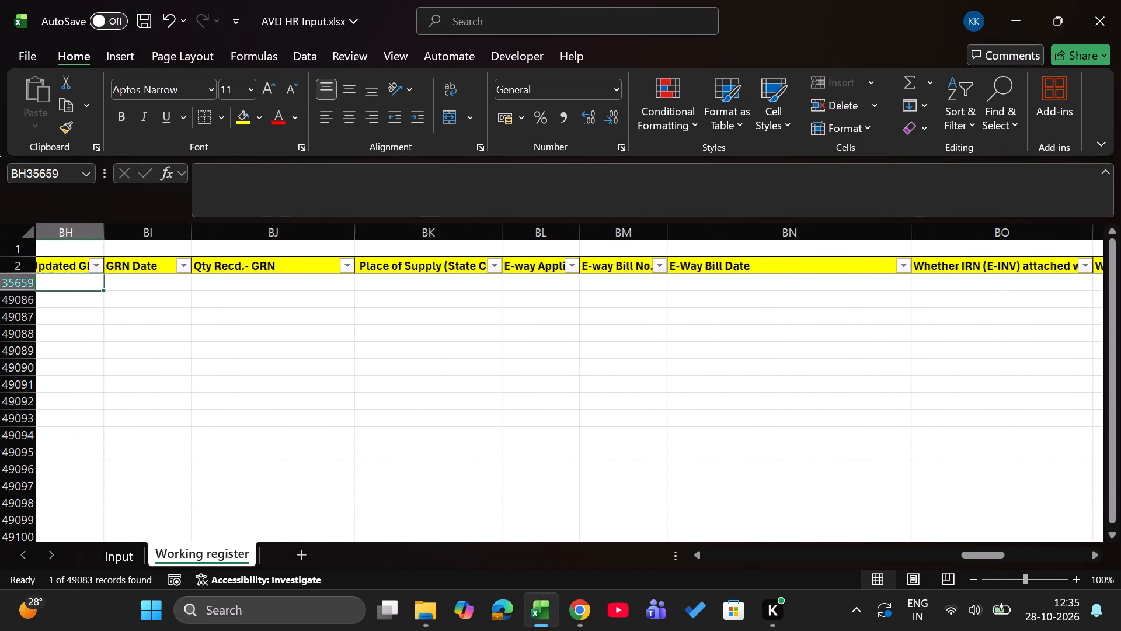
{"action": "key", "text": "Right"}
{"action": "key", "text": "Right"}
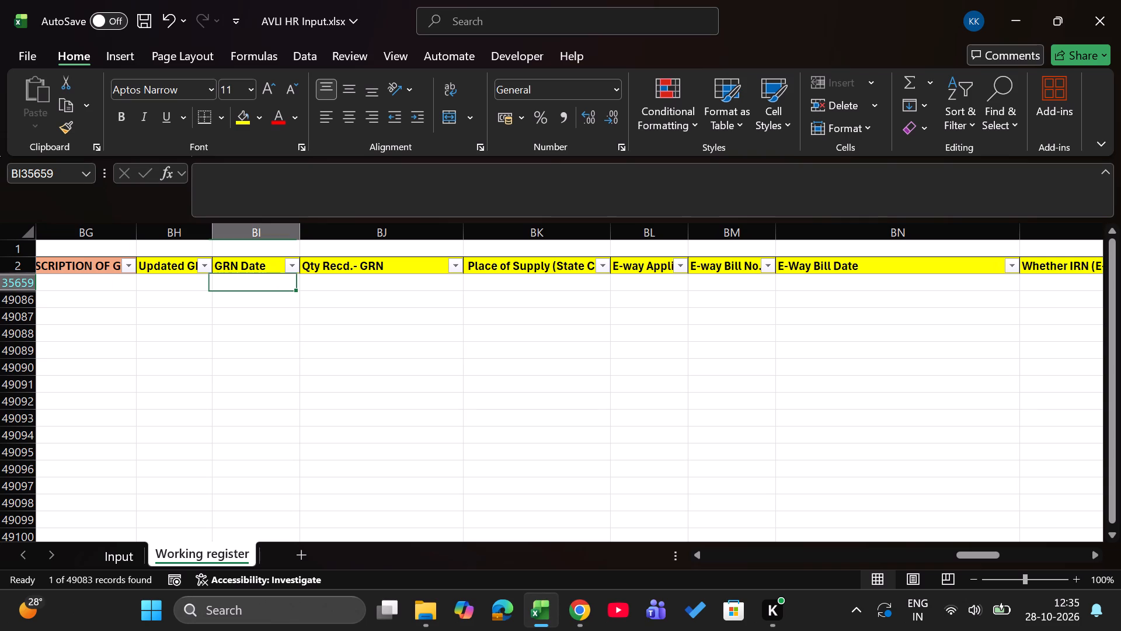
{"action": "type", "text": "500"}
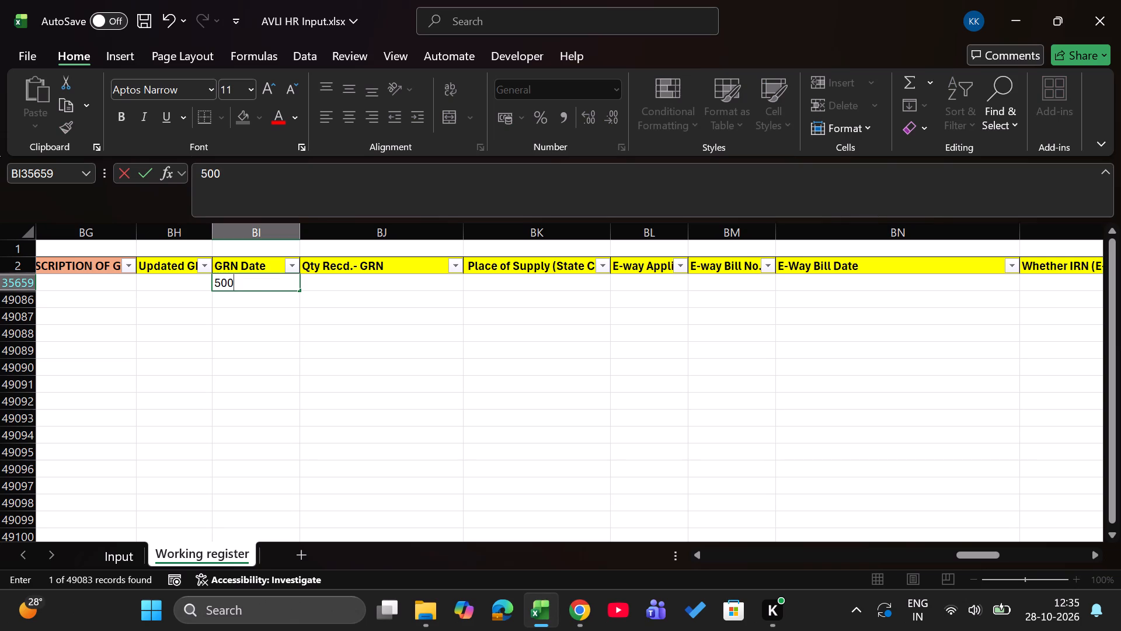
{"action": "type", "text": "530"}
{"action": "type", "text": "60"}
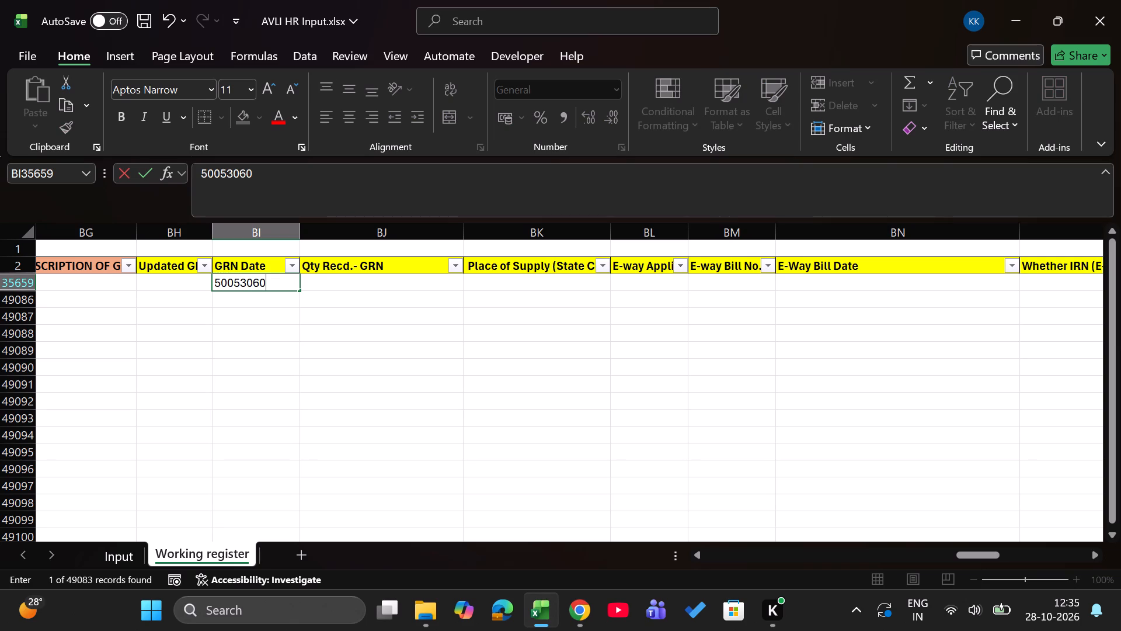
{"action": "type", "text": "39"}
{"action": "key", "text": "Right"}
Copy the GRN number from the GRN Date cell into the Updated GRN cell beside it.
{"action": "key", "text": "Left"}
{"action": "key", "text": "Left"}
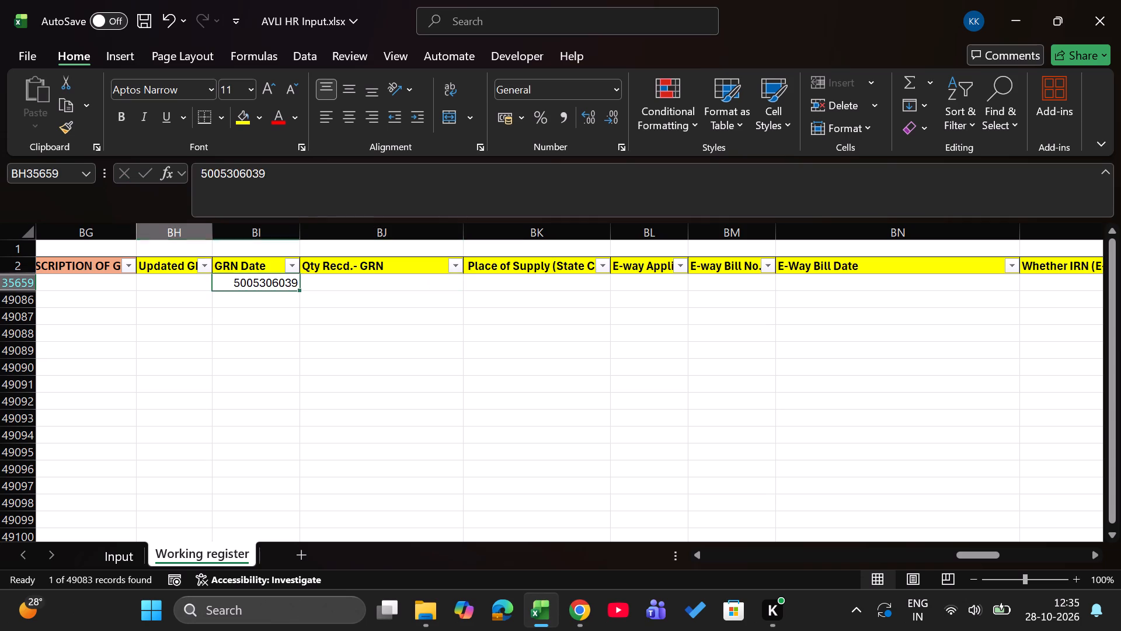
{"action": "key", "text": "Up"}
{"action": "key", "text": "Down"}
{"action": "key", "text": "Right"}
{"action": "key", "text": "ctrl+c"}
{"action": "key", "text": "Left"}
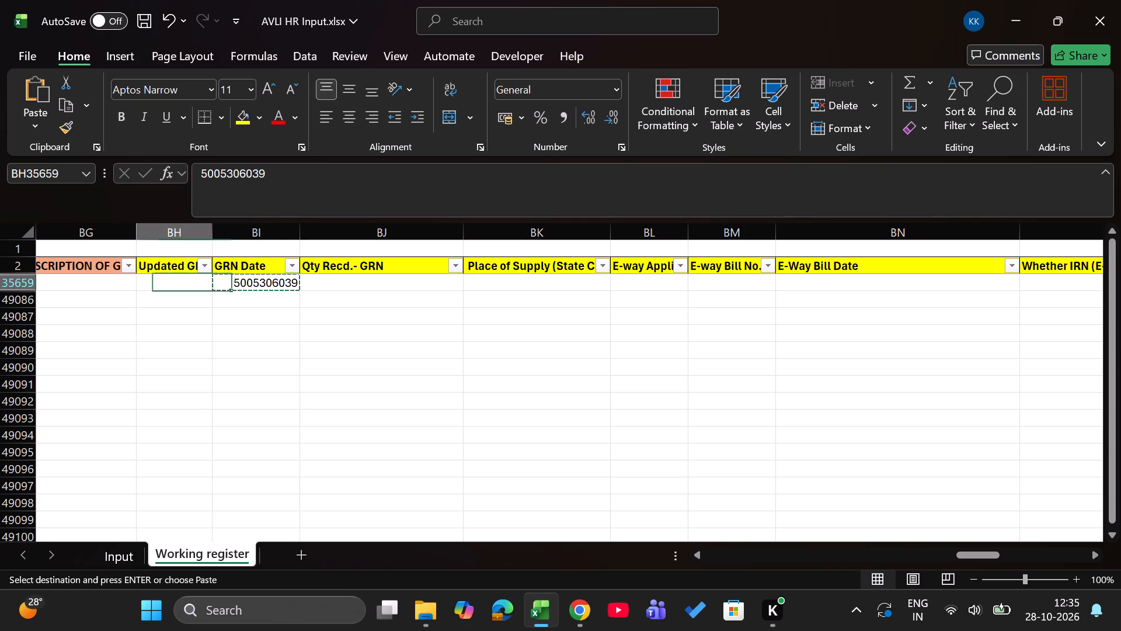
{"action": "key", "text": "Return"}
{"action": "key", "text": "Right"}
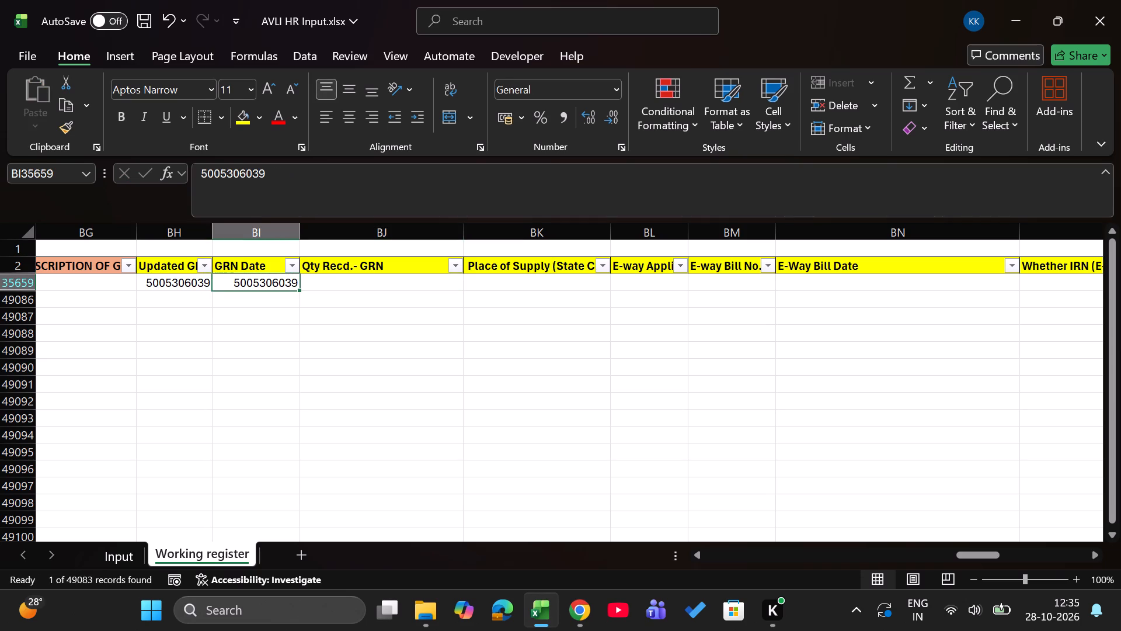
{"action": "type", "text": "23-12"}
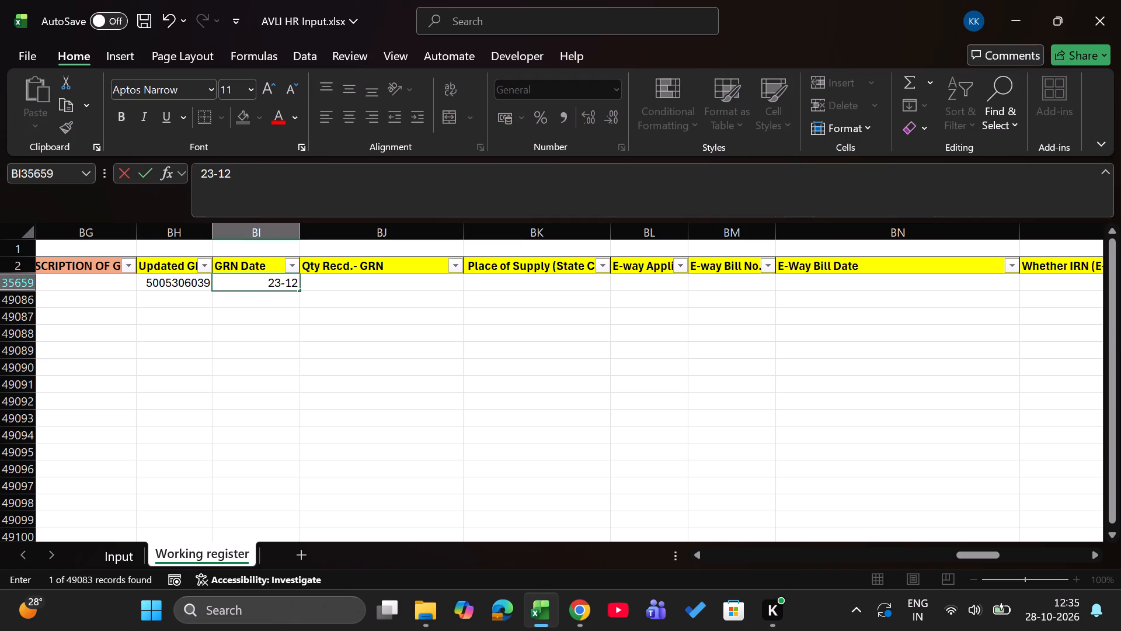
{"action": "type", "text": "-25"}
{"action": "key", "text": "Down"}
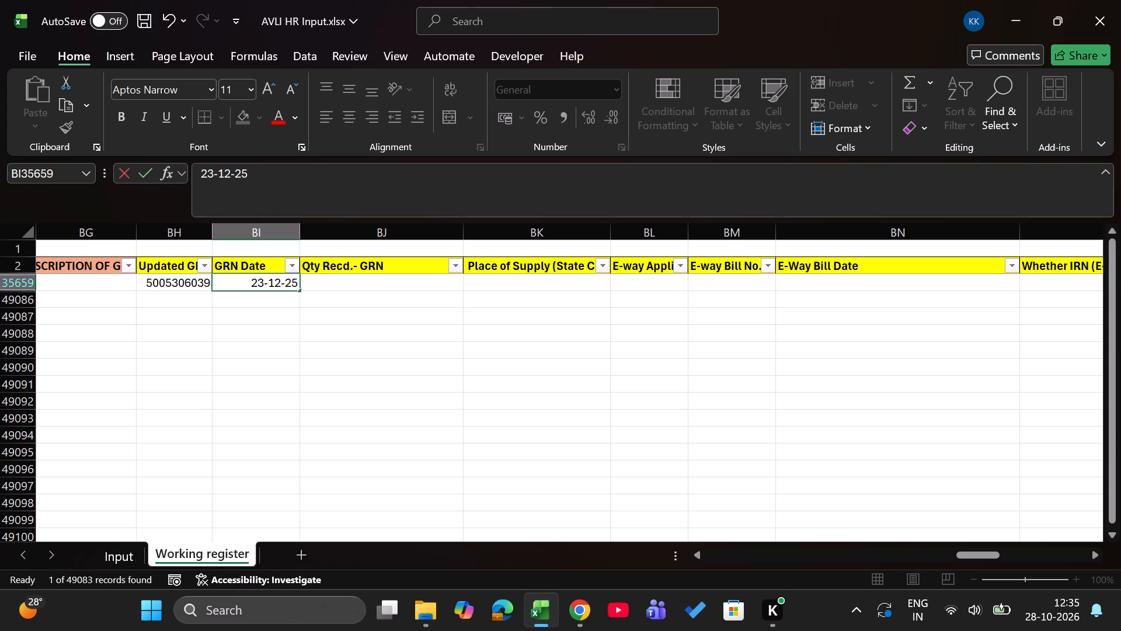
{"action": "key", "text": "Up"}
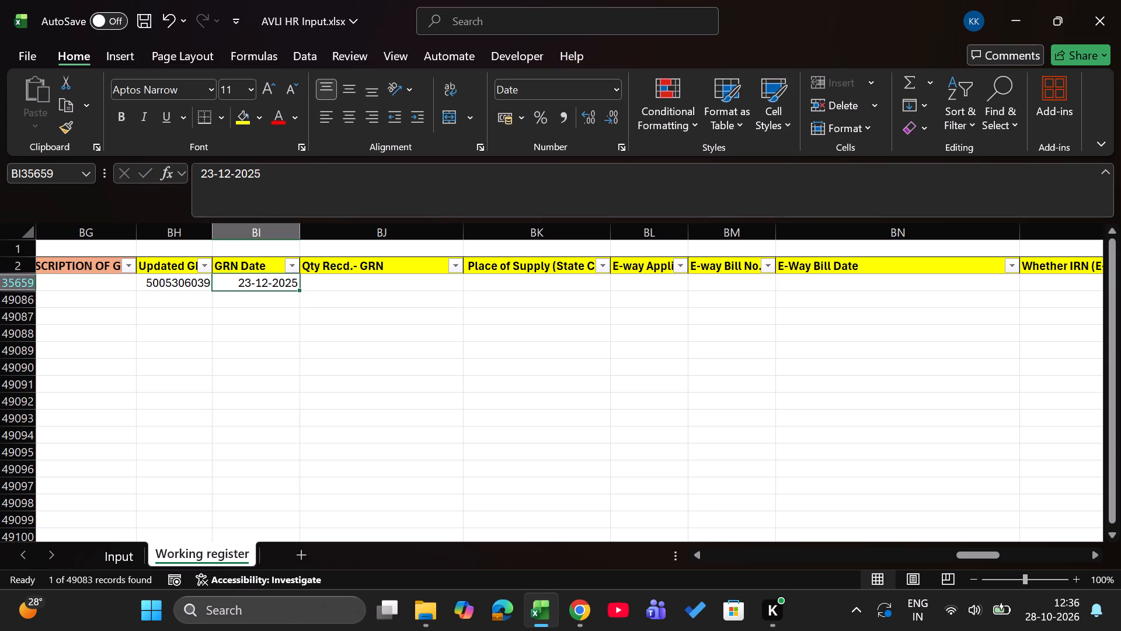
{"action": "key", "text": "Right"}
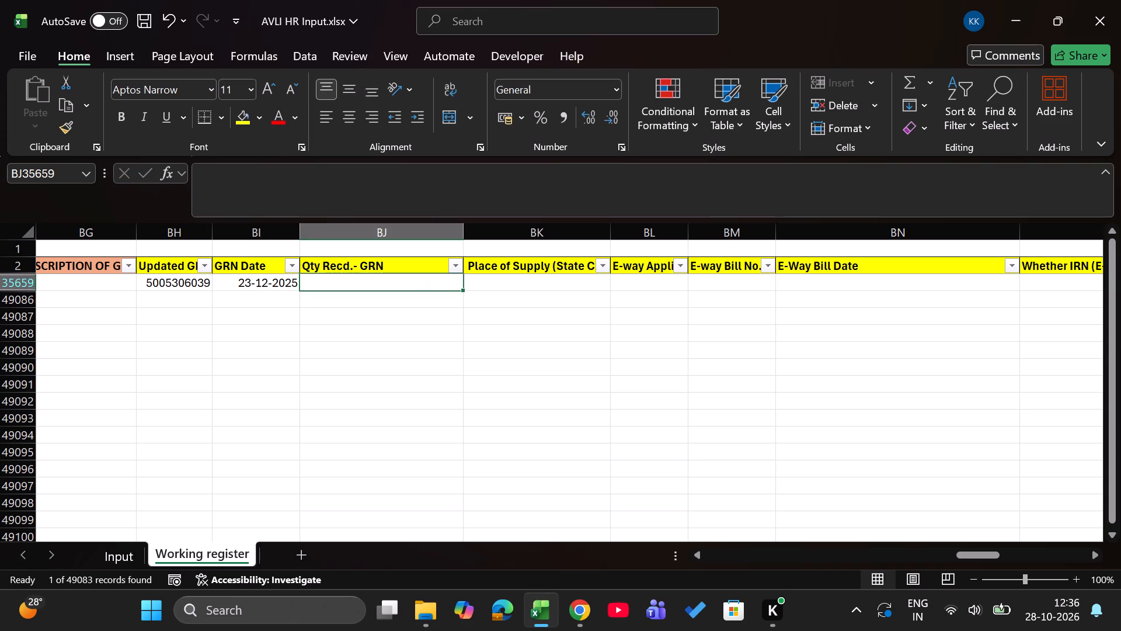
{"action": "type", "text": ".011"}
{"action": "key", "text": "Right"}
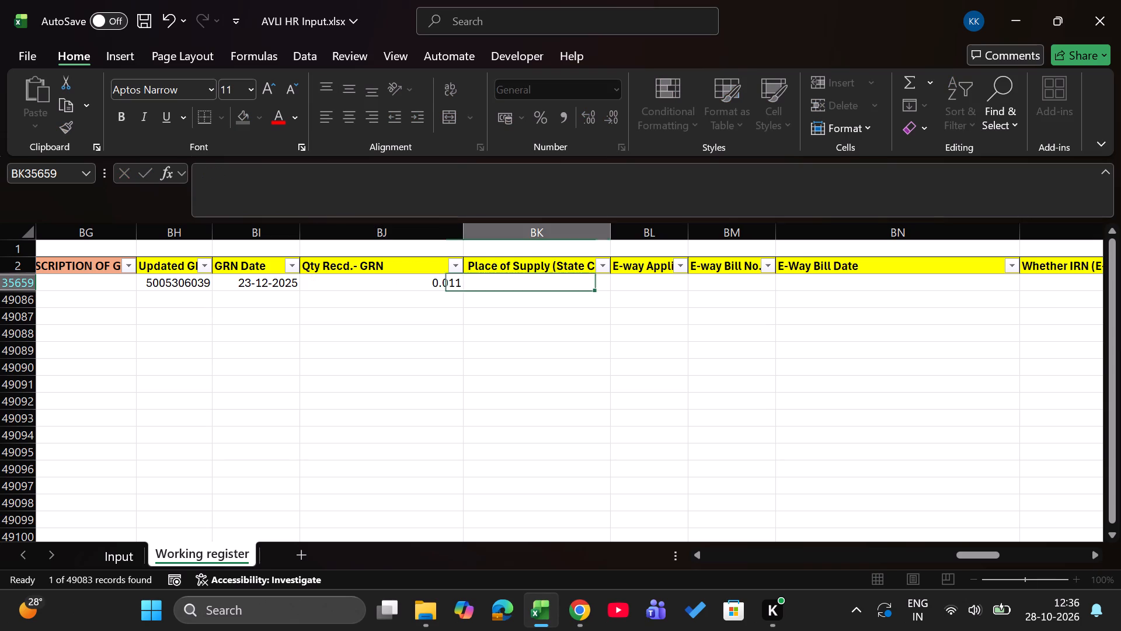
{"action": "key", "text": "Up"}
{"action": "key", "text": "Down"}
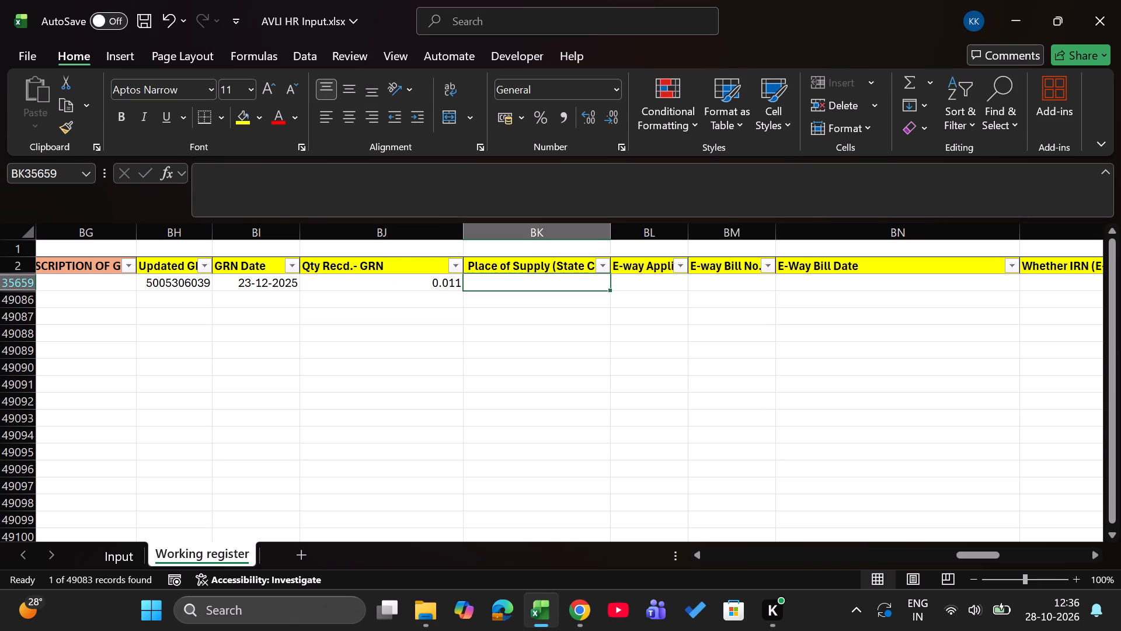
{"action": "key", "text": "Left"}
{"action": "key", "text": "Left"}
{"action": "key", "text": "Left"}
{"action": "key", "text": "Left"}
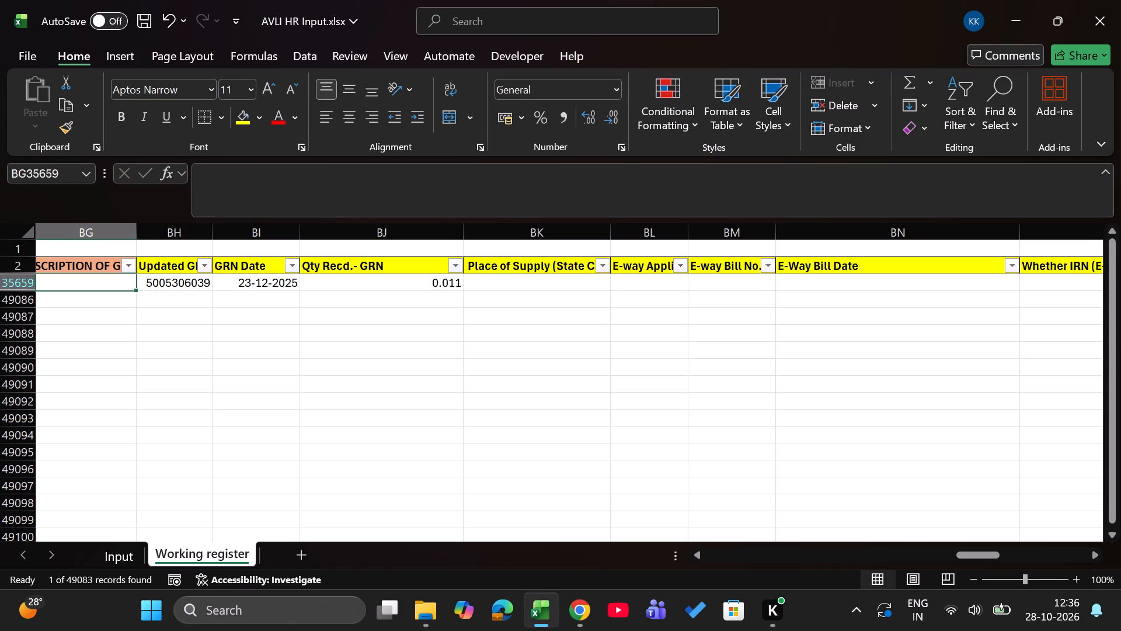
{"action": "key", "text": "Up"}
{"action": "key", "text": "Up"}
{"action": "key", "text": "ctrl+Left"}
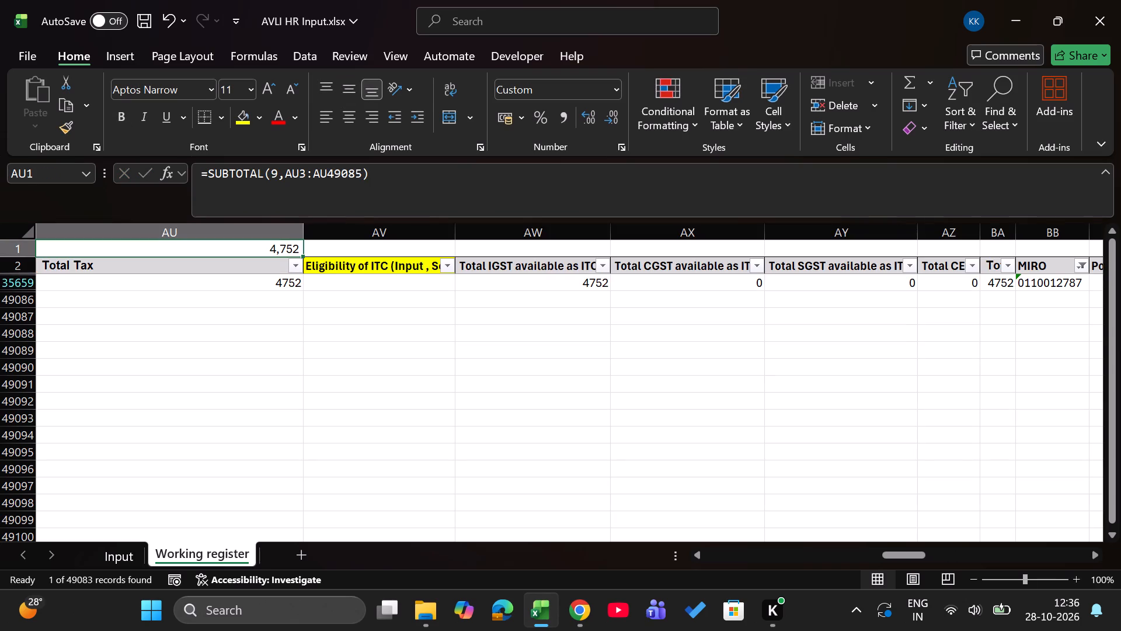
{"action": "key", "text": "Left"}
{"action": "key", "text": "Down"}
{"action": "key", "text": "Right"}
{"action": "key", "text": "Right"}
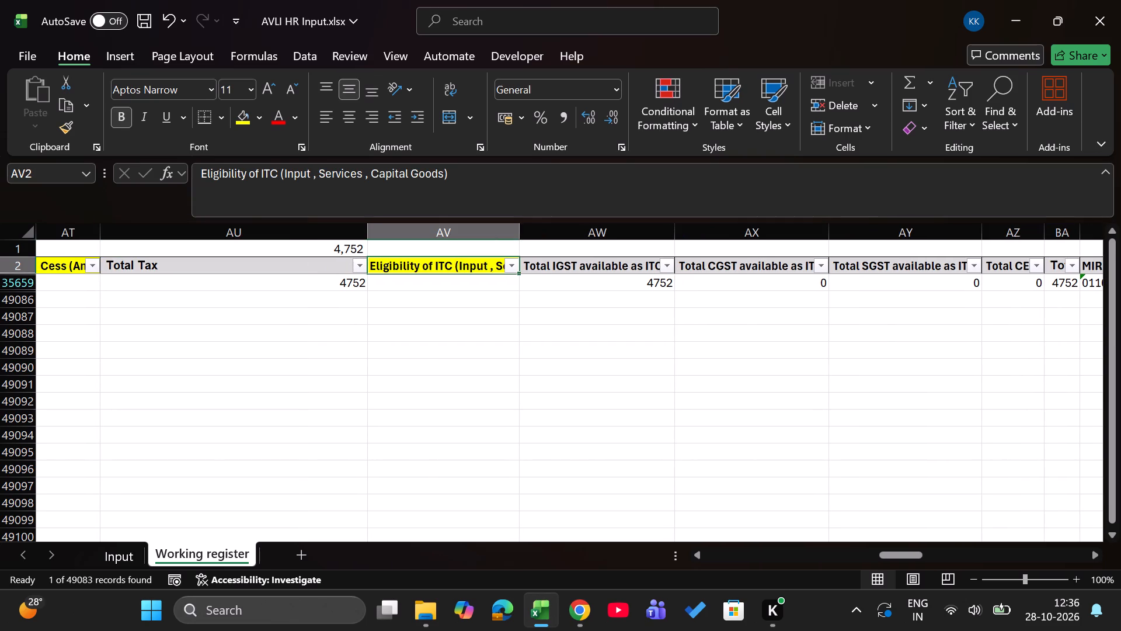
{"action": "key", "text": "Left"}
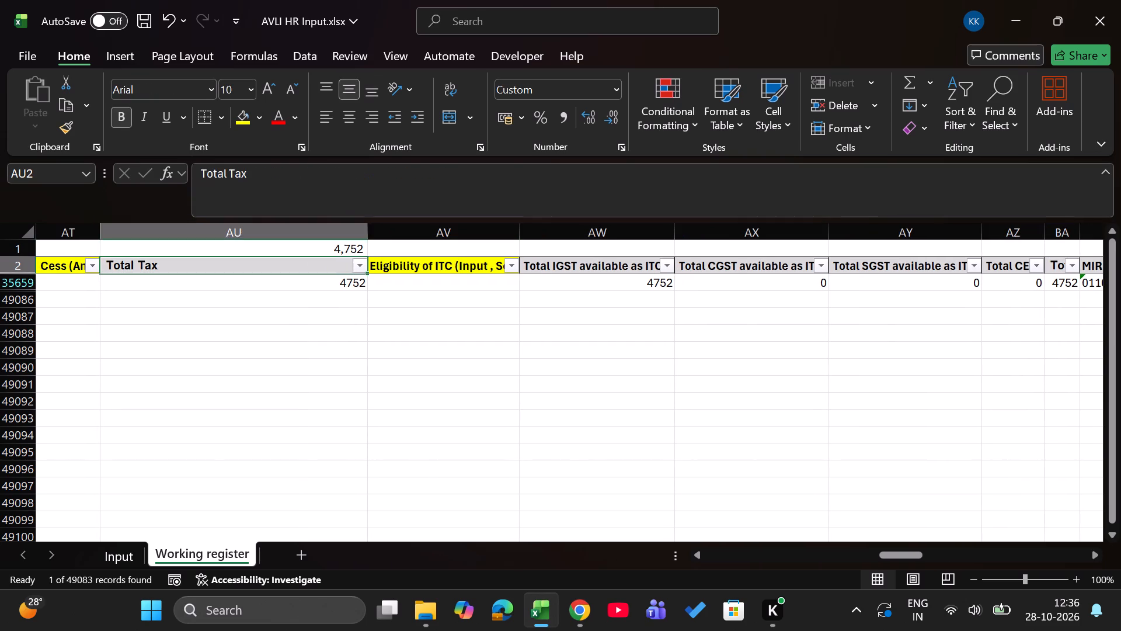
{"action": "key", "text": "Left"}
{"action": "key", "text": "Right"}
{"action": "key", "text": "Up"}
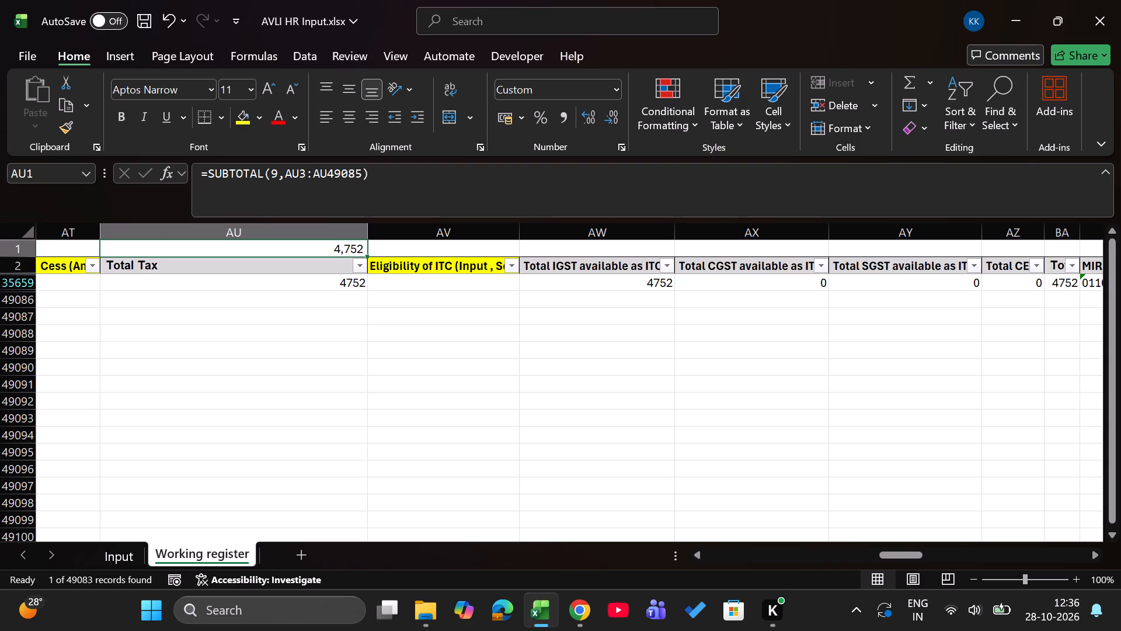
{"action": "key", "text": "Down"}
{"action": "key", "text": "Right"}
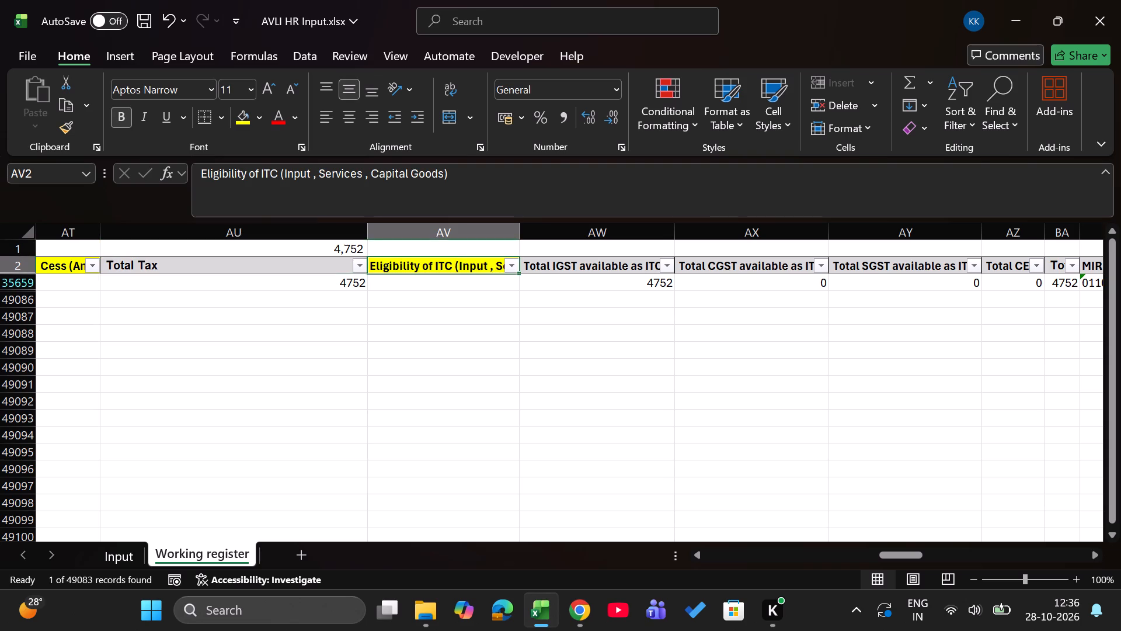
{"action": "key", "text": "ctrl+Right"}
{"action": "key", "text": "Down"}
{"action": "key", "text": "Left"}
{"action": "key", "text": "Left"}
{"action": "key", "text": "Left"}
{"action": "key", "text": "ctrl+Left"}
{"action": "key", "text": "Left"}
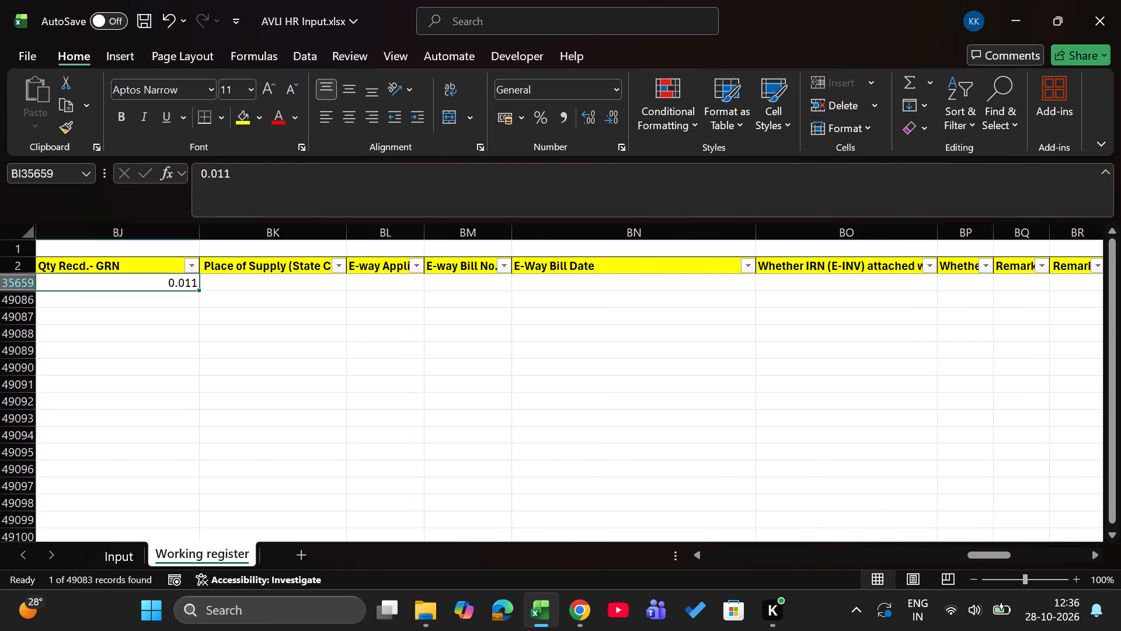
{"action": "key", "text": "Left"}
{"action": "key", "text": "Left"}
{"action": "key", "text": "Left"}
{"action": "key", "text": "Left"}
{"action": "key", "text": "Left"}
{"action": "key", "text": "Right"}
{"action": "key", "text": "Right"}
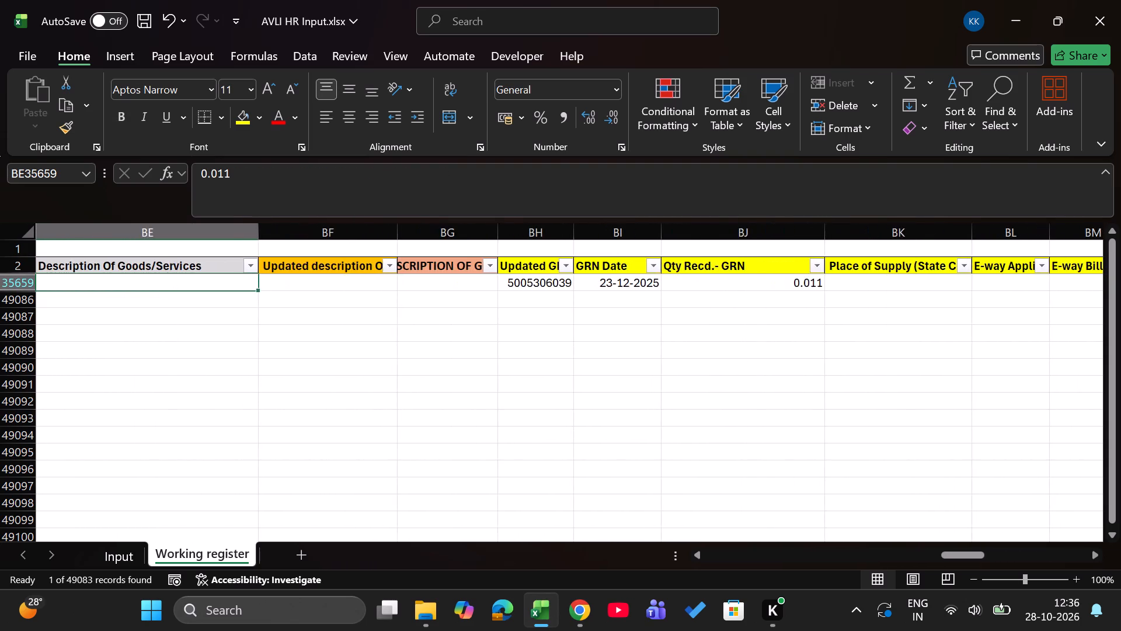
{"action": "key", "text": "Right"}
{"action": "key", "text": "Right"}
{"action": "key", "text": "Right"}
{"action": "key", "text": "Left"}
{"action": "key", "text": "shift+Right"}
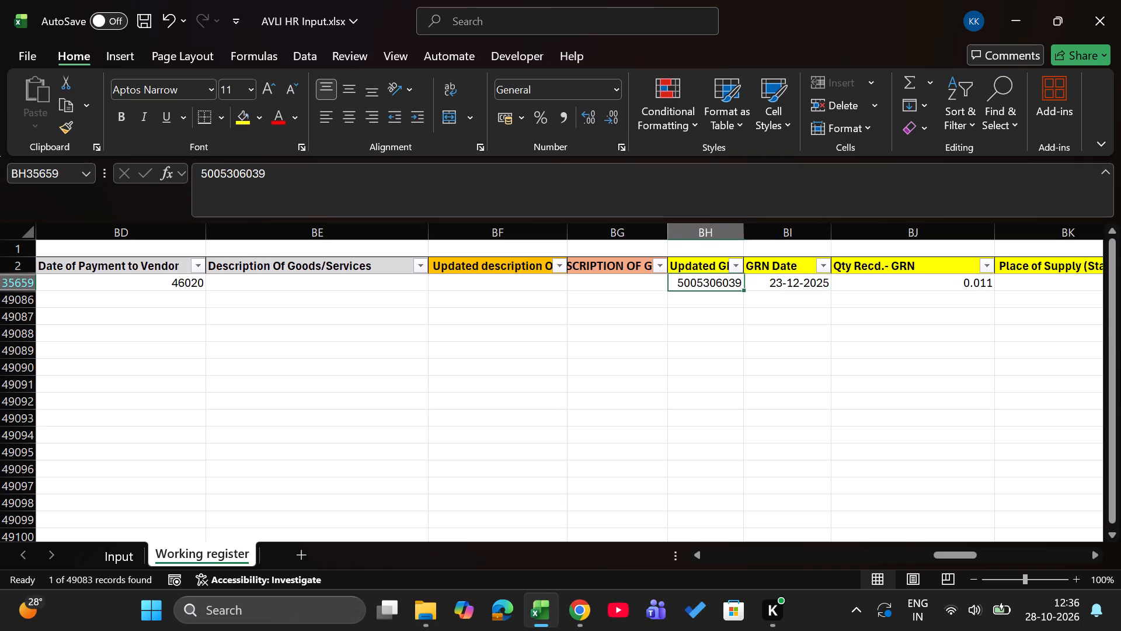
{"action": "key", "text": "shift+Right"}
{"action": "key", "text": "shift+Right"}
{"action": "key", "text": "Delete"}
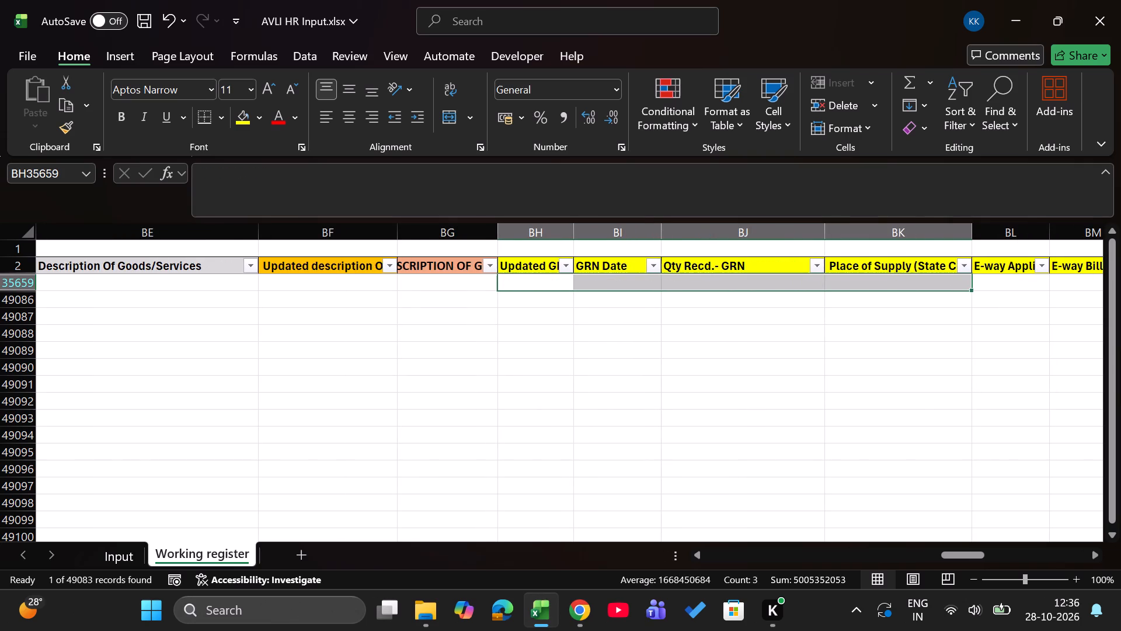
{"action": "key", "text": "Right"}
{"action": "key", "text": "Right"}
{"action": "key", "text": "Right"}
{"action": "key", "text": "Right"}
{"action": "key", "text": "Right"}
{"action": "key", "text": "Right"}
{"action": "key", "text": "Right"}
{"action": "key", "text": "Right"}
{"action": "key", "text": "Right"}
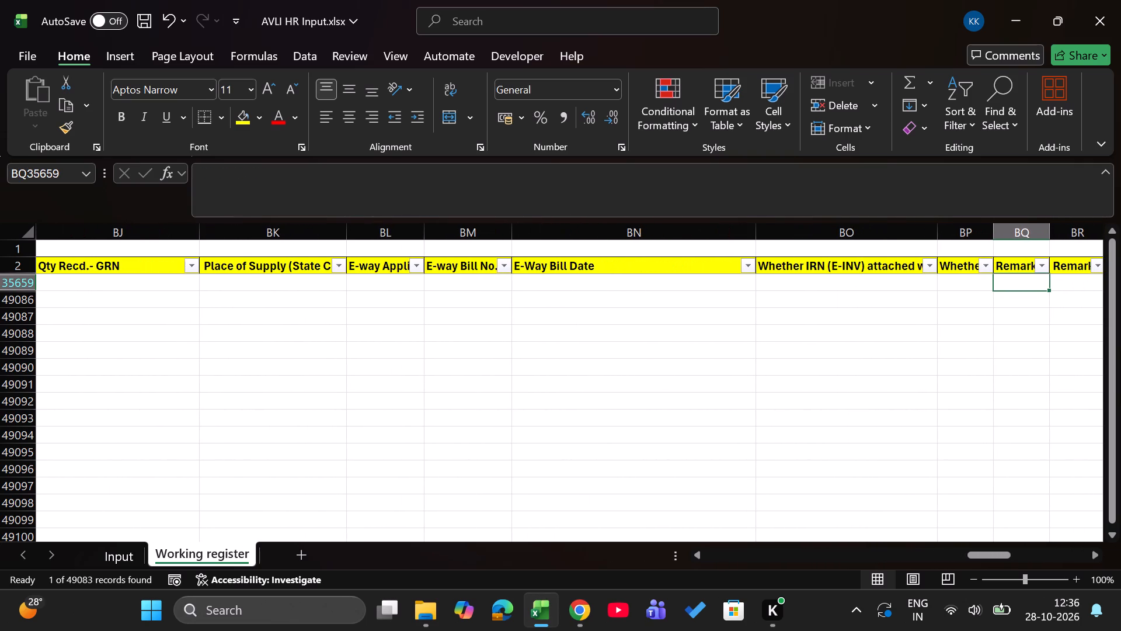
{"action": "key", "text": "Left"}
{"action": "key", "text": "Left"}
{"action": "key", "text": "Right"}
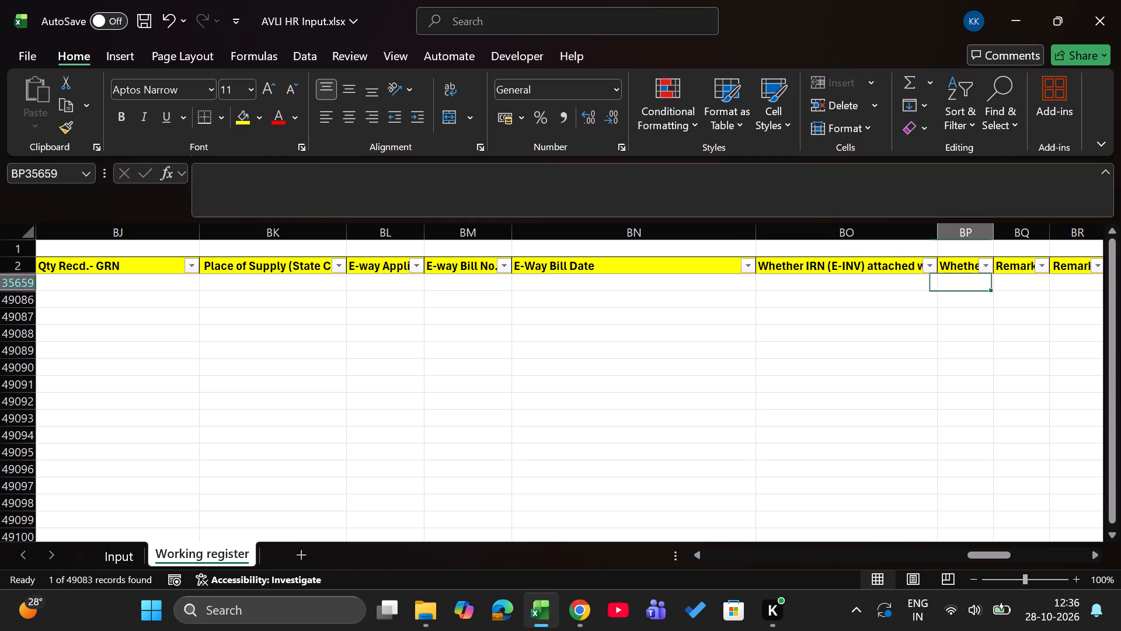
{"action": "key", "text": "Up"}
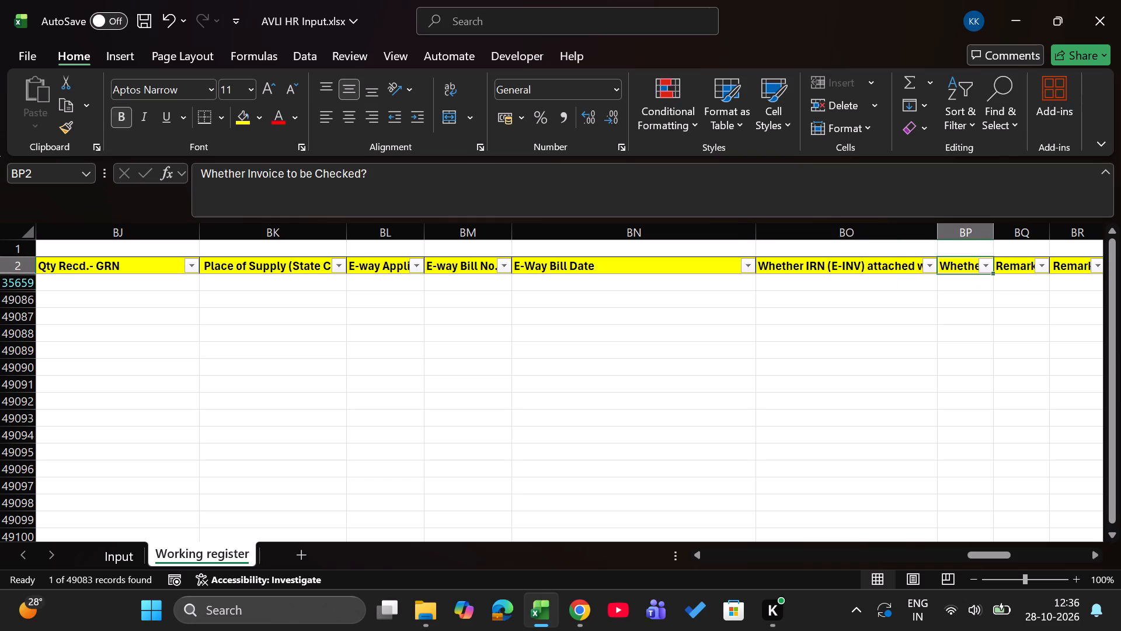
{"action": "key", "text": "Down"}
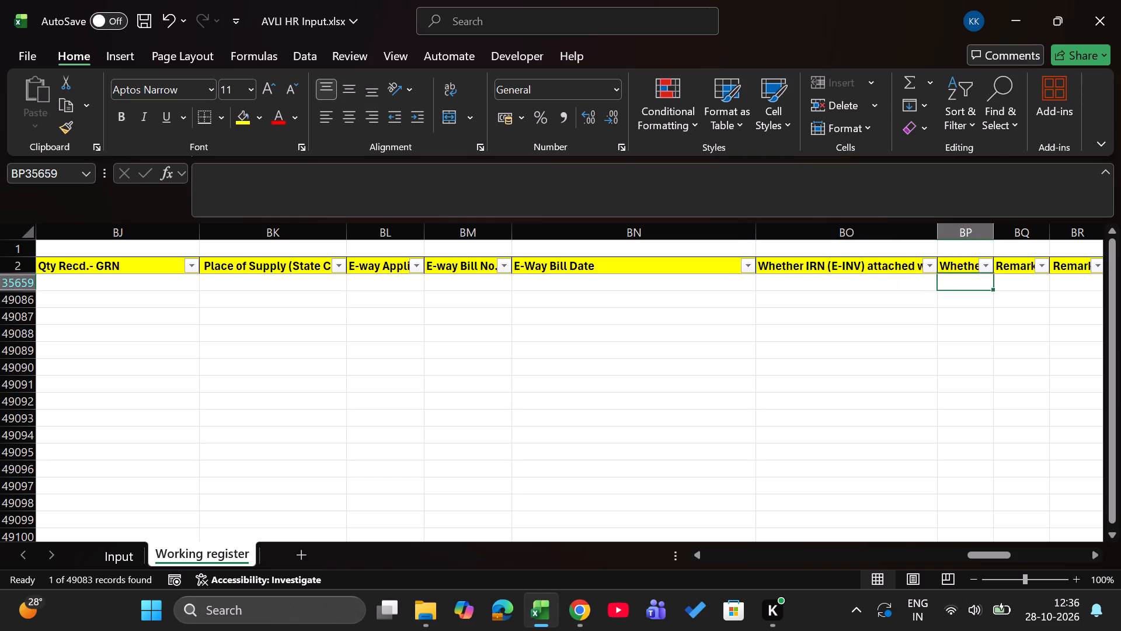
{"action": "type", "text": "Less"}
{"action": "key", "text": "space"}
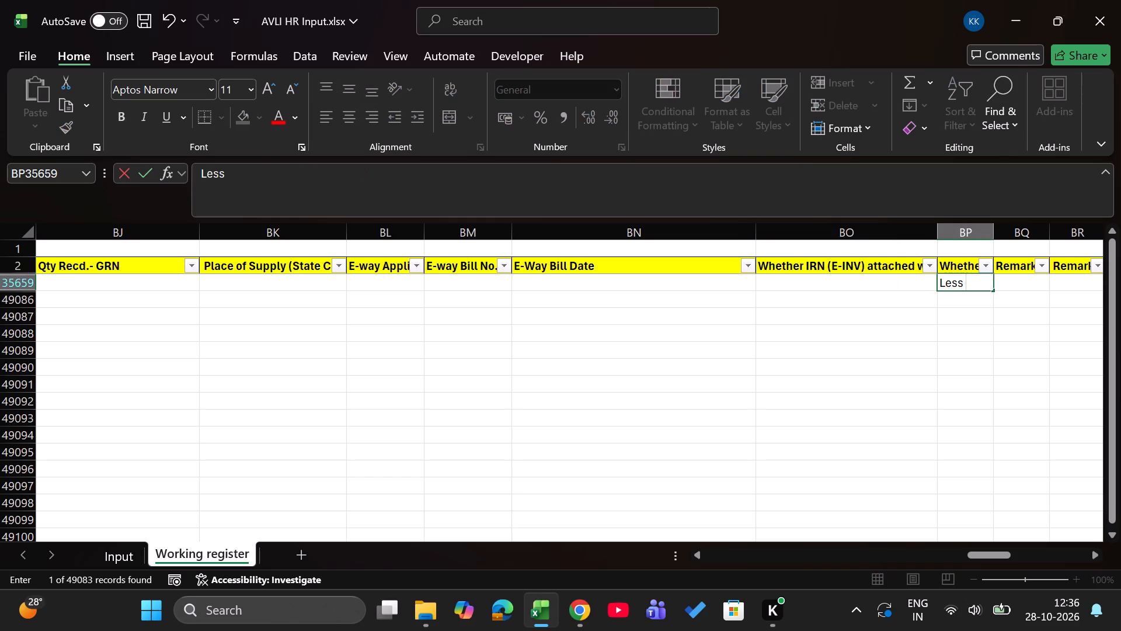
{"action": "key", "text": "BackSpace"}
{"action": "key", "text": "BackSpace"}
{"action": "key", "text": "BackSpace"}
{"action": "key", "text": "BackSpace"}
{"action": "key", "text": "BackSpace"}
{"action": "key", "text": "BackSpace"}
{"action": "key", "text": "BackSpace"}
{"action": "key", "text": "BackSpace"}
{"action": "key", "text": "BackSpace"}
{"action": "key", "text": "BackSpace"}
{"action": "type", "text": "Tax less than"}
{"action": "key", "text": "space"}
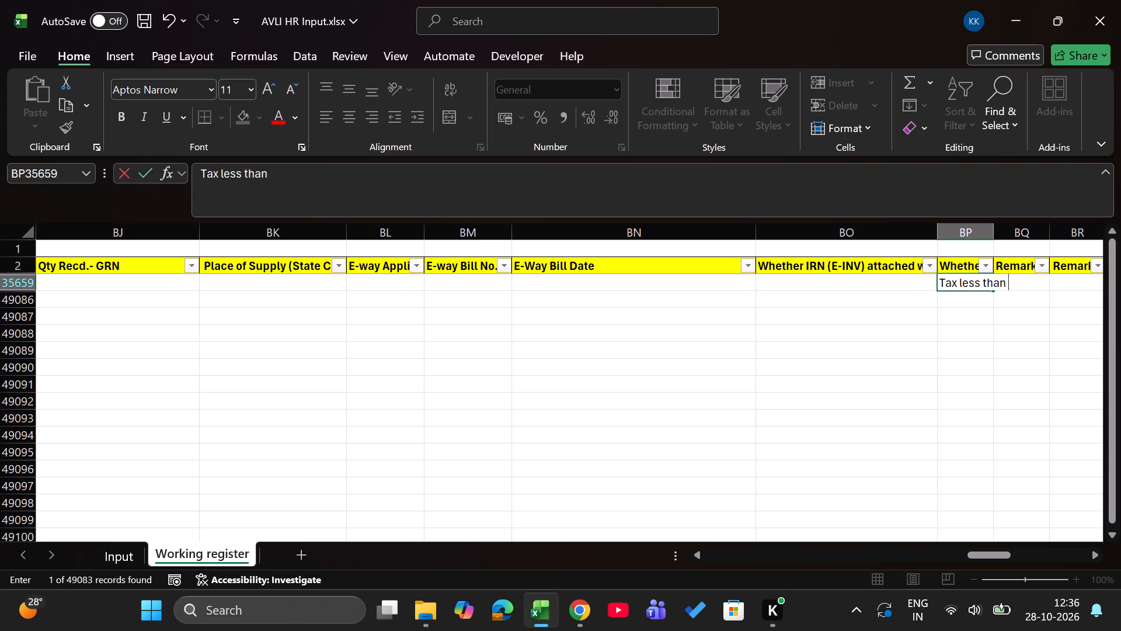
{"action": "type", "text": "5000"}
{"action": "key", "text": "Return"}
Insert the word "amount" into that remark so it reads "Tax amount less than 5000".
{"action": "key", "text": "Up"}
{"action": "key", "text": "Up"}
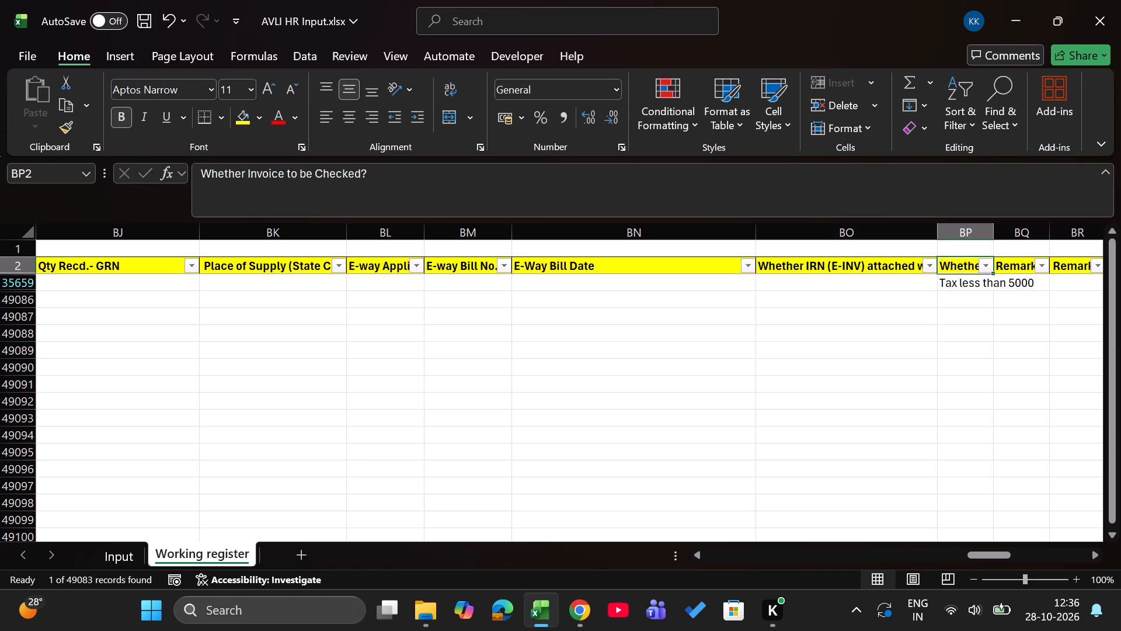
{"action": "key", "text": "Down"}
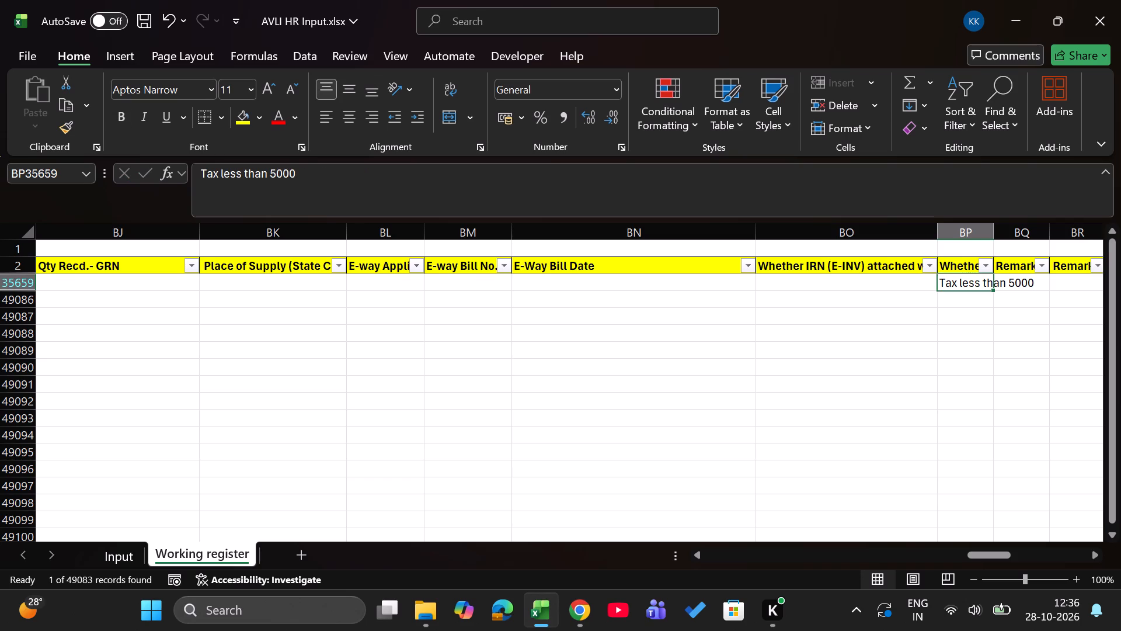
{"action": "left_click", "coordinate": [222, 177]}
{"action": "key", "text": "Left"}
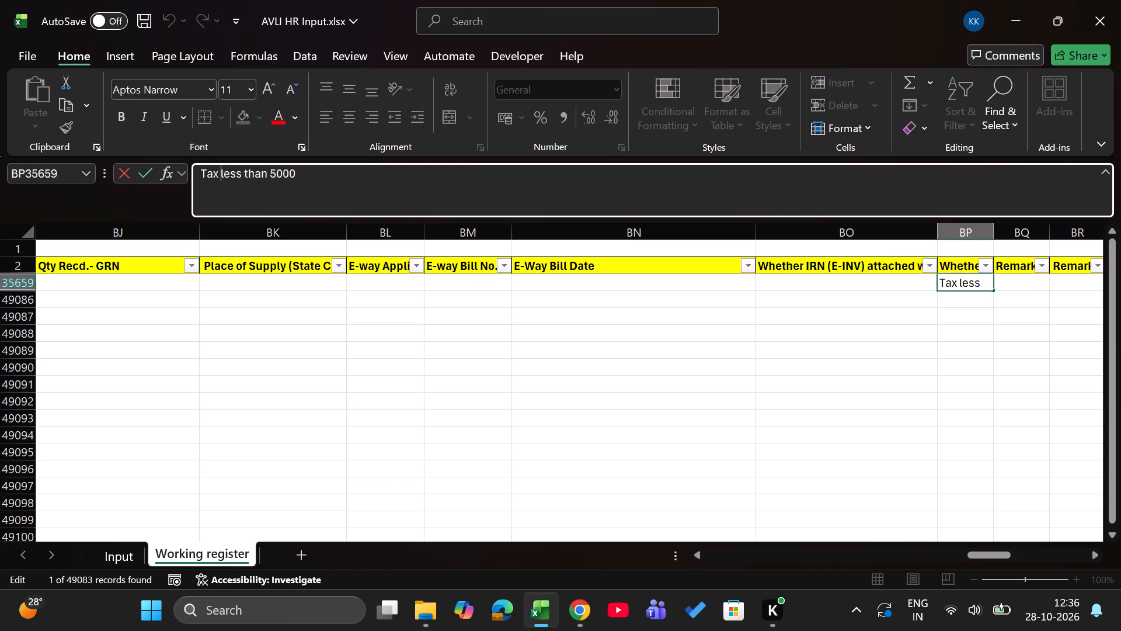
{"action": "key", "text": "Left"}
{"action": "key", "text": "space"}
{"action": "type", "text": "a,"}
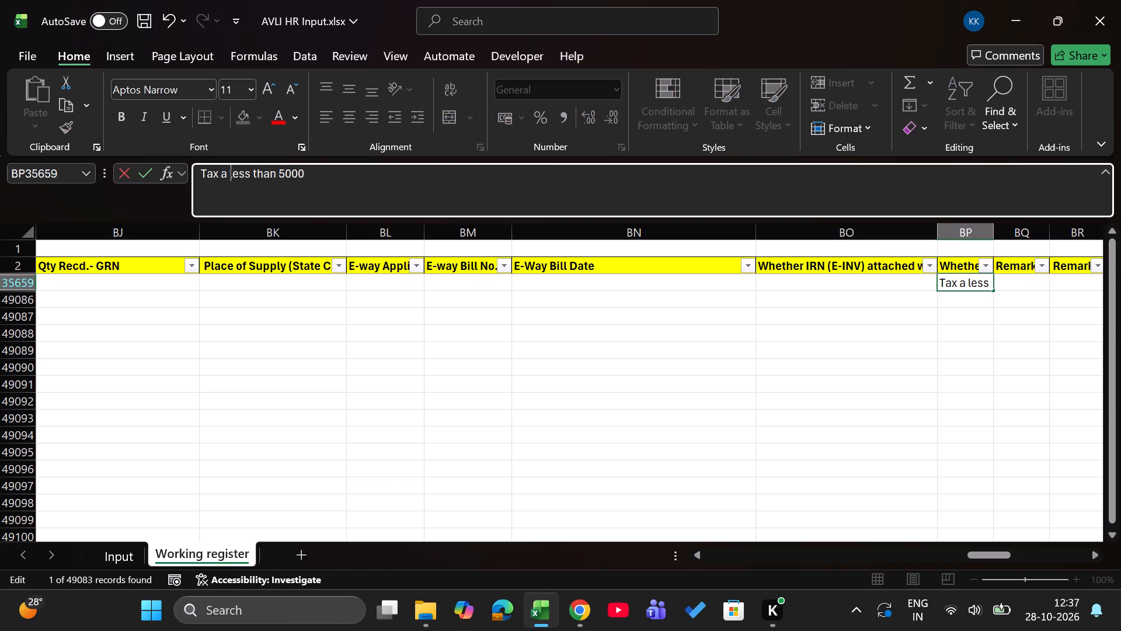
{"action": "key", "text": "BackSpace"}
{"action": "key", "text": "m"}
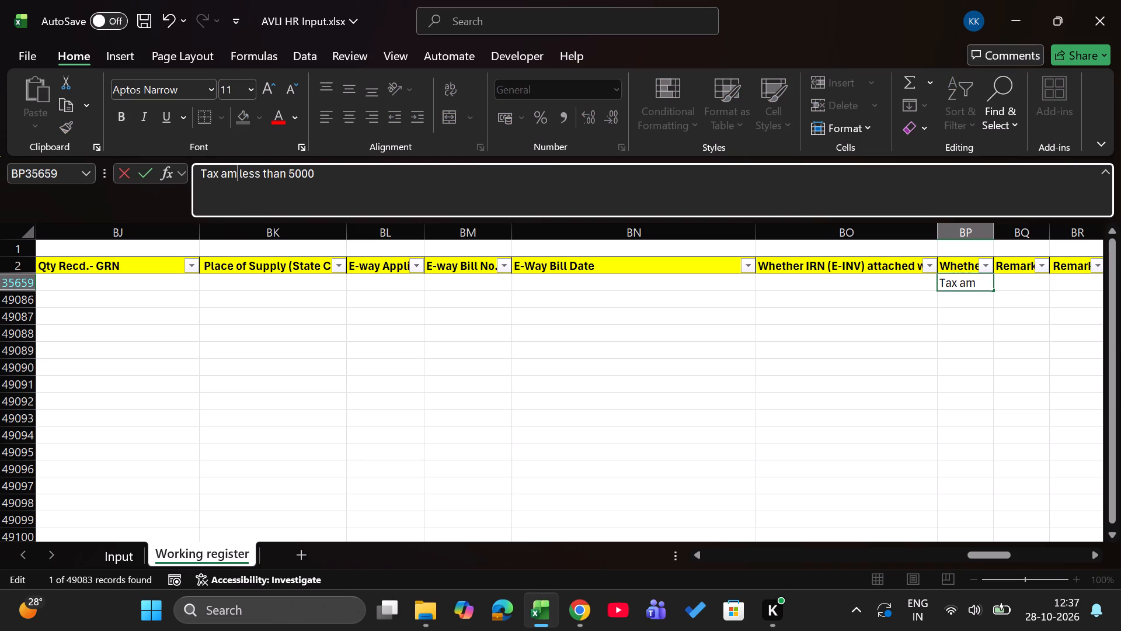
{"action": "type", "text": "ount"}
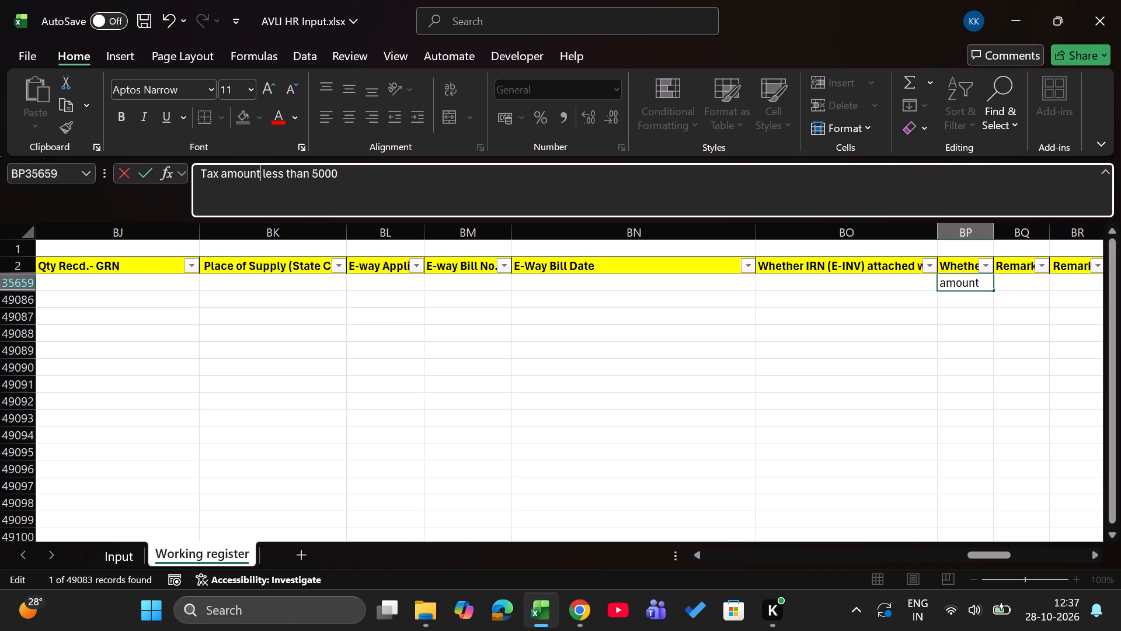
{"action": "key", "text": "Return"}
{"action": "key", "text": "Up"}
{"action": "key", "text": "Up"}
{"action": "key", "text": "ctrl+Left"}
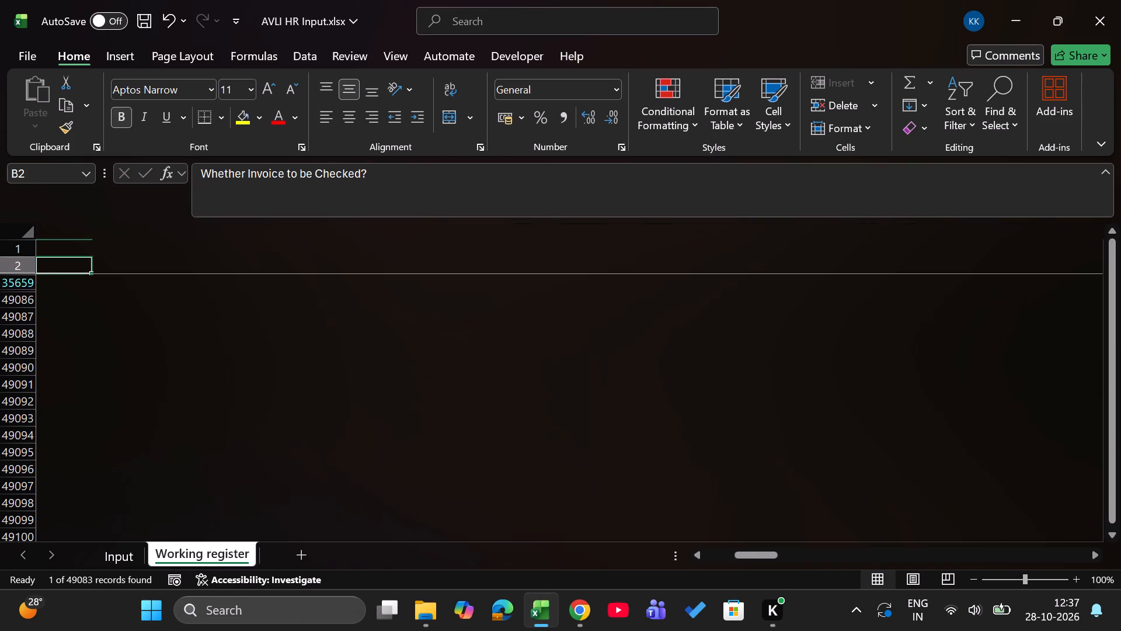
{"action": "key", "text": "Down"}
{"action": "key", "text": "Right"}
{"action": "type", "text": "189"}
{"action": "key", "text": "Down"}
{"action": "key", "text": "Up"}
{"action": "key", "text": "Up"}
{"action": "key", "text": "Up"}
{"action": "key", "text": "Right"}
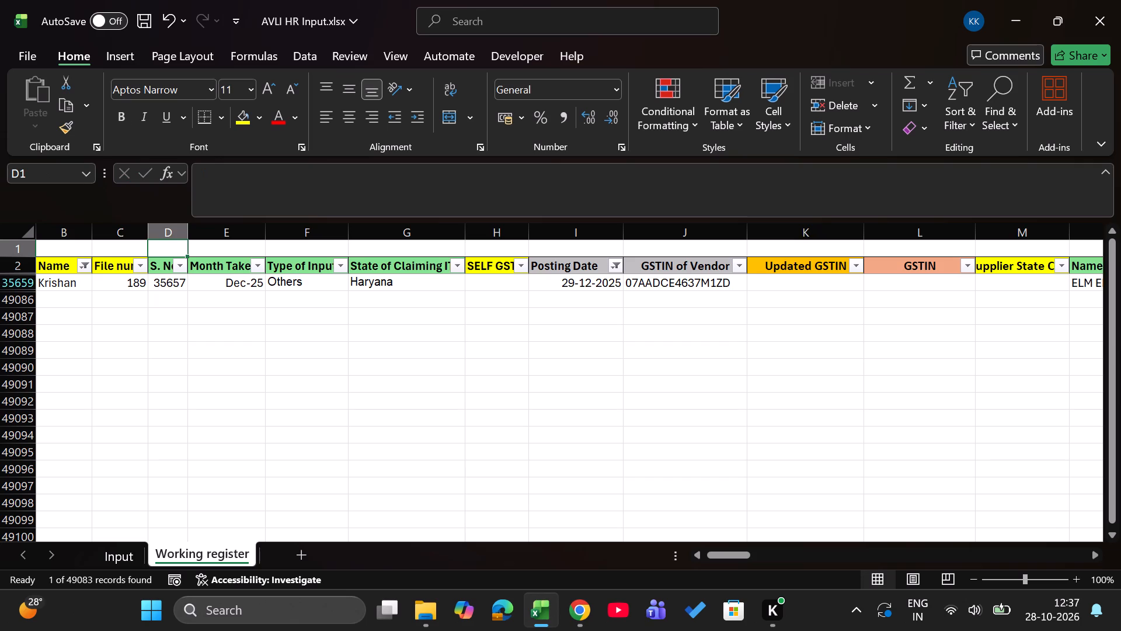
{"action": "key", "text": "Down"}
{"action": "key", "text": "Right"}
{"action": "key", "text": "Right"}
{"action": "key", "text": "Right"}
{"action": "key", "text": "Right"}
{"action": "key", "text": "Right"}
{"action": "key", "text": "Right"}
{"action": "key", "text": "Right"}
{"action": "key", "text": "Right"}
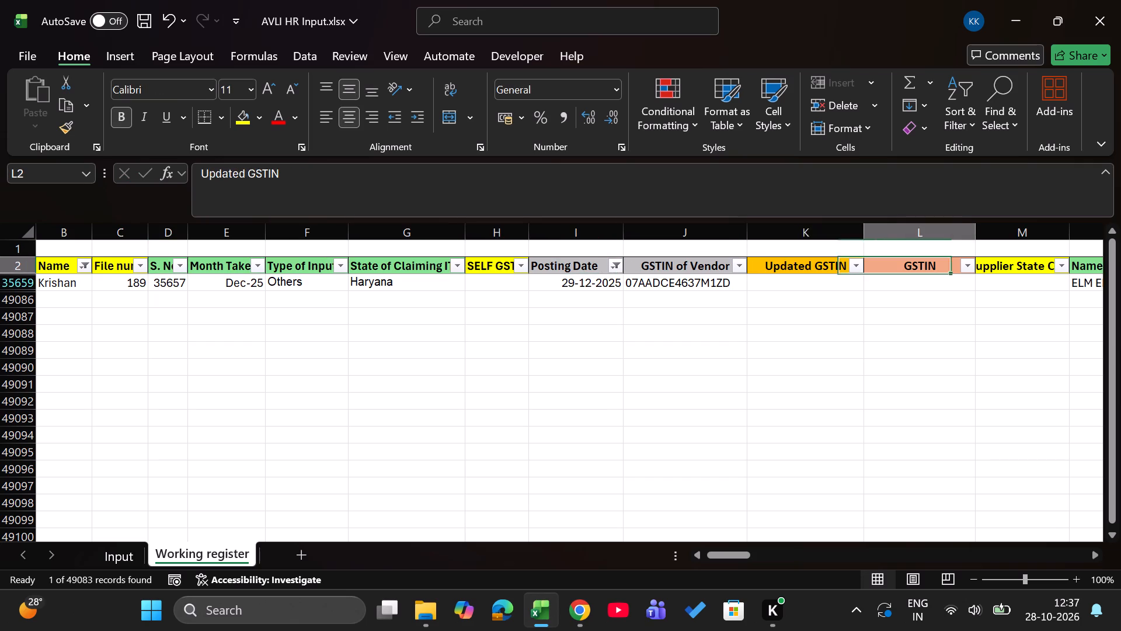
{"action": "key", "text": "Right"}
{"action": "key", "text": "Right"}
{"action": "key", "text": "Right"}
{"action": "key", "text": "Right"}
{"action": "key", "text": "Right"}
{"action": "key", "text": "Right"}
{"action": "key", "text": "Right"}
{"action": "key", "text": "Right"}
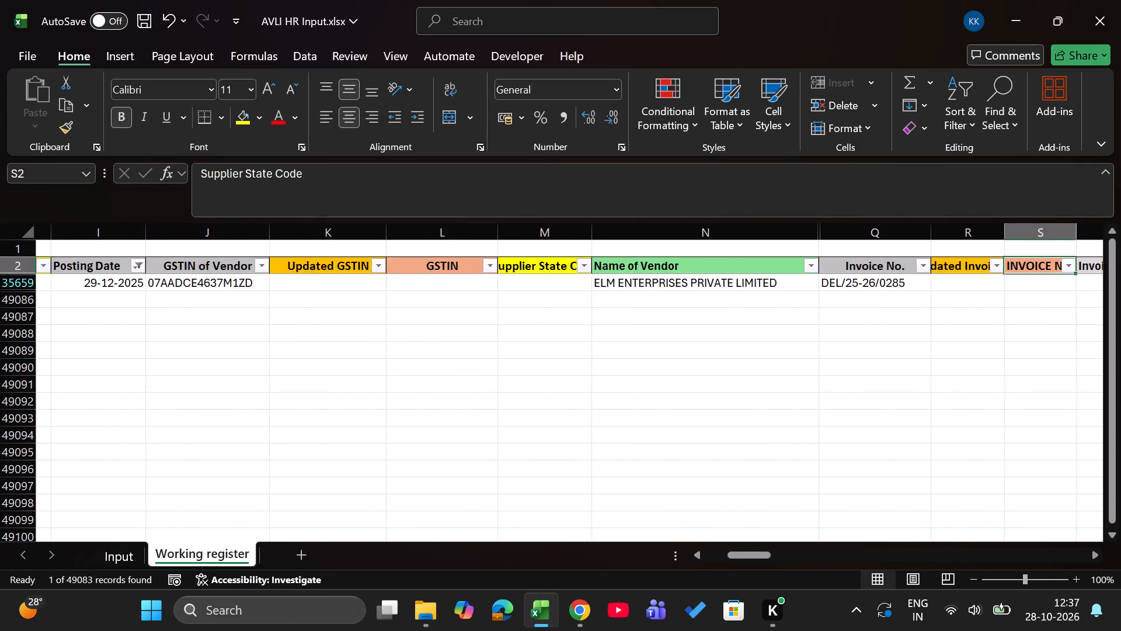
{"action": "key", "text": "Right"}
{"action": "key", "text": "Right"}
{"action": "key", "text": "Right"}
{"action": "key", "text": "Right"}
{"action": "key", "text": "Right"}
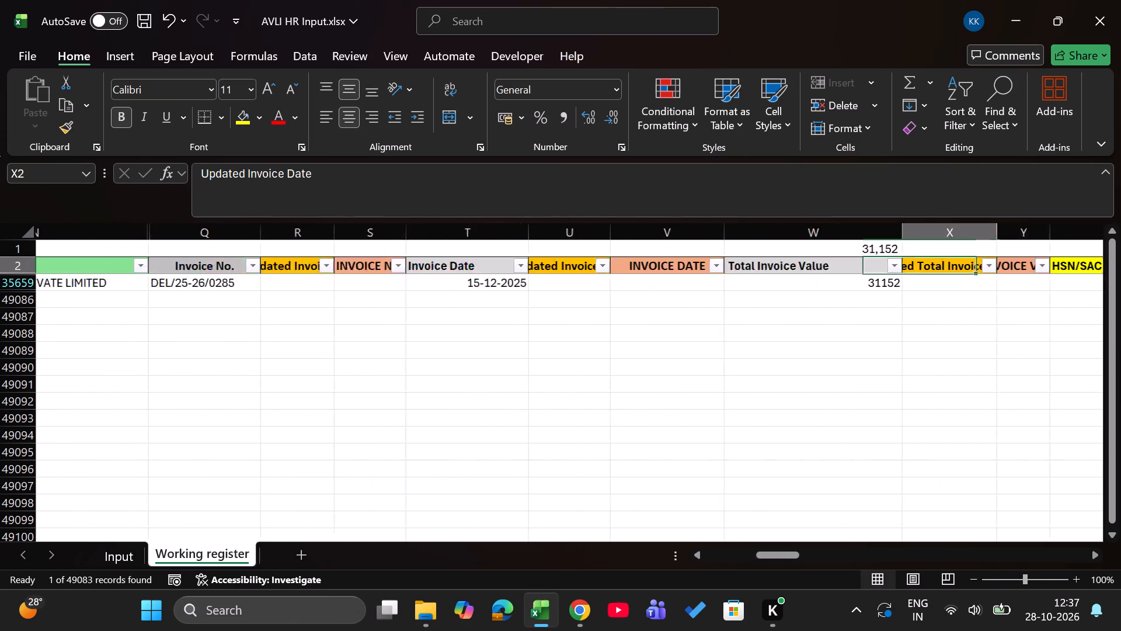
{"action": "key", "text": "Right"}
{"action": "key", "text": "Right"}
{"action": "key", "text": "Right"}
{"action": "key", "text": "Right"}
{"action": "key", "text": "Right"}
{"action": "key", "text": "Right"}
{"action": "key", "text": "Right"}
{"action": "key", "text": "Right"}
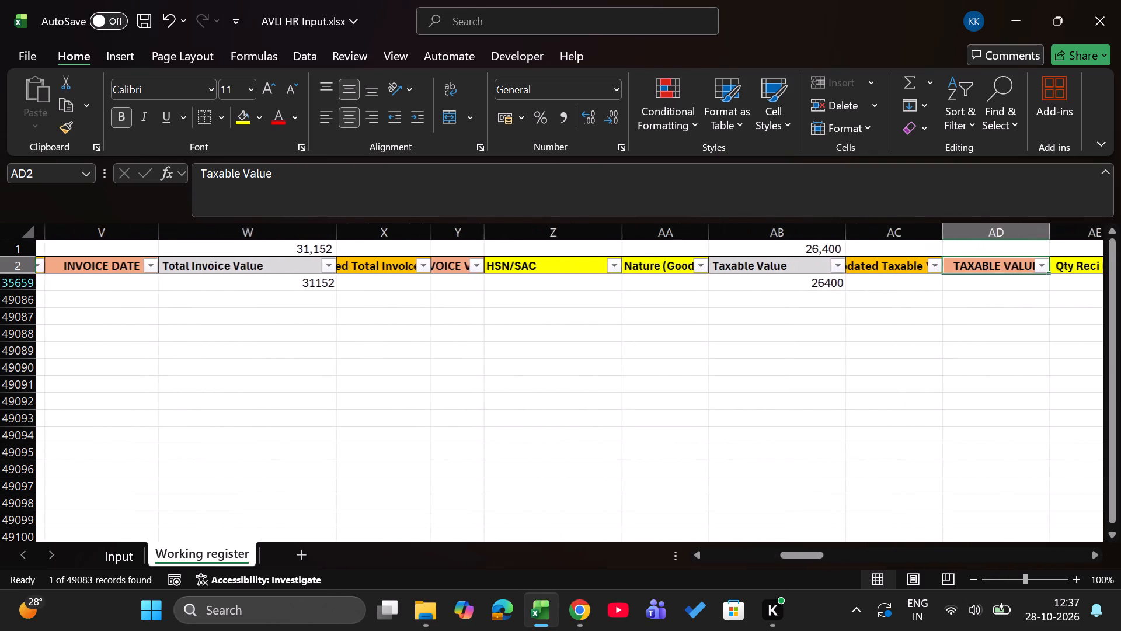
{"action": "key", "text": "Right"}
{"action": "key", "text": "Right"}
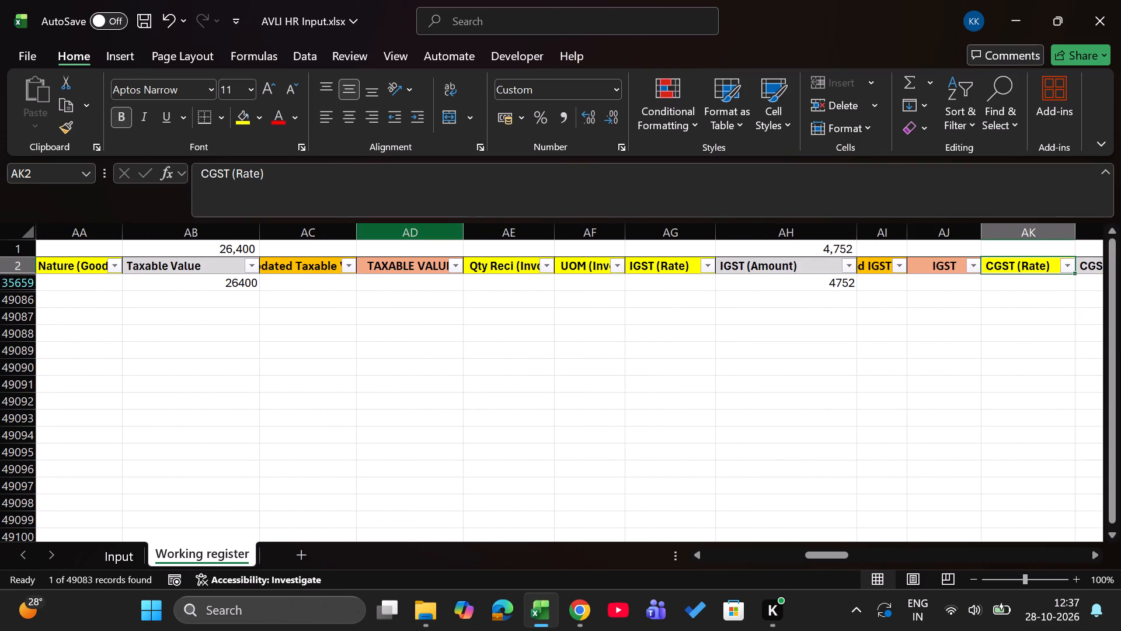
{"action": "scroll", "coordinate": [402, 231], "scroll_direction": "left", "scroll_amount": 3}
{"action": "scroll", "coordinate": [229, 379], "scroll_direction": "left", "scroll_amount": 1}
{"action": "scroll", "coordinate": [450, 310], "scroll_direction": "left", "scroll_amount": 2}
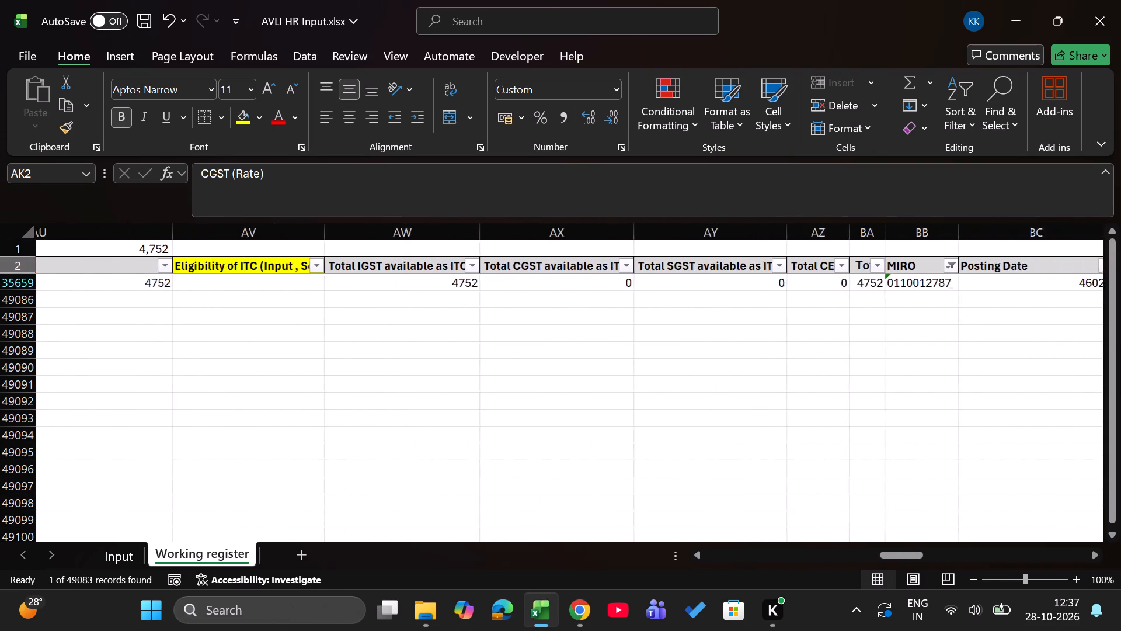
{"action": "scroll", "coordinate": [450, 310], "scroll_direction": "left", "scroll_amount": 3}
{"action": "left_click", "coordinate": [776, 266]}
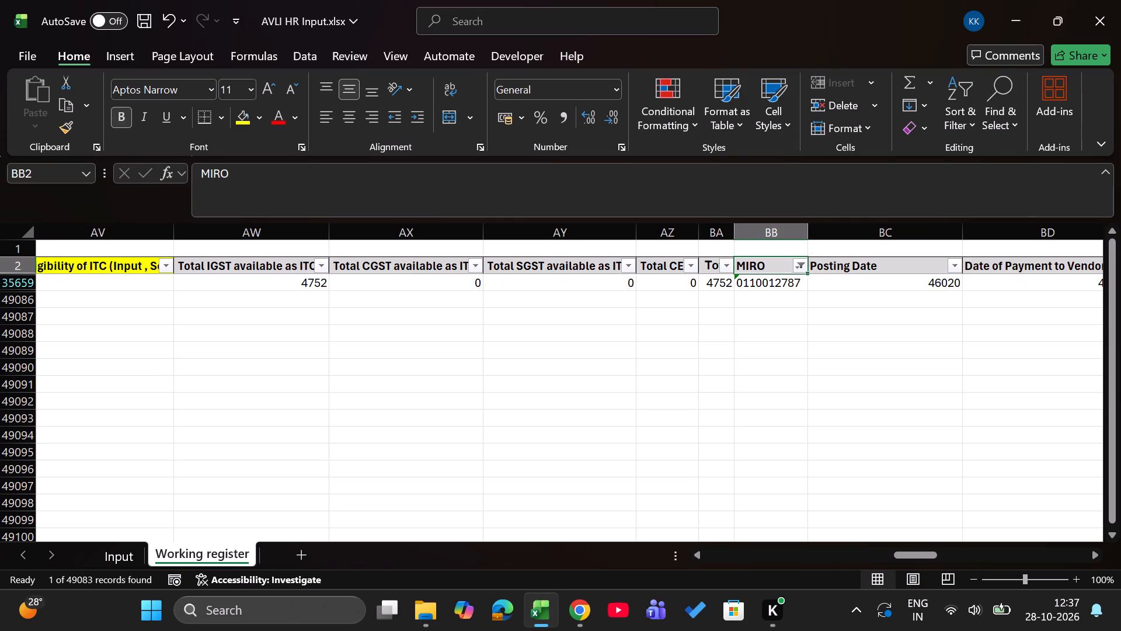
{"action": "key", "text": "alt+Down"}
{"action": "key", "text": "alt+Down"}
{"action": "key", "text": "alt+Down"}
{"action": "key", "text": "alt+Down"}
{"action": "key", "text": "alt+Down"}
{"action": "key", "text": "alt+Down"}
{"action": "key", "text": "alt+Down"}
{"action": "key", "text": "alt+Down"}
{"action": "key", "text": "alt+Down"}
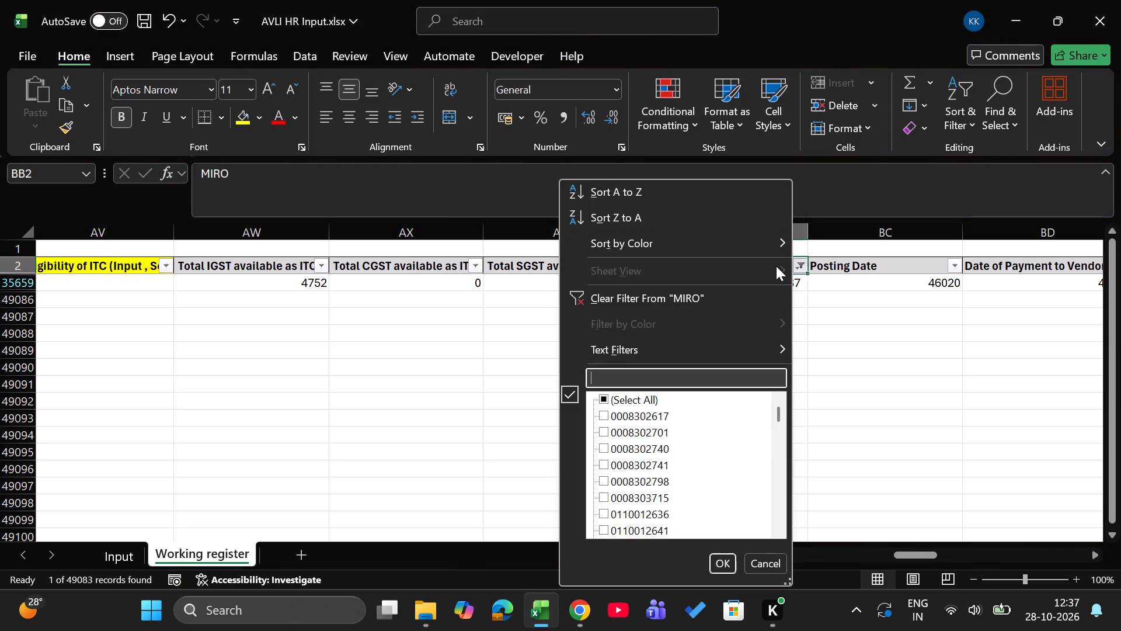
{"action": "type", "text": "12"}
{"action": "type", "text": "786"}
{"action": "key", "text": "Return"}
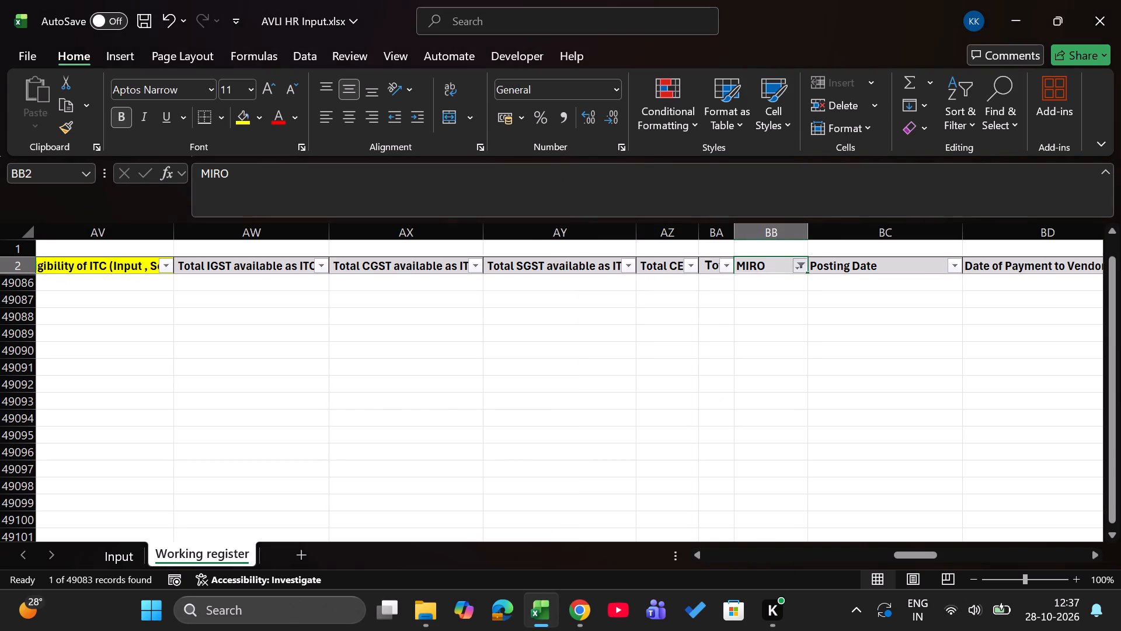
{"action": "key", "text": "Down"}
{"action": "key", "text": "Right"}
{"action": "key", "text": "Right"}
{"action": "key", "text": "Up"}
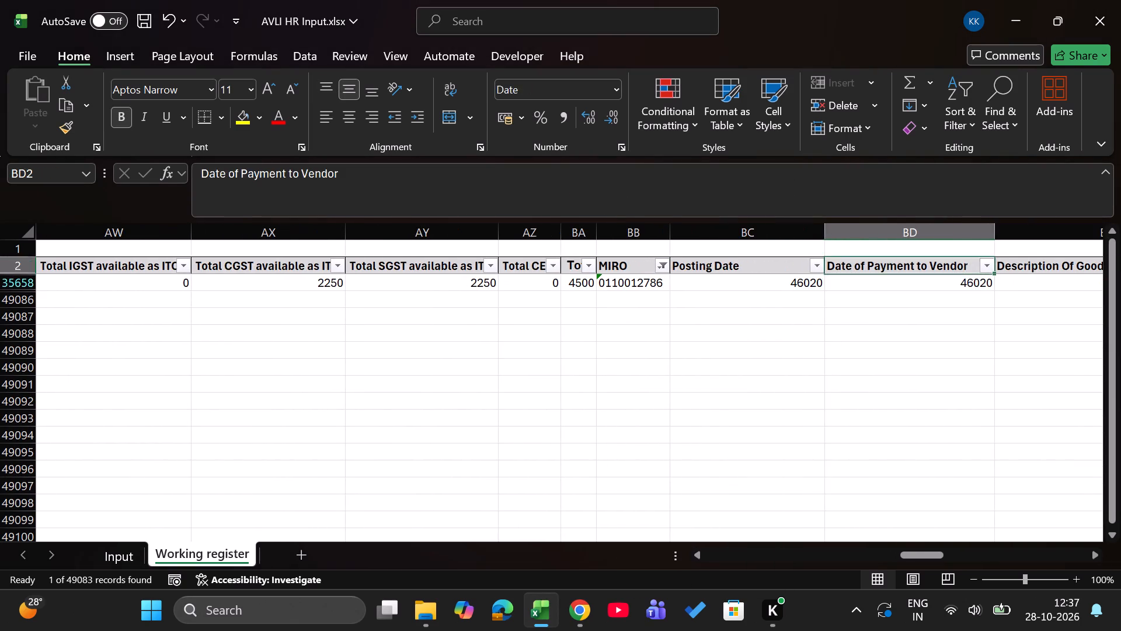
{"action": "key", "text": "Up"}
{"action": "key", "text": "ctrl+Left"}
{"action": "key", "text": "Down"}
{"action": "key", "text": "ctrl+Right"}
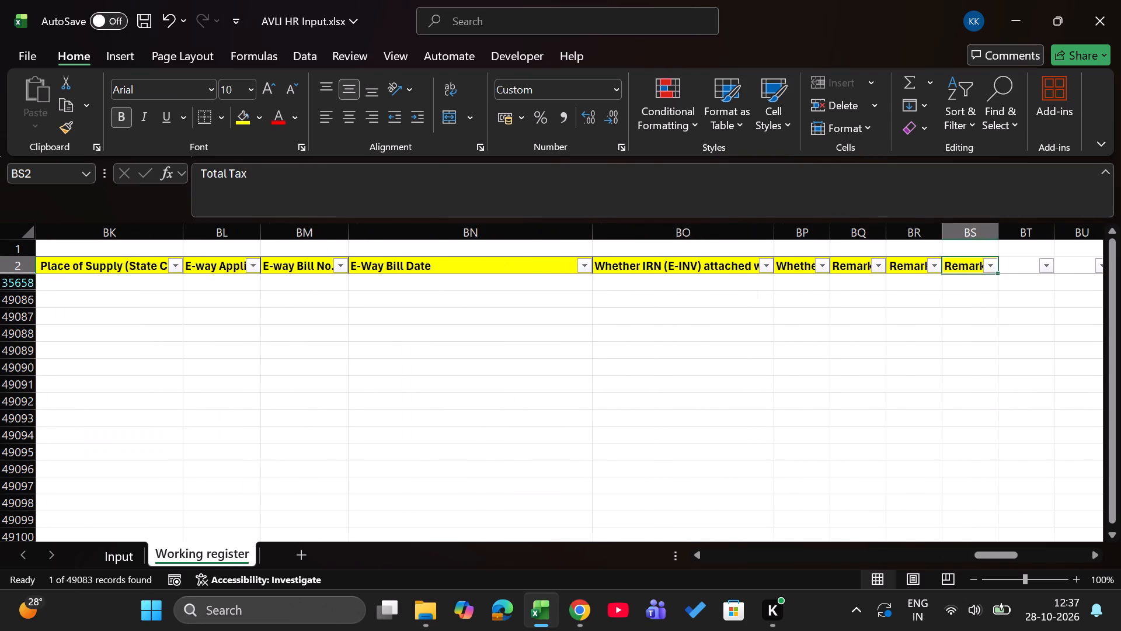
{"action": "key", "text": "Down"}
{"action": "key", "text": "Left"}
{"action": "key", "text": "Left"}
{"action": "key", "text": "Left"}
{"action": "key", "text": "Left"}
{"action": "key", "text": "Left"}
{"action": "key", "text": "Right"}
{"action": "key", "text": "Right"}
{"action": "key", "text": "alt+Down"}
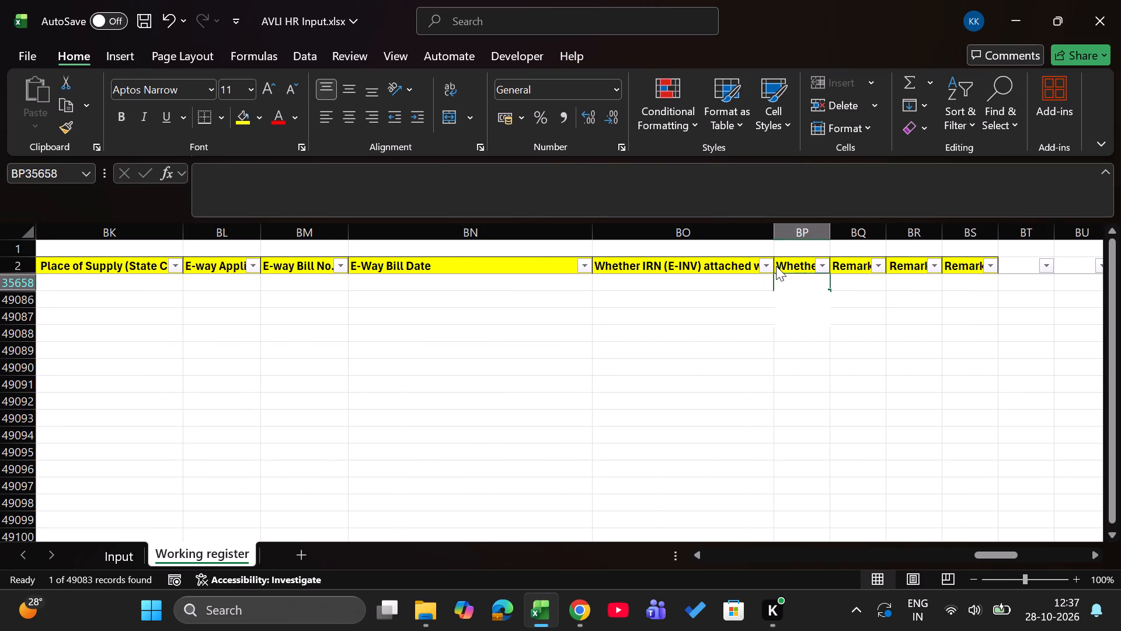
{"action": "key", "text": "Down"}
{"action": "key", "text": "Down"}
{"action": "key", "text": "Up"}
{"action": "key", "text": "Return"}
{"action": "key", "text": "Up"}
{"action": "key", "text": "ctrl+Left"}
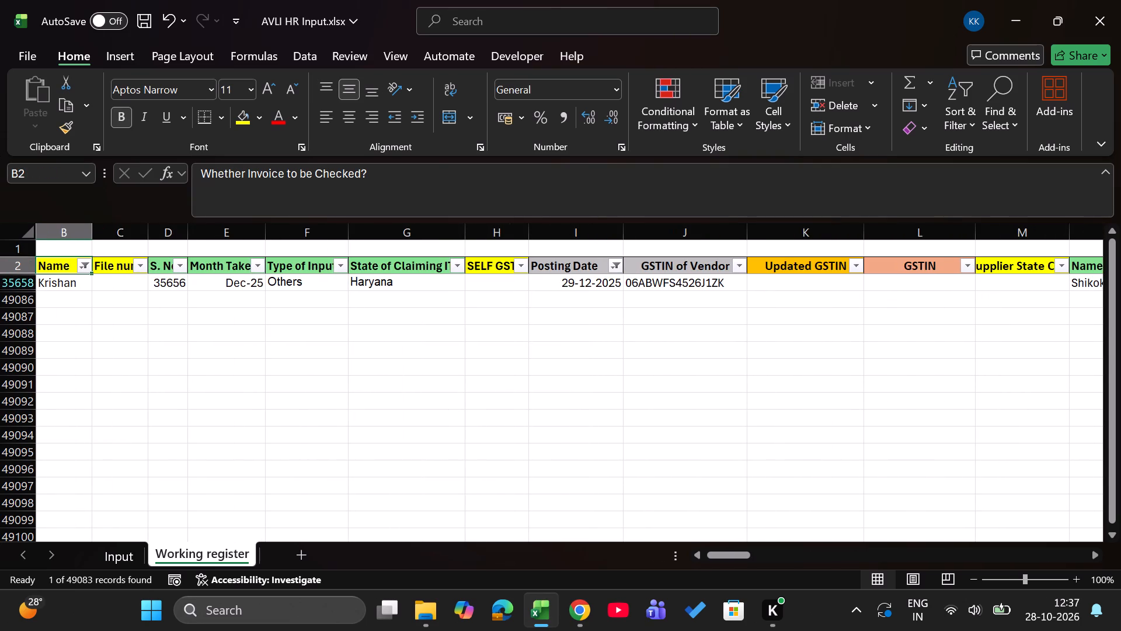
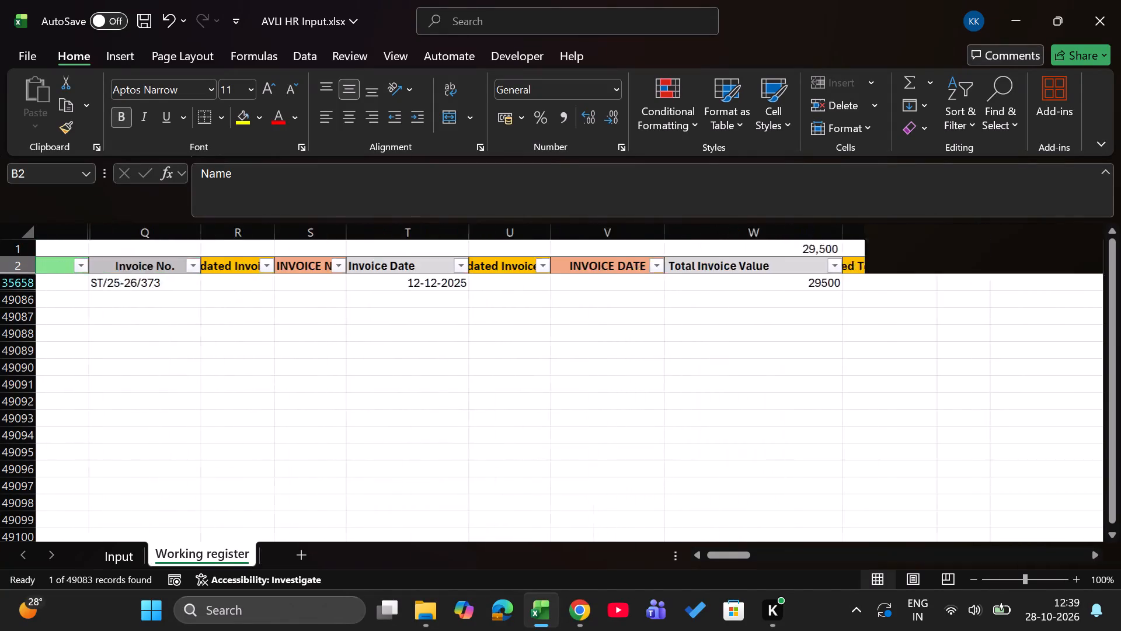
{"action": "scroll", "coordinate": [759, 301], "scroll_direction": "right", "scroll_amount": 3}
{"action": "key", "text": "Down"}
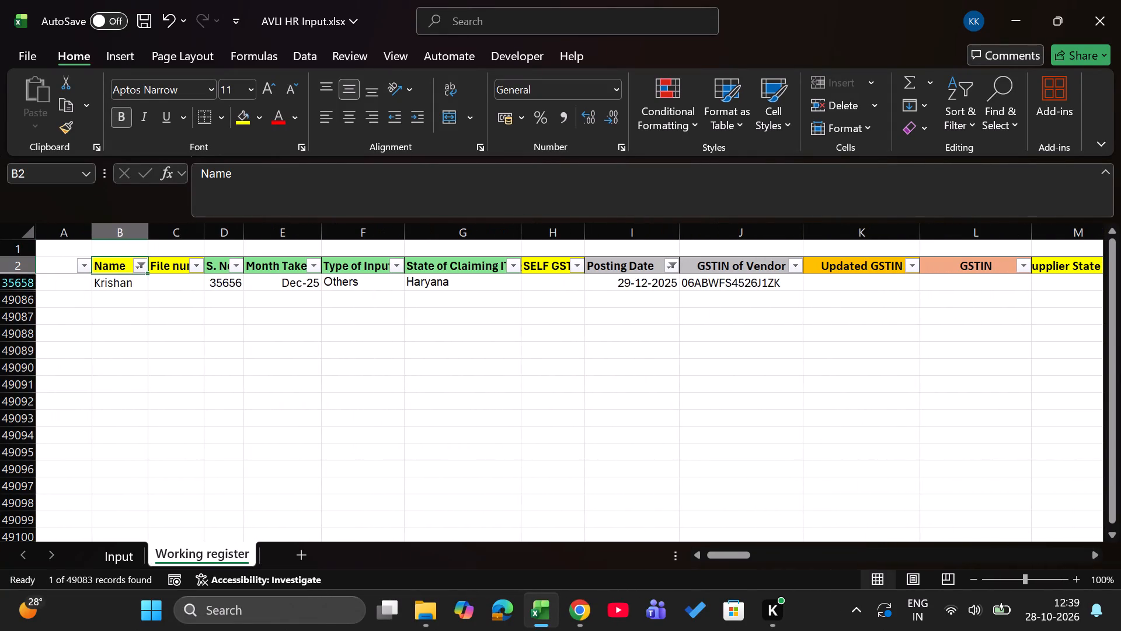
{"action": "key", "text": "Right"}
{"action": "key", "text": "alt+Down"}
{"action": "key", "text": "Down"}
{"action": "key", "text": "Down"}
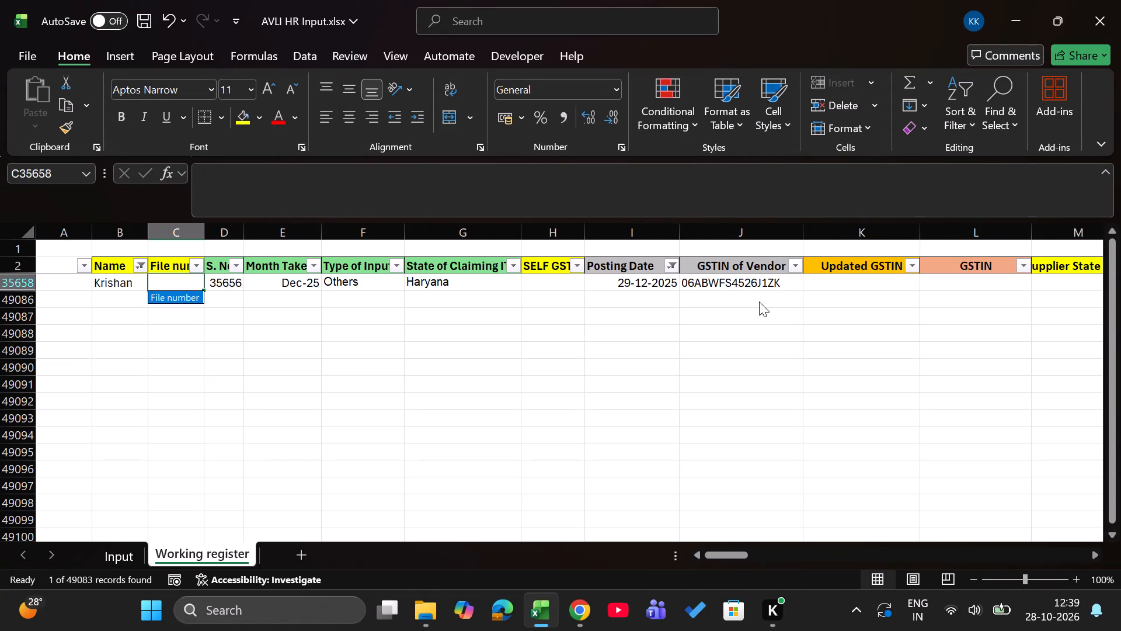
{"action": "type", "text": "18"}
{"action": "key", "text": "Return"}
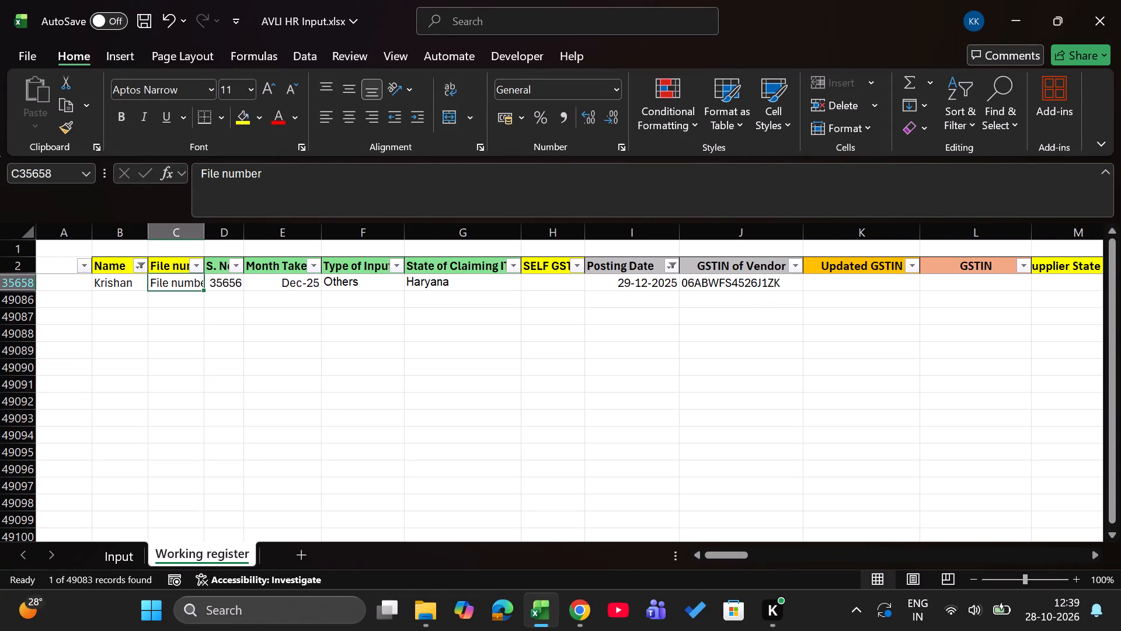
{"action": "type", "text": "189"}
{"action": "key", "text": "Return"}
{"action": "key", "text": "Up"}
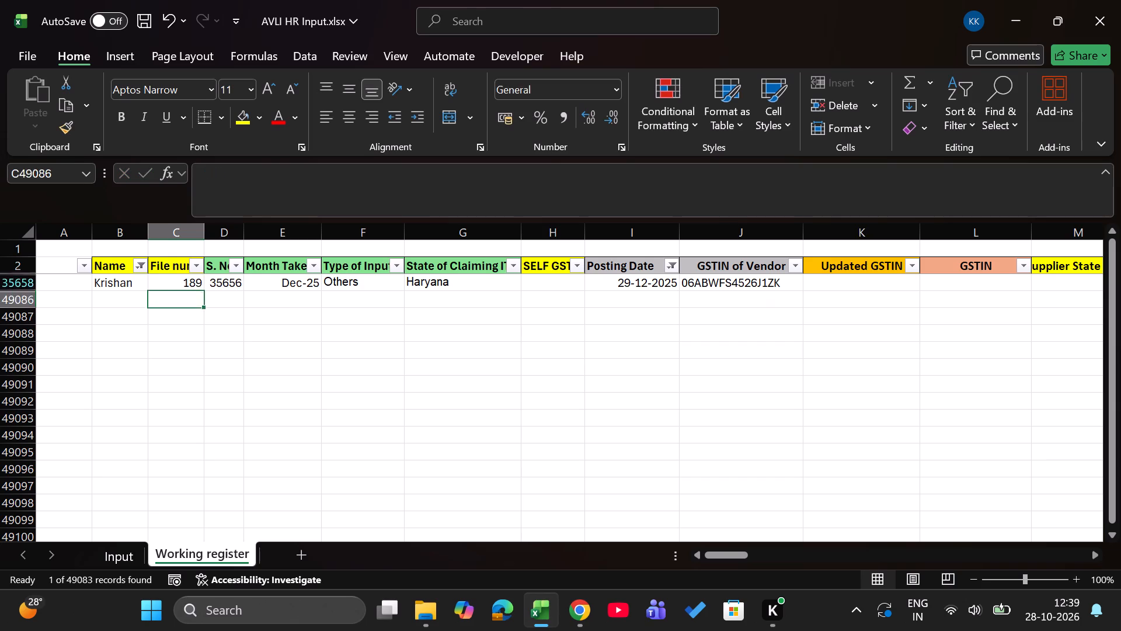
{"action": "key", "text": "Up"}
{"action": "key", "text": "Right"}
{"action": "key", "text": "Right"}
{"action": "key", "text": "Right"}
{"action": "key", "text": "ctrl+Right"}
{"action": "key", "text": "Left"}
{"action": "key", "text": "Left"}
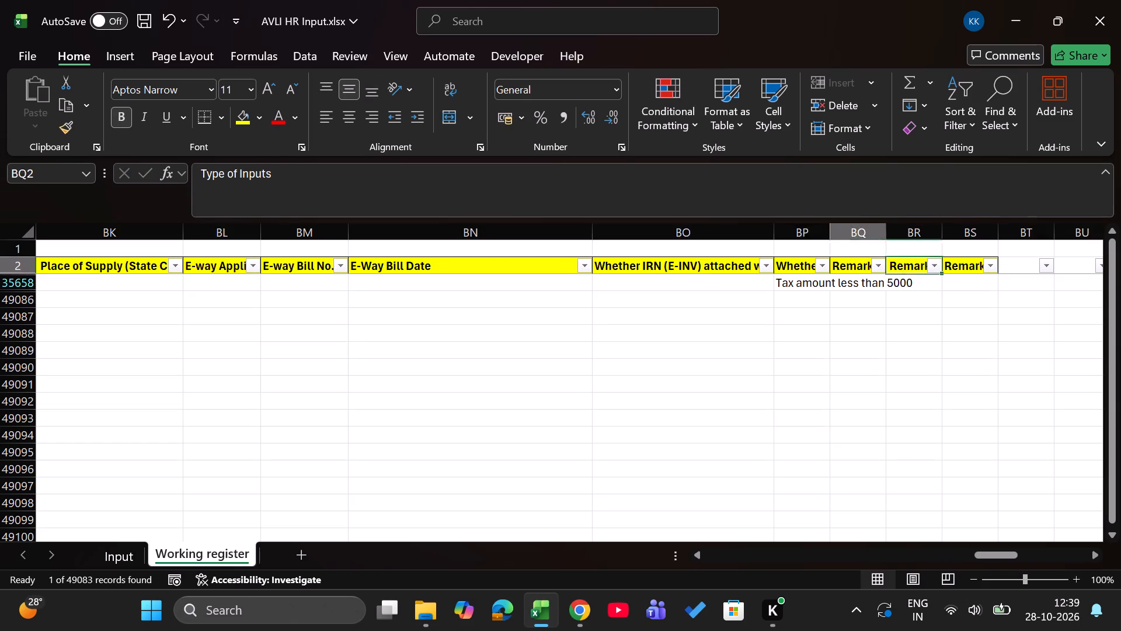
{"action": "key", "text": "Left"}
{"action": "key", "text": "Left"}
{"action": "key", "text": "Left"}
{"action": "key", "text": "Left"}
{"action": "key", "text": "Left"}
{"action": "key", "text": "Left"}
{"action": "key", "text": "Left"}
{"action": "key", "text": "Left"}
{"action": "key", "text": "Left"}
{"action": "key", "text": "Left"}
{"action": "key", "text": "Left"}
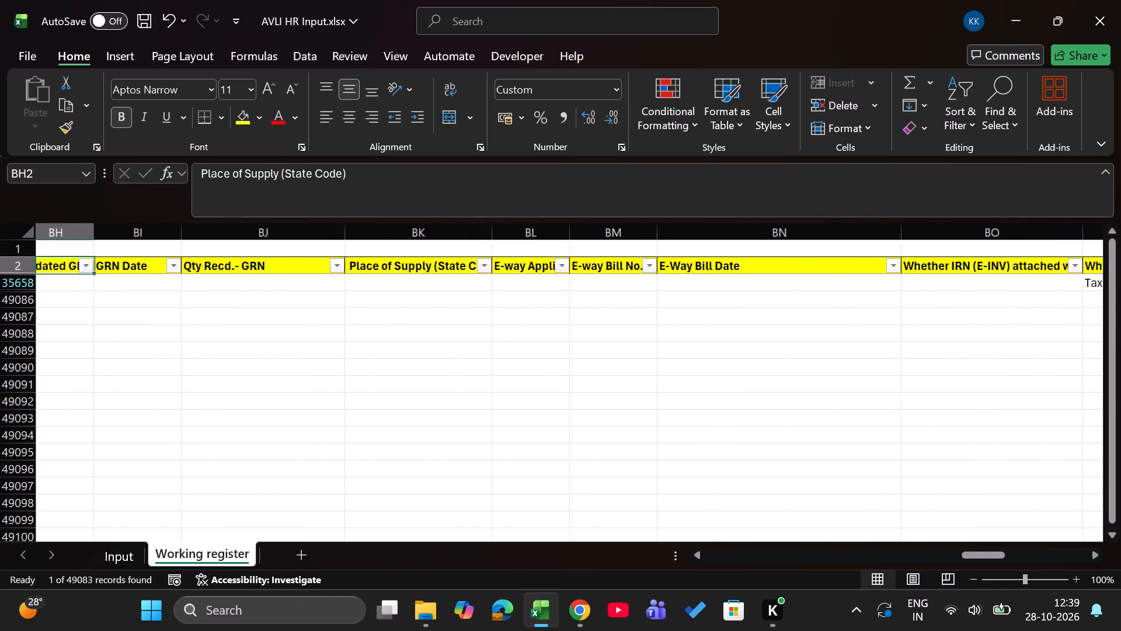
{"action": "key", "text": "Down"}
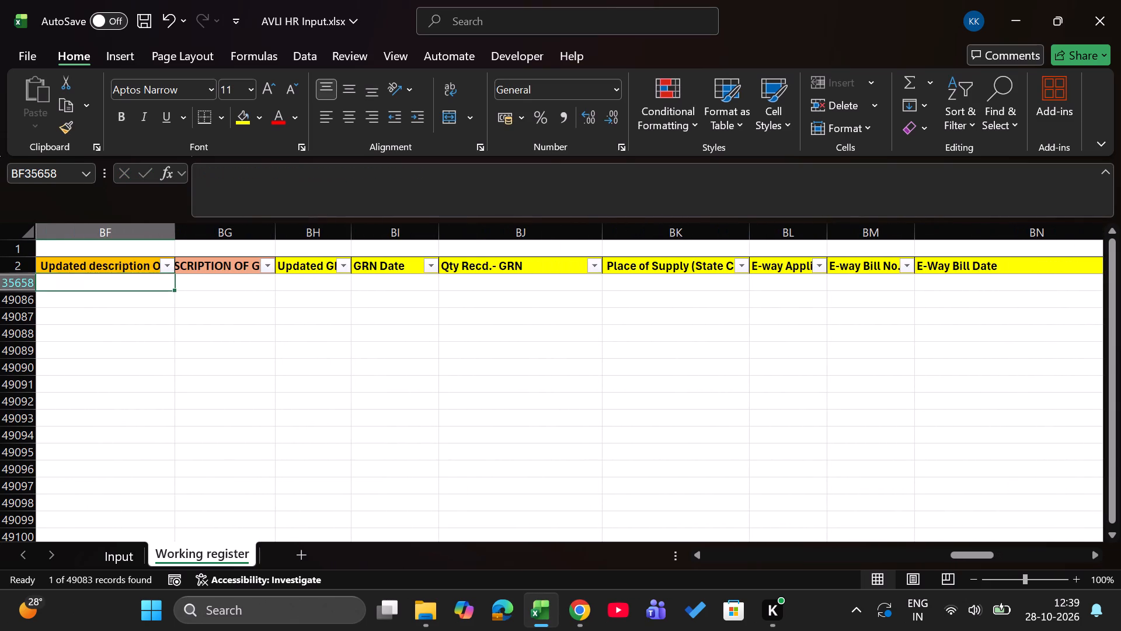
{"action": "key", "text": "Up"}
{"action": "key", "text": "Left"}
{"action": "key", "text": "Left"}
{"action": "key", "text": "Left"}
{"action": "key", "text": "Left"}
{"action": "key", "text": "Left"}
{"action": "scroll", "coordinate": [759, 301], "scroll_direction": "right", "scroll_amount": 1}
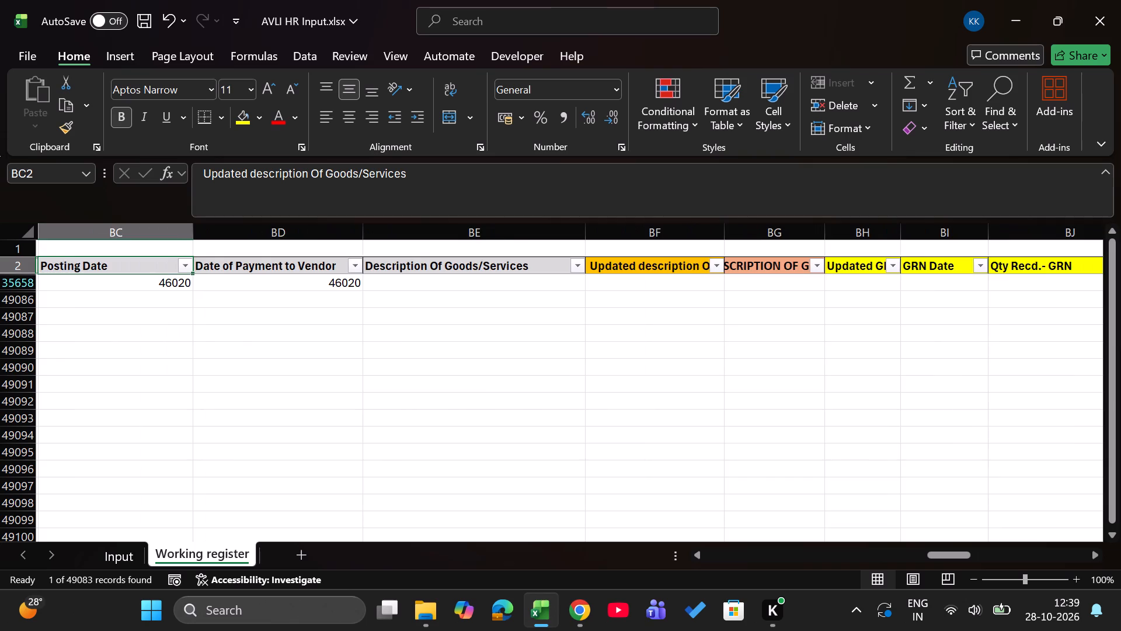
{"action": "scroll", "coordinate": [759, 301], "scroll_direction": "right", "scroll_amount": 1}
{"action": "key", "text": "Right"}
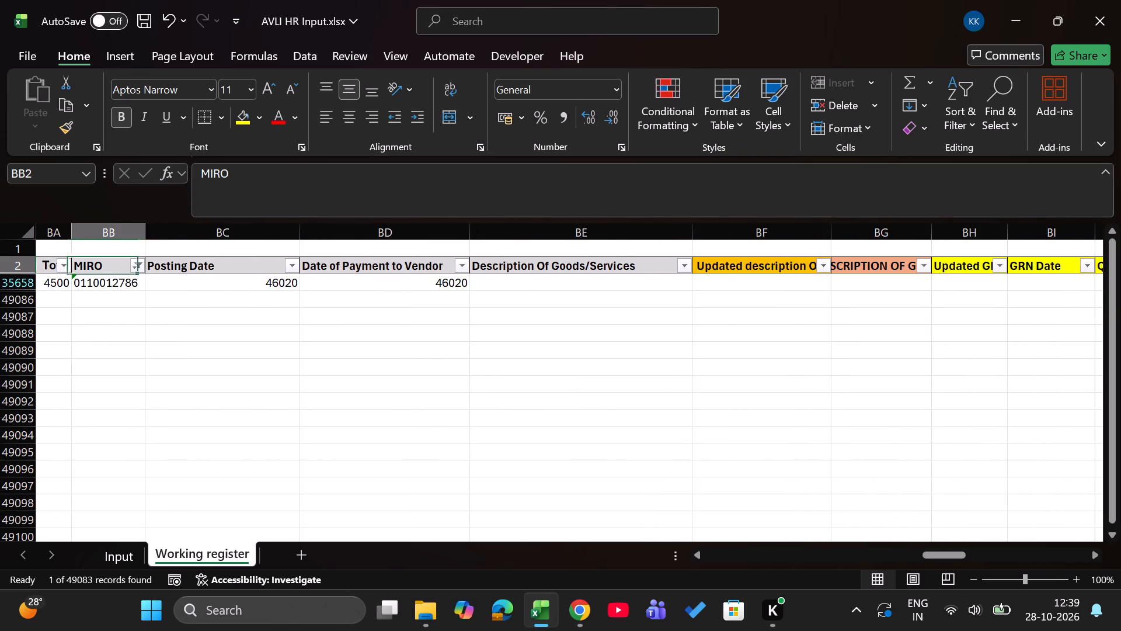
{"action": "key", "text": "alt+Down"}
{"action": "key", "text": "alt+Down"}
{"action": "key", "text": "alt+Down"}
{"action": "key", "text": "alt+Down"}
{"action": "key", "text": "alt+Down"}
{"action": "key", "text": "alt+Down"}
{"action": "key", "text": "alt+Down"}
{"action": "key", "text": "alt+Down"}
{"action": "key", "text": "alt+Down"}
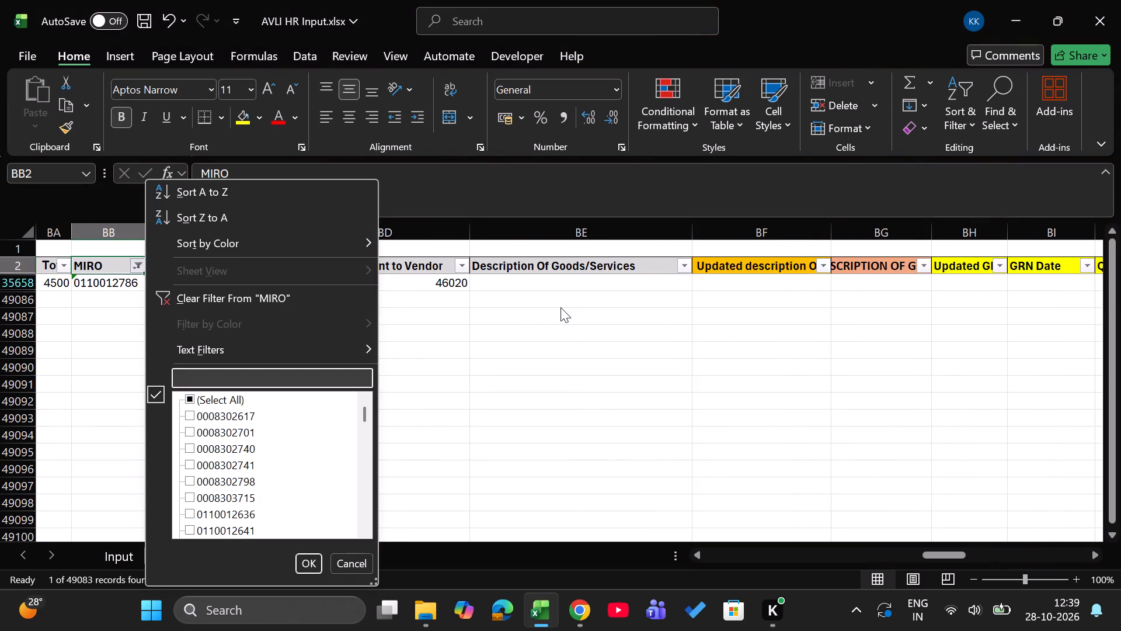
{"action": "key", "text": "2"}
{"action": "key", "text": "BackSpace"}
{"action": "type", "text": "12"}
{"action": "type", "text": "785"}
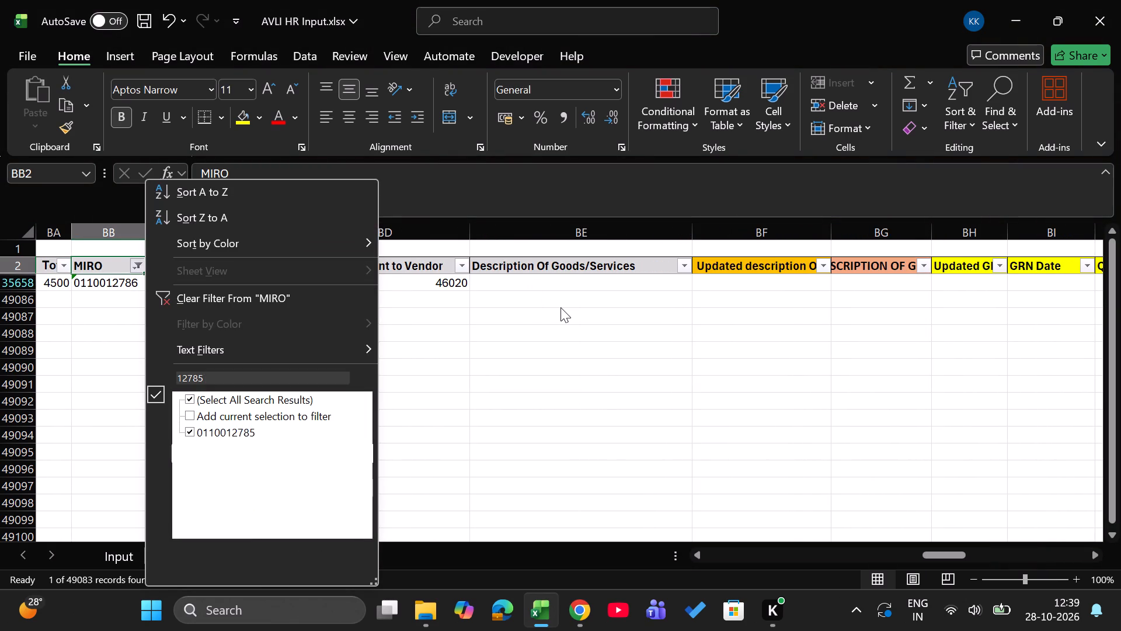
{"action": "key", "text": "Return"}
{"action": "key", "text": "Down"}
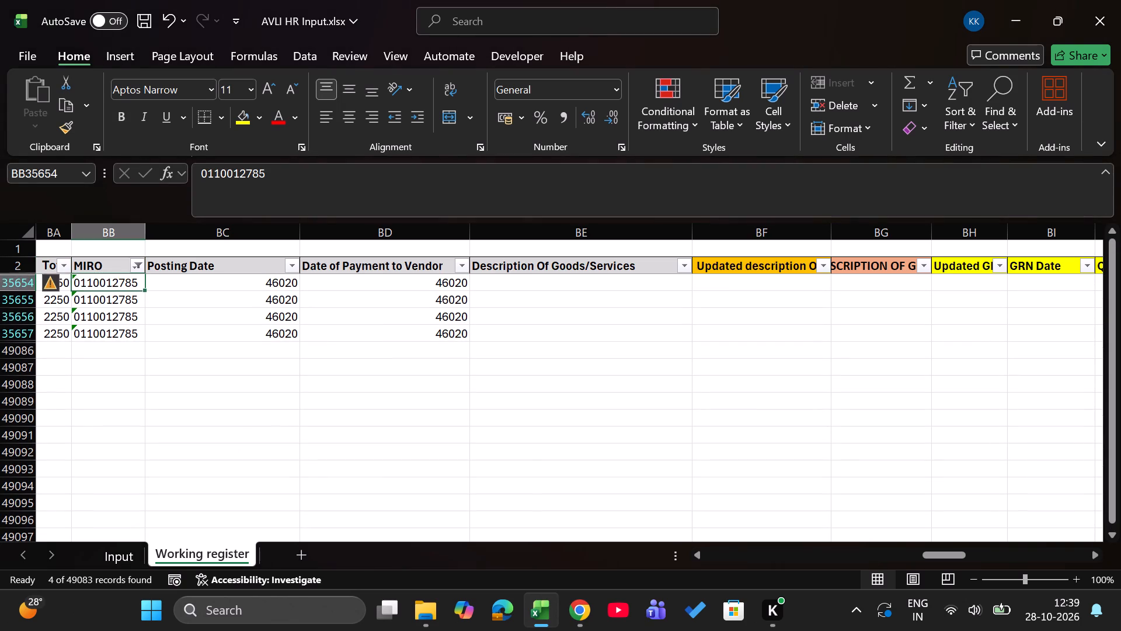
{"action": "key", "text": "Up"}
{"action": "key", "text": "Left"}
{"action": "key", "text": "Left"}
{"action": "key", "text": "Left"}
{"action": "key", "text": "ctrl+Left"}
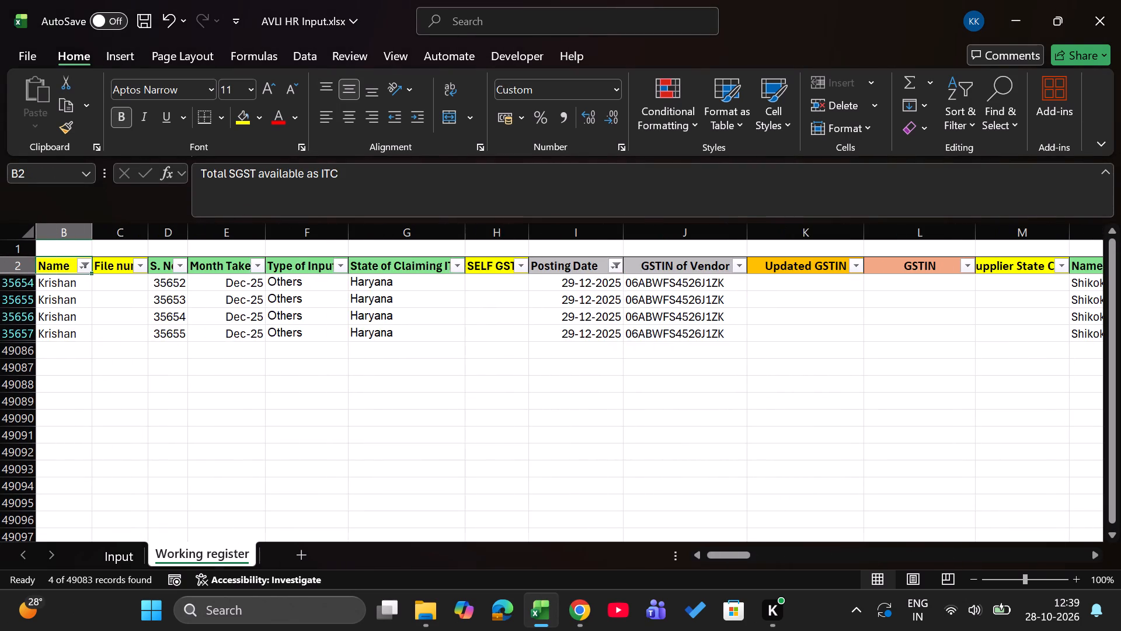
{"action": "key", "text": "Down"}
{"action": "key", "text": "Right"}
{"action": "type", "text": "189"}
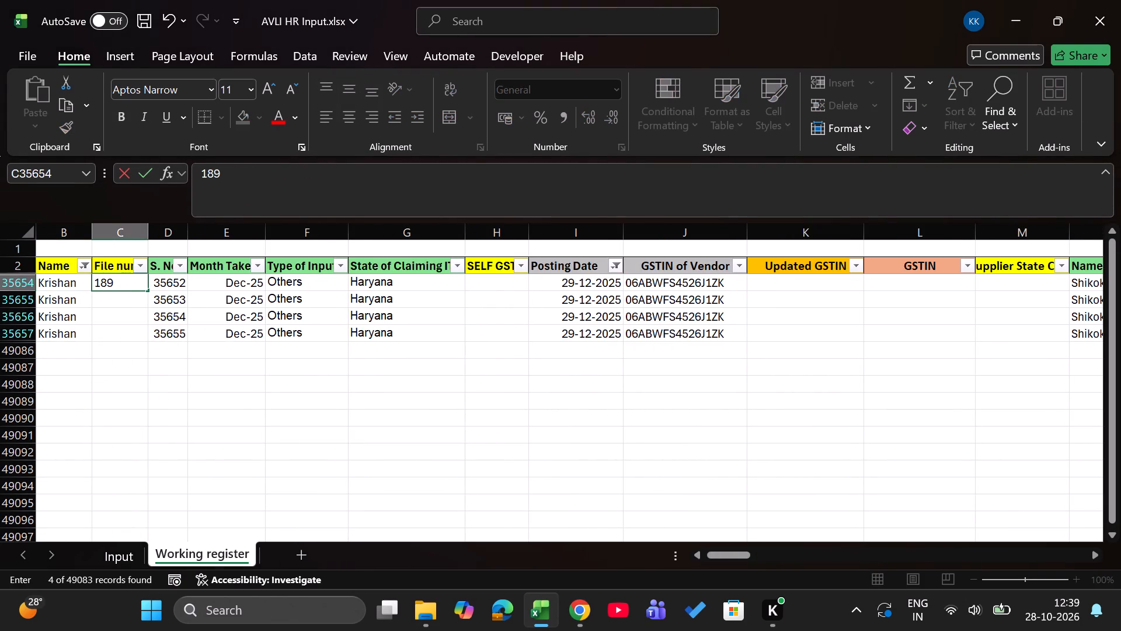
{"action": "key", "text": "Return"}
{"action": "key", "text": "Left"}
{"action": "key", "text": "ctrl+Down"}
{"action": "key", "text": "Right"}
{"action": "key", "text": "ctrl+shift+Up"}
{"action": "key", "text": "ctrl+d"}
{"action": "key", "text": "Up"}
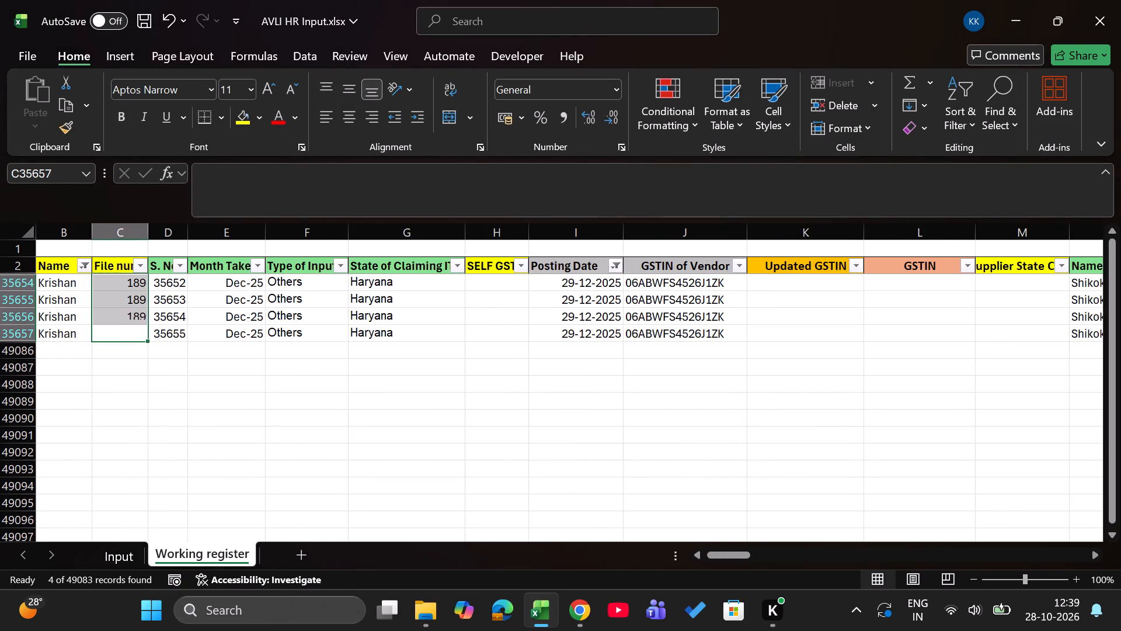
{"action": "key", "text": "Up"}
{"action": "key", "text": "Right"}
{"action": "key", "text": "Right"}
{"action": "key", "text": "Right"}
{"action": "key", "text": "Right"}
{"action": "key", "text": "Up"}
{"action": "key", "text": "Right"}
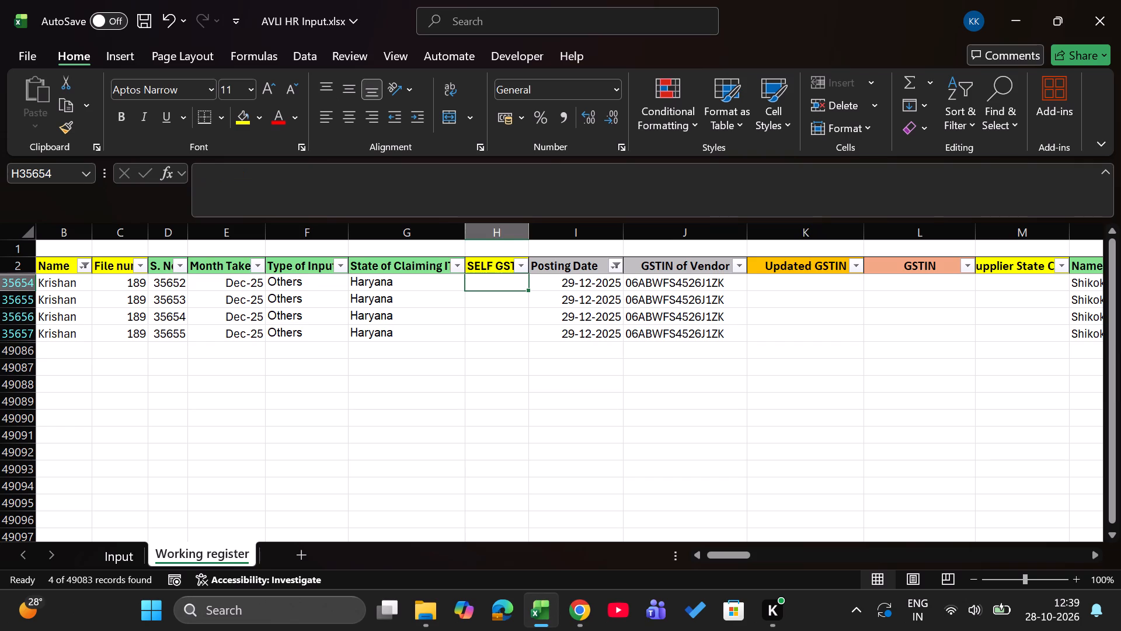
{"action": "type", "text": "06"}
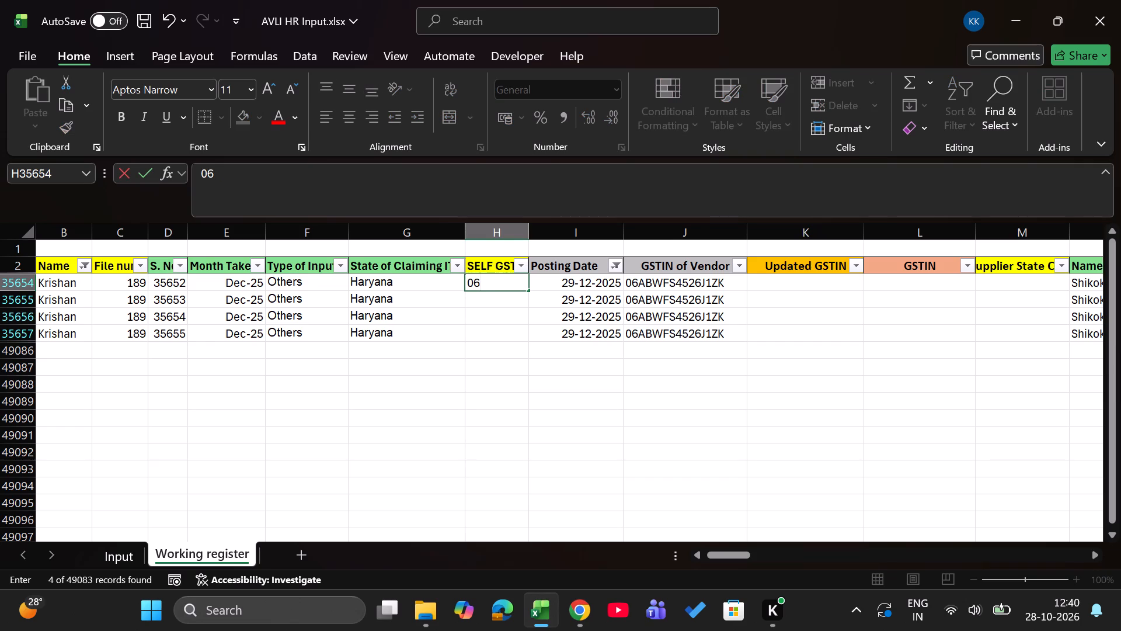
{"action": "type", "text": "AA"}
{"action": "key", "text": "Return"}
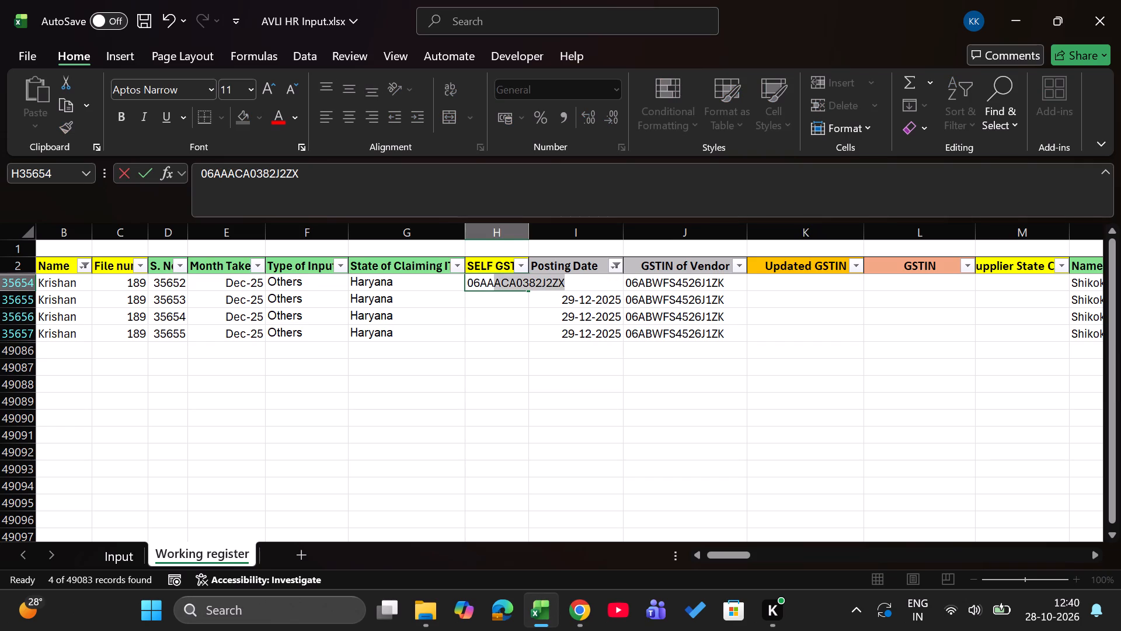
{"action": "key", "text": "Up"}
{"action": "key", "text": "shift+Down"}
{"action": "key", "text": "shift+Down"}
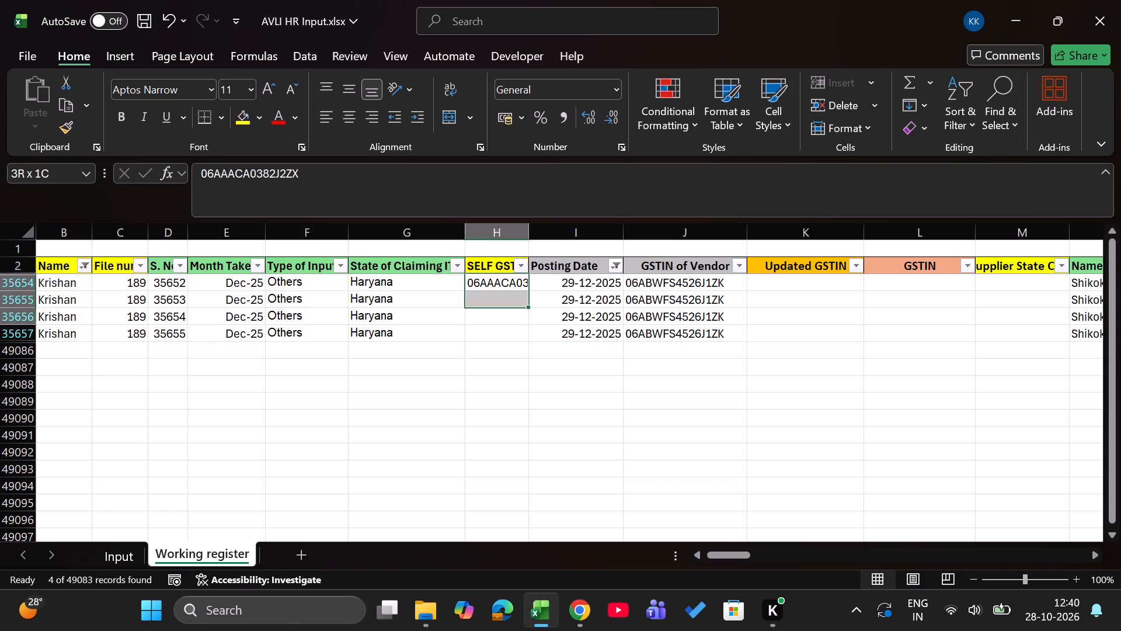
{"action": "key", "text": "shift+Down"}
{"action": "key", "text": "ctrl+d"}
Copy the first row's GSTIN of Vendor into the Updated GSTIN column and fill it down all four rows.
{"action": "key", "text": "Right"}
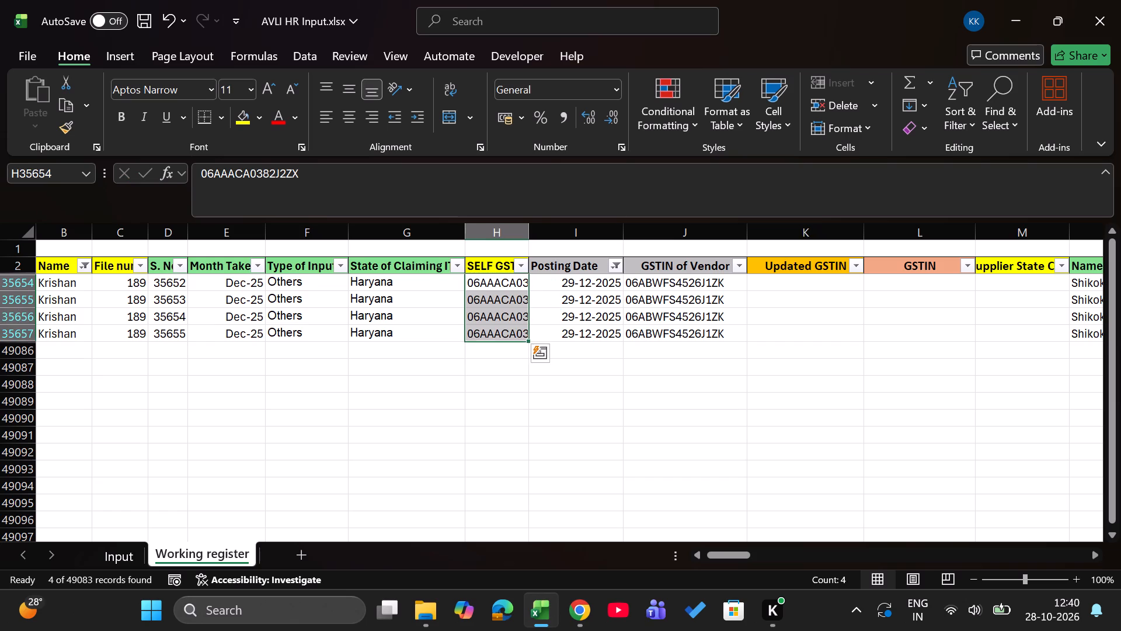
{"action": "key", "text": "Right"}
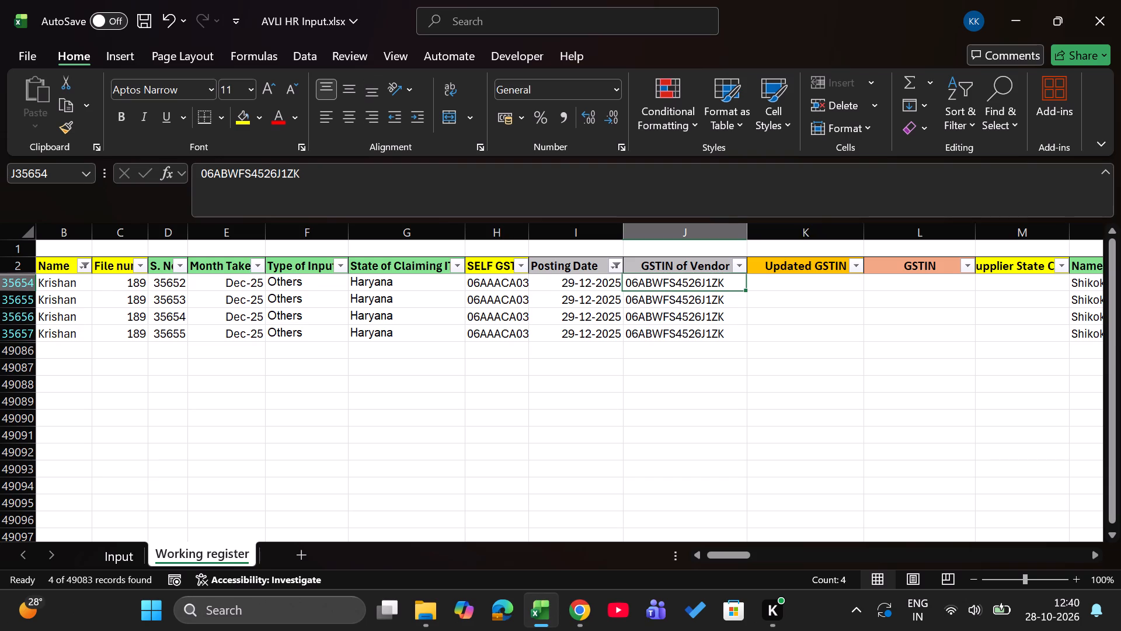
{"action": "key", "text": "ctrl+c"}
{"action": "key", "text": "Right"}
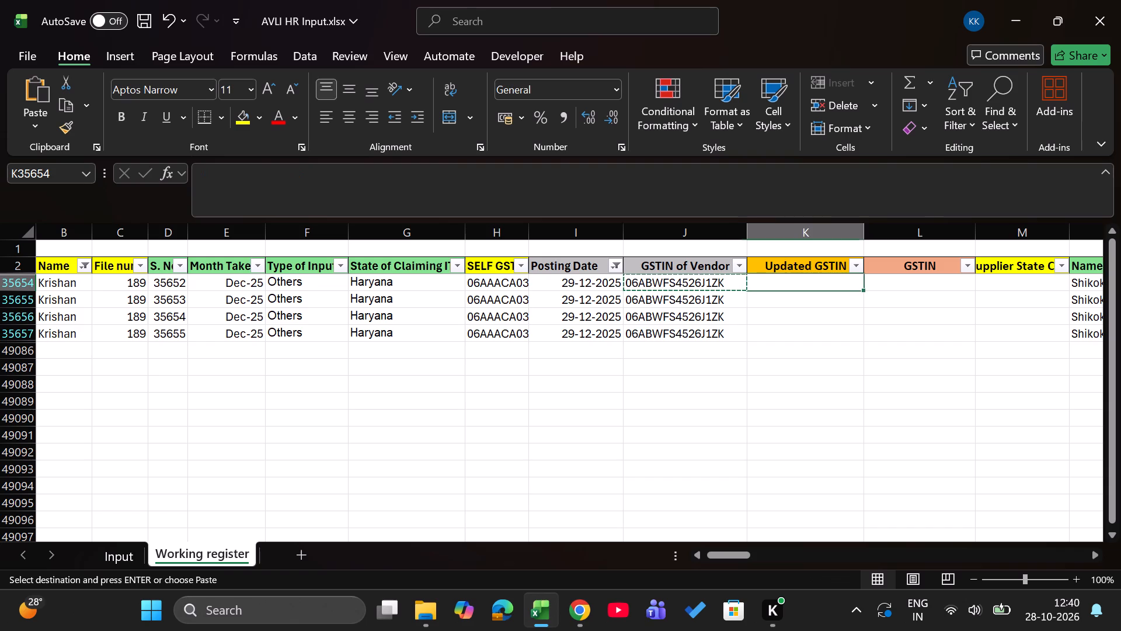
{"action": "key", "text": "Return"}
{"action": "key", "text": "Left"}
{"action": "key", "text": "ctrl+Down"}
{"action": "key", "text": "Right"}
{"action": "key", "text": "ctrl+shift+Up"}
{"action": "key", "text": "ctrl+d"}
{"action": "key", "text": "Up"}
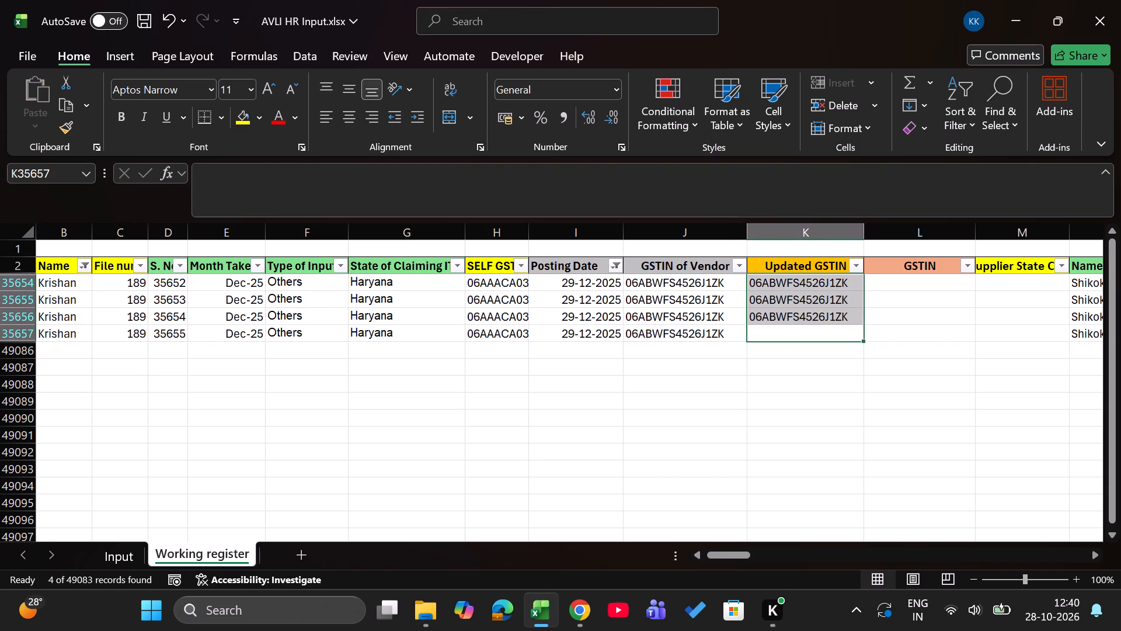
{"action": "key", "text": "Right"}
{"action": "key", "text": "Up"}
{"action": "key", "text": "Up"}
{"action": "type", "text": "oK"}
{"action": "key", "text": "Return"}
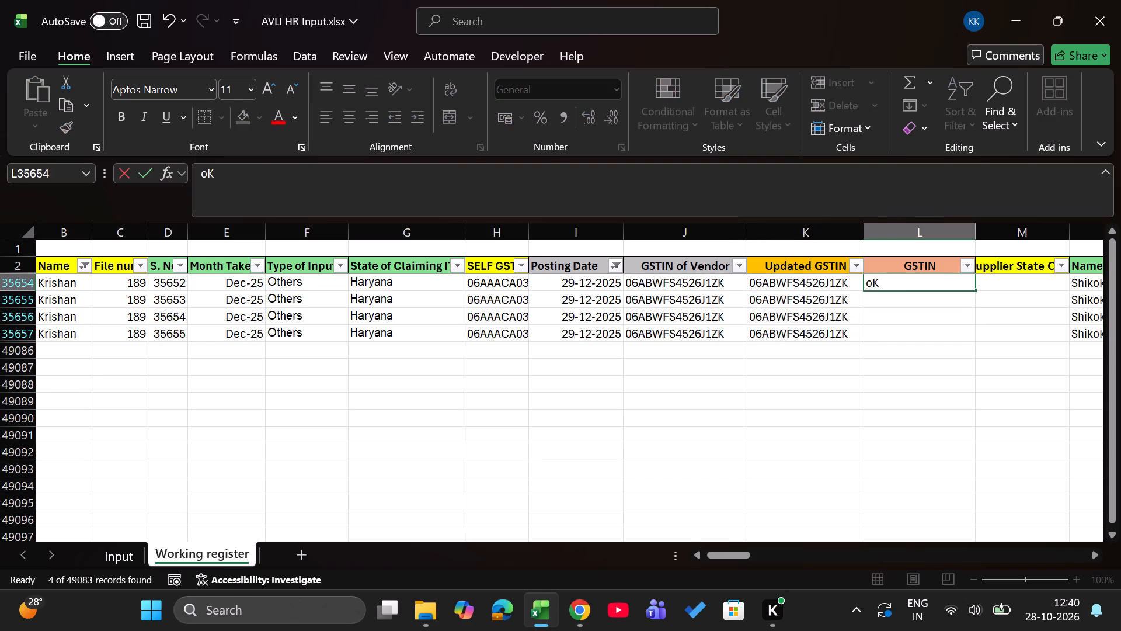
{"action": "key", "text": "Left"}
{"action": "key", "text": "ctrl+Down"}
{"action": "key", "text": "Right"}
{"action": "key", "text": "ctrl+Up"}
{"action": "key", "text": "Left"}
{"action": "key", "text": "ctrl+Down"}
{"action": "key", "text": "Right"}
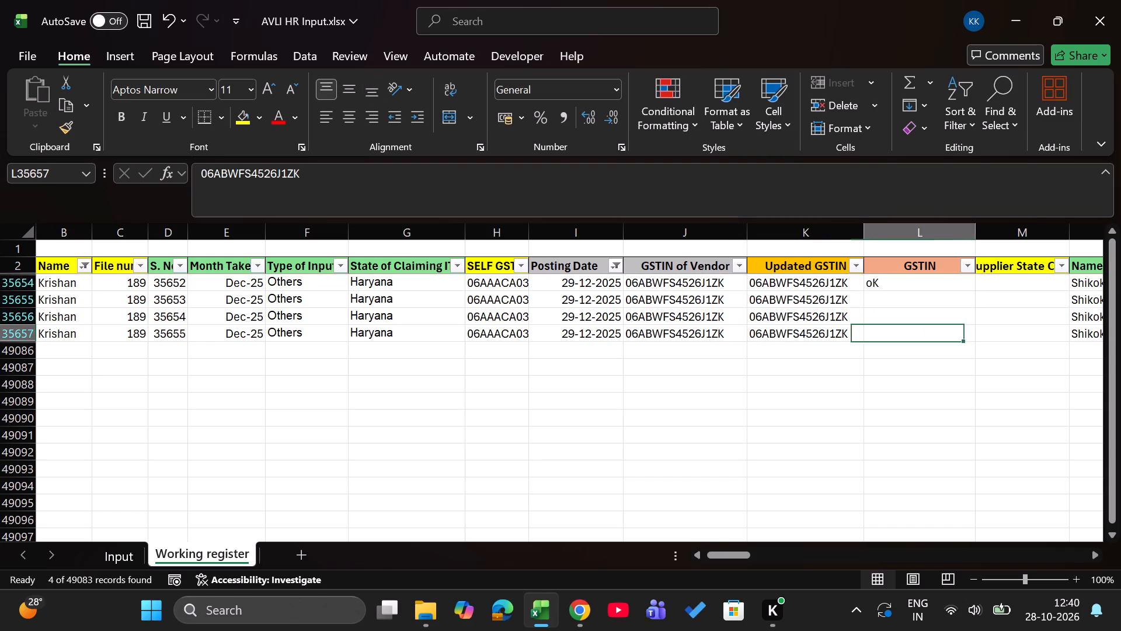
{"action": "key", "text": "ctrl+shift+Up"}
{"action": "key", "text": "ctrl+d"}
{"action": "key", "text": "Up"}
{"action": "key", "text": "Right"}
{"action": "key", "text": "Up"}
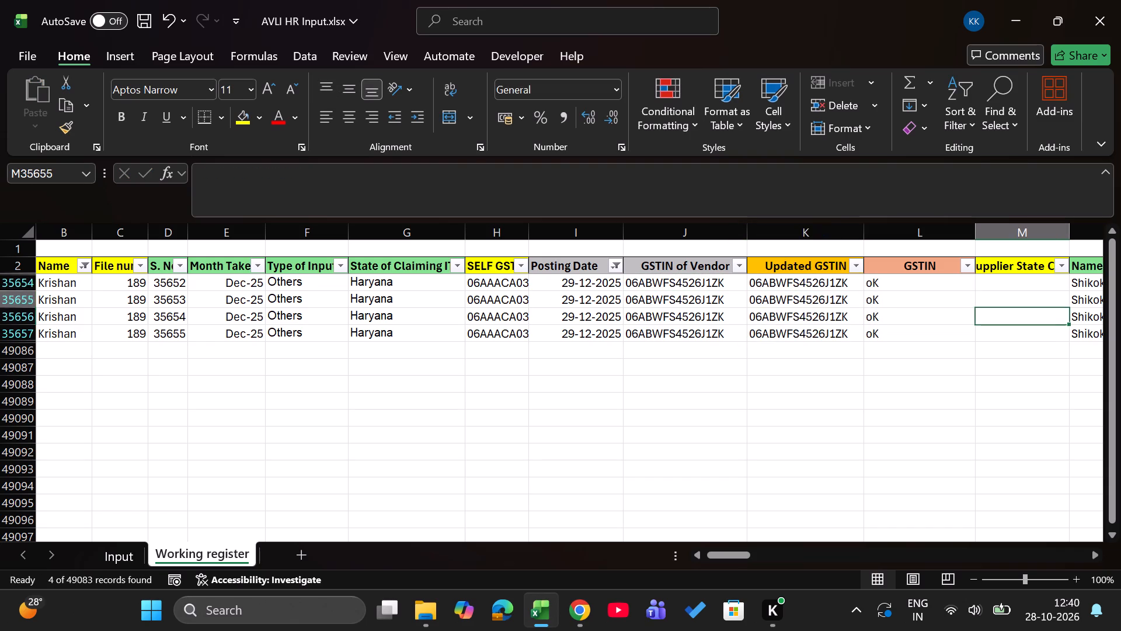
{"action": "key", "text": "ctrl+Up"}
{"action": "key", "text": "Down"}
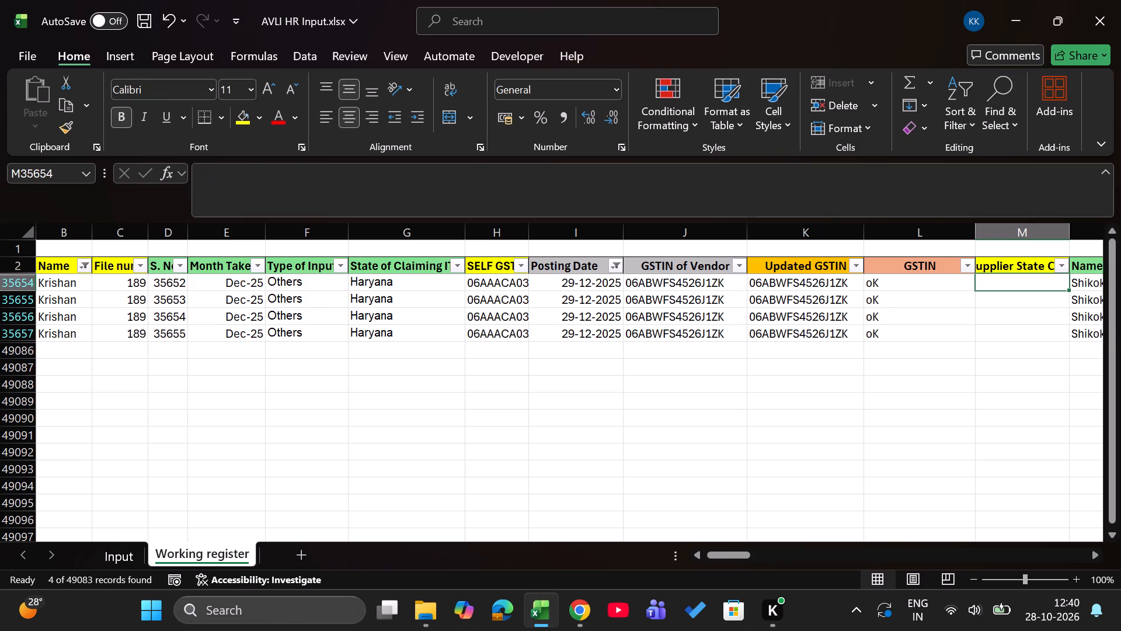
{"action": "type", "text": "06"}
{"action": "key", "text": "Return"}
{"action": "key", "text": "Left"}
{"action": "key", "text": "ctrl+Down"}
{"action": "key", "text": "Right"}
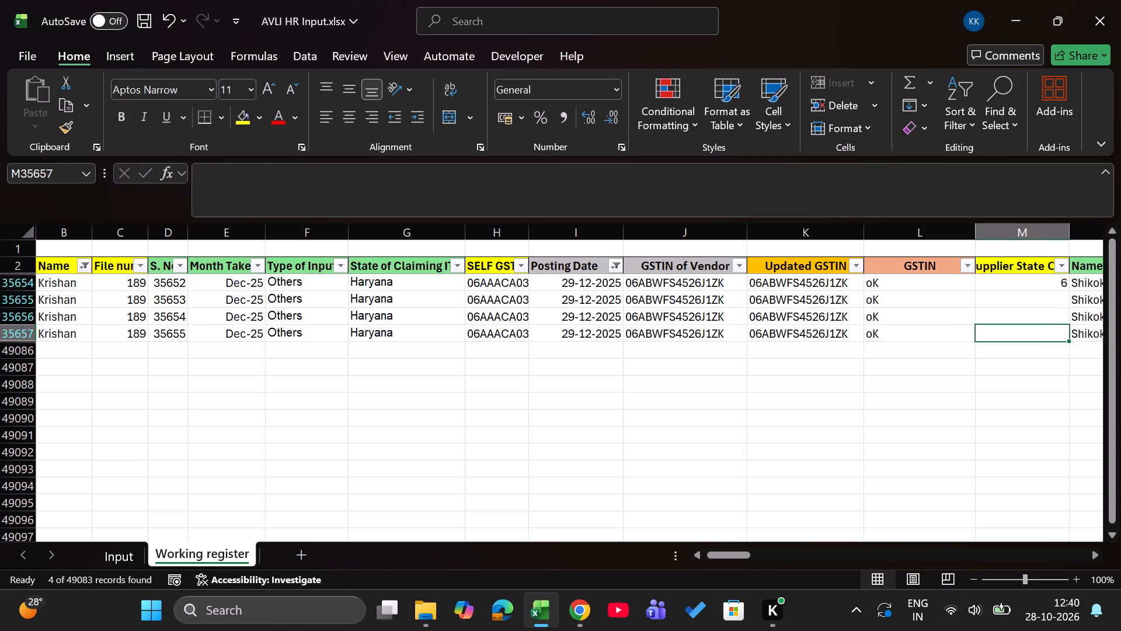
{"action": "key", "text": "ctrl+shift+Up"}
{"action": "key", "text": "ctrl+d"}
Copy invoice number ST/25-26/372 into the adjacent updated invoice number column and fill it down all four rows.
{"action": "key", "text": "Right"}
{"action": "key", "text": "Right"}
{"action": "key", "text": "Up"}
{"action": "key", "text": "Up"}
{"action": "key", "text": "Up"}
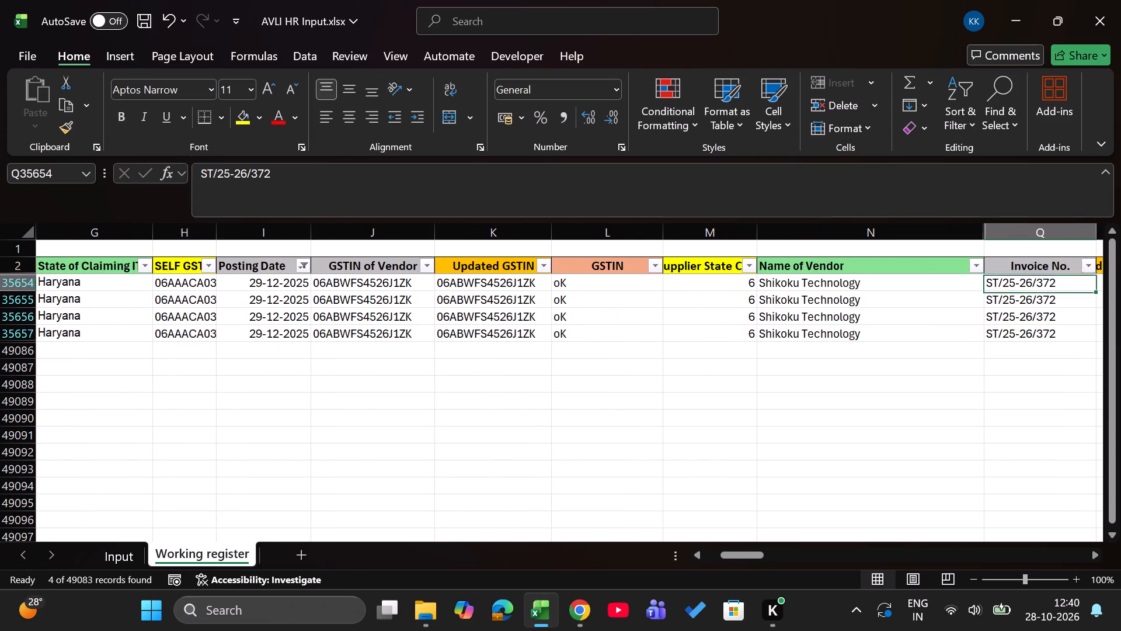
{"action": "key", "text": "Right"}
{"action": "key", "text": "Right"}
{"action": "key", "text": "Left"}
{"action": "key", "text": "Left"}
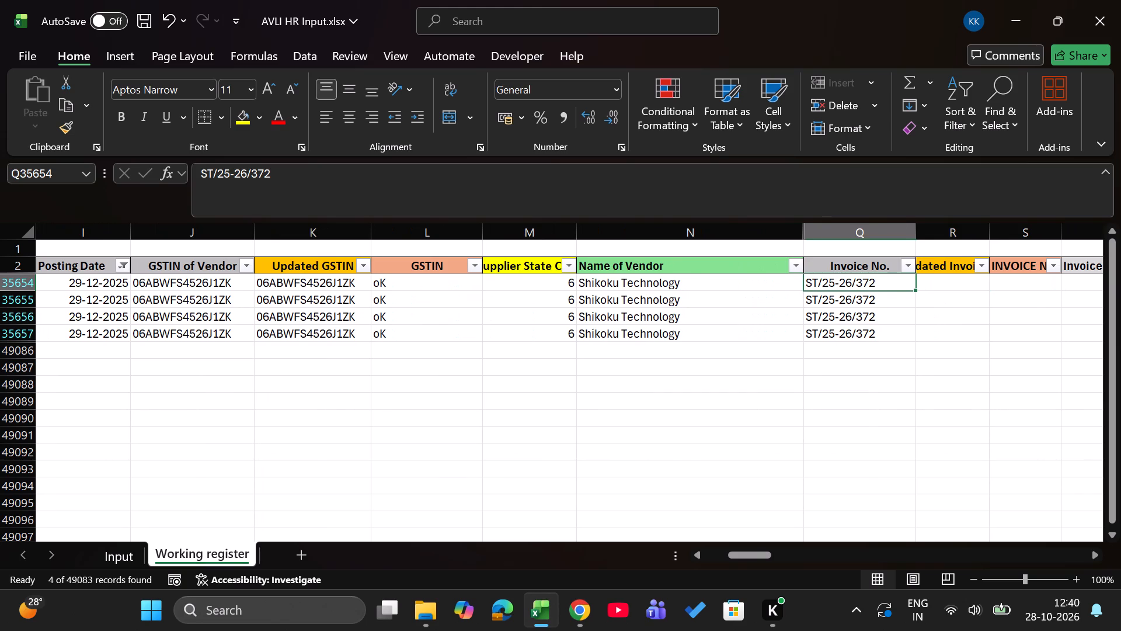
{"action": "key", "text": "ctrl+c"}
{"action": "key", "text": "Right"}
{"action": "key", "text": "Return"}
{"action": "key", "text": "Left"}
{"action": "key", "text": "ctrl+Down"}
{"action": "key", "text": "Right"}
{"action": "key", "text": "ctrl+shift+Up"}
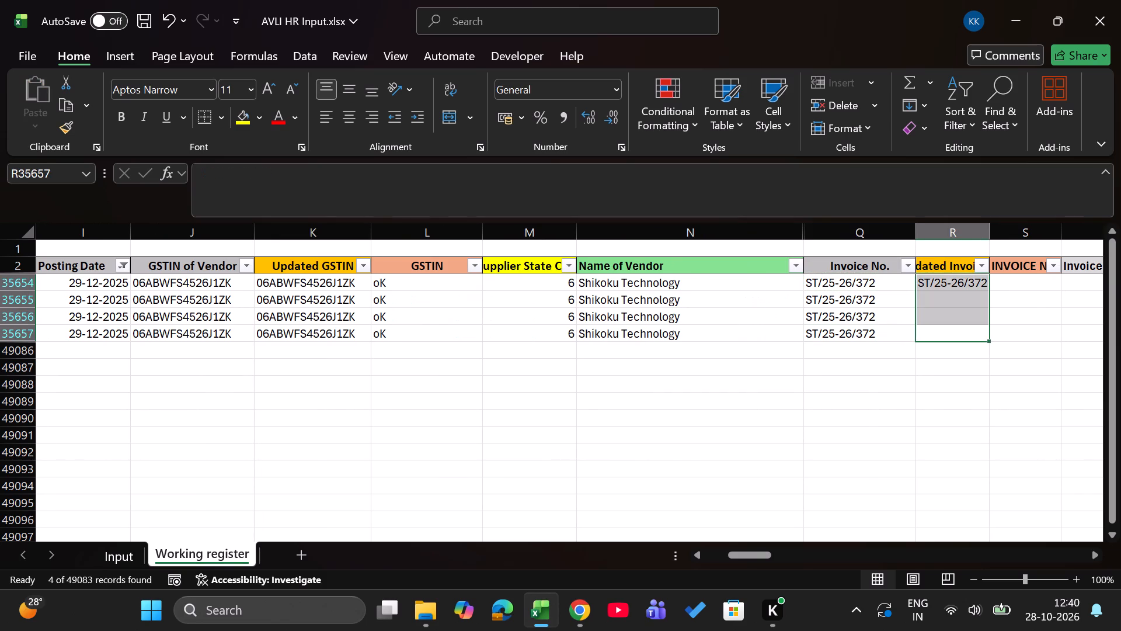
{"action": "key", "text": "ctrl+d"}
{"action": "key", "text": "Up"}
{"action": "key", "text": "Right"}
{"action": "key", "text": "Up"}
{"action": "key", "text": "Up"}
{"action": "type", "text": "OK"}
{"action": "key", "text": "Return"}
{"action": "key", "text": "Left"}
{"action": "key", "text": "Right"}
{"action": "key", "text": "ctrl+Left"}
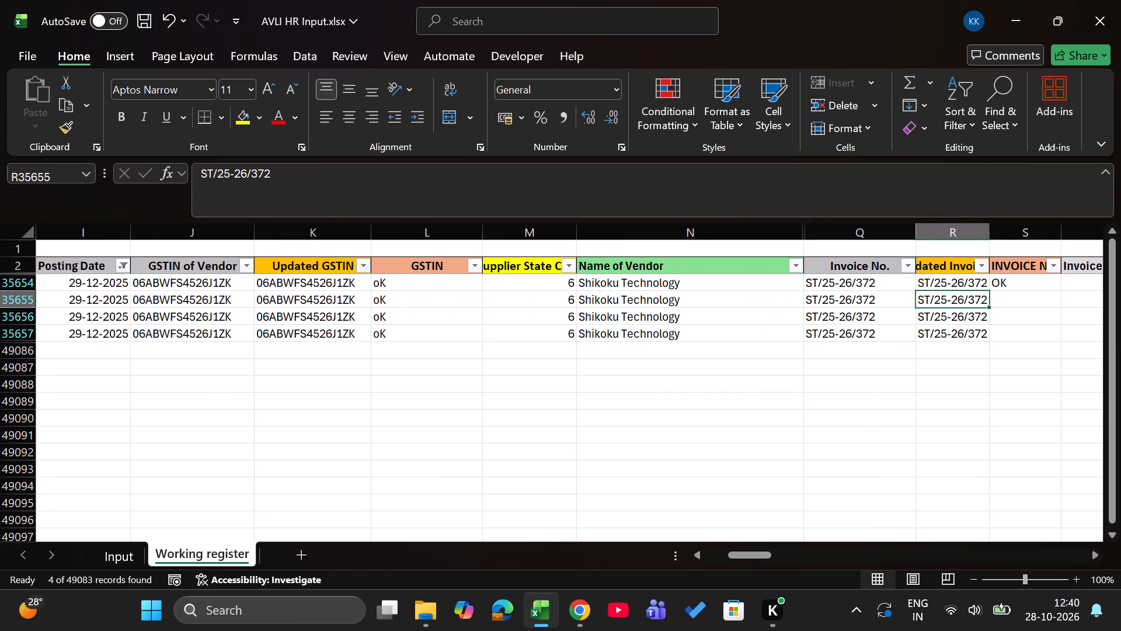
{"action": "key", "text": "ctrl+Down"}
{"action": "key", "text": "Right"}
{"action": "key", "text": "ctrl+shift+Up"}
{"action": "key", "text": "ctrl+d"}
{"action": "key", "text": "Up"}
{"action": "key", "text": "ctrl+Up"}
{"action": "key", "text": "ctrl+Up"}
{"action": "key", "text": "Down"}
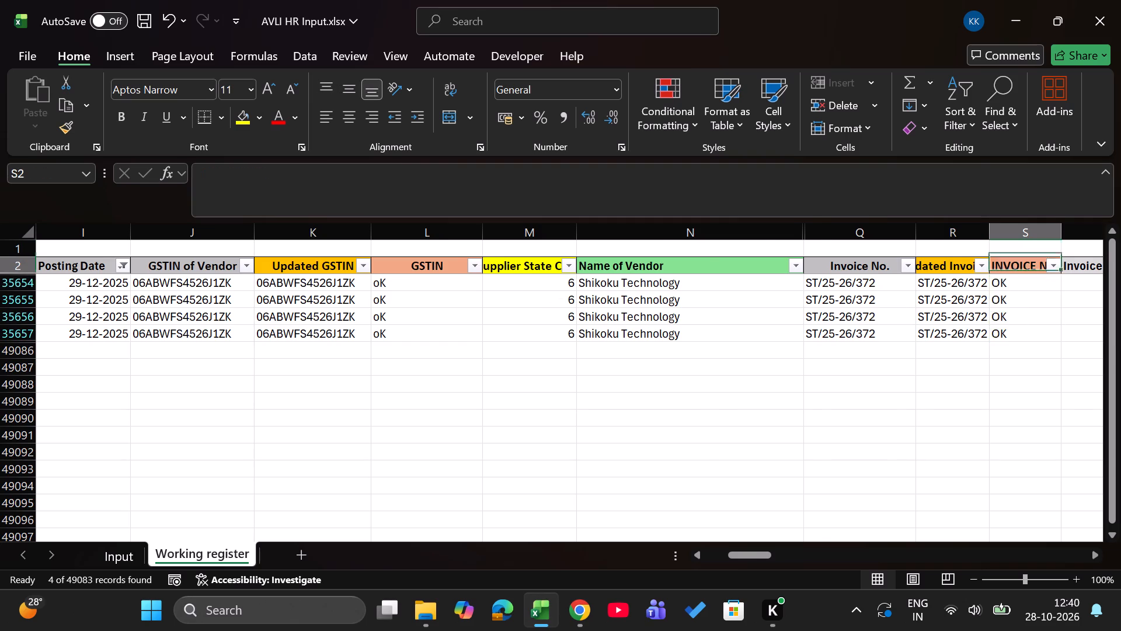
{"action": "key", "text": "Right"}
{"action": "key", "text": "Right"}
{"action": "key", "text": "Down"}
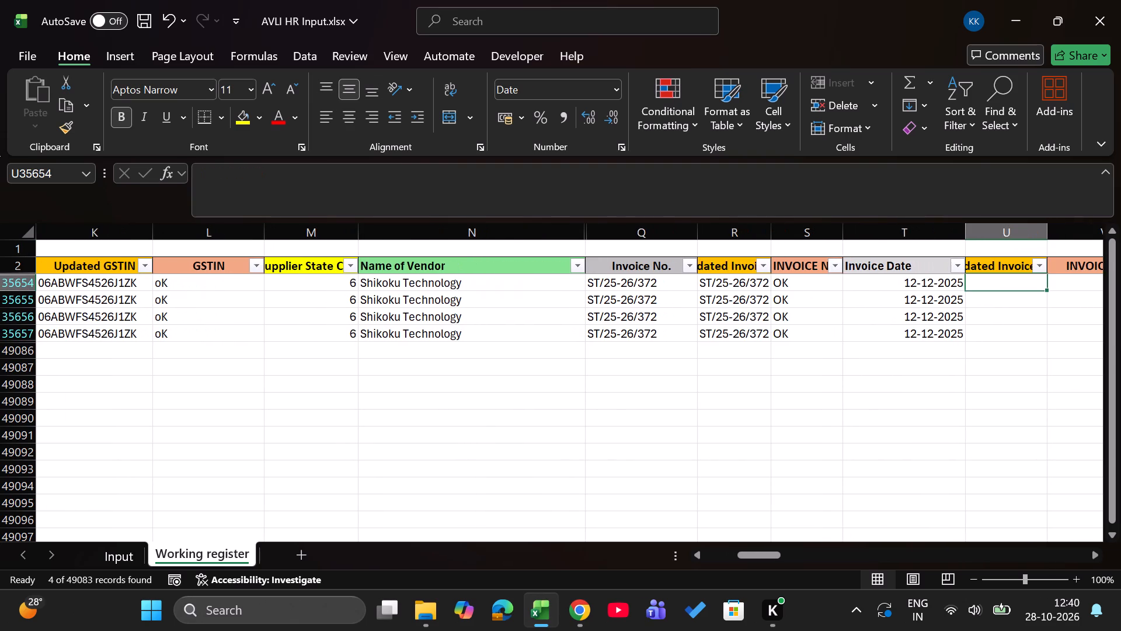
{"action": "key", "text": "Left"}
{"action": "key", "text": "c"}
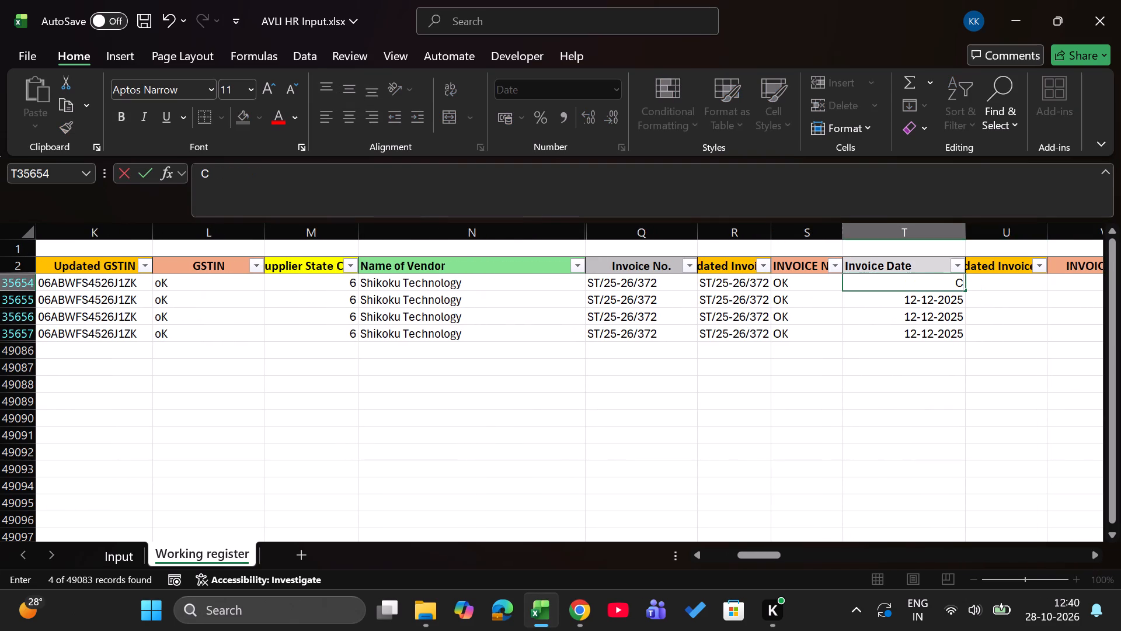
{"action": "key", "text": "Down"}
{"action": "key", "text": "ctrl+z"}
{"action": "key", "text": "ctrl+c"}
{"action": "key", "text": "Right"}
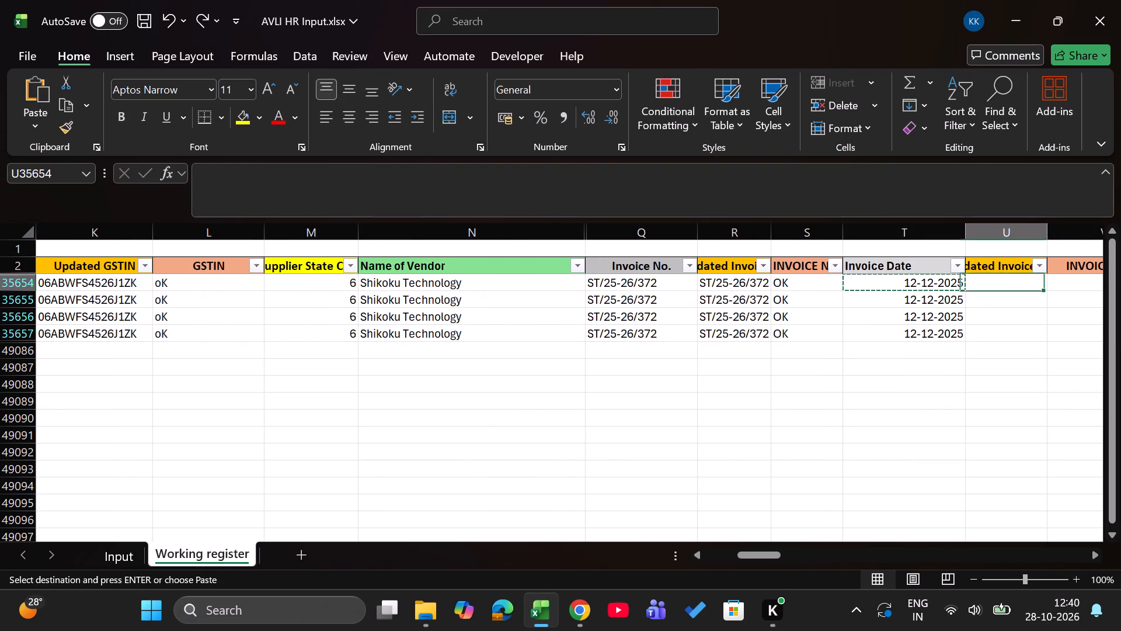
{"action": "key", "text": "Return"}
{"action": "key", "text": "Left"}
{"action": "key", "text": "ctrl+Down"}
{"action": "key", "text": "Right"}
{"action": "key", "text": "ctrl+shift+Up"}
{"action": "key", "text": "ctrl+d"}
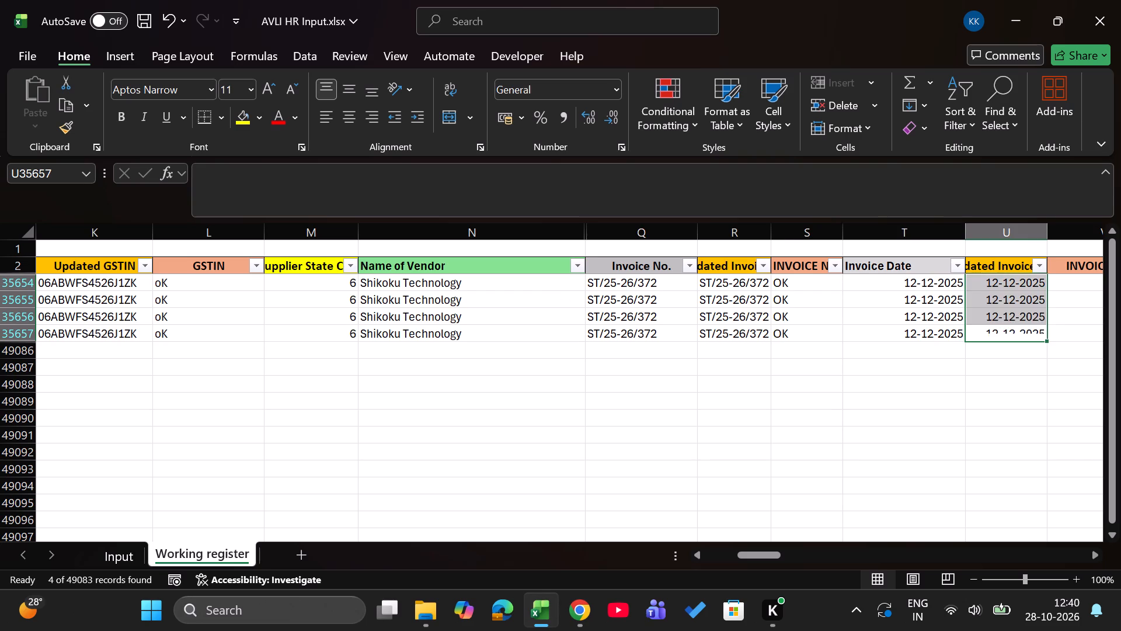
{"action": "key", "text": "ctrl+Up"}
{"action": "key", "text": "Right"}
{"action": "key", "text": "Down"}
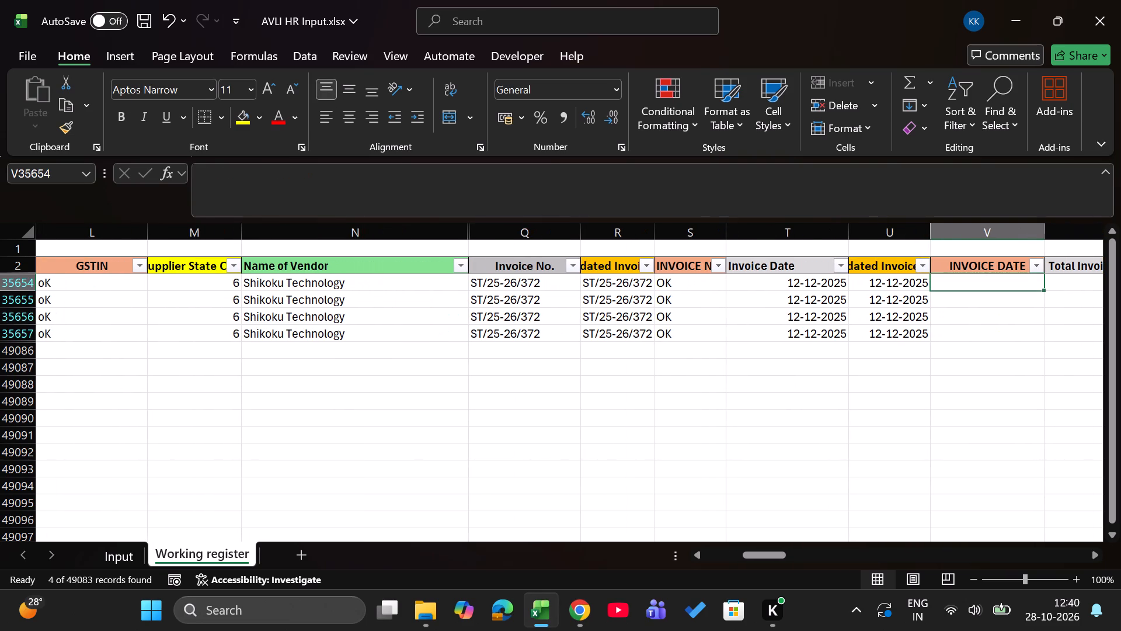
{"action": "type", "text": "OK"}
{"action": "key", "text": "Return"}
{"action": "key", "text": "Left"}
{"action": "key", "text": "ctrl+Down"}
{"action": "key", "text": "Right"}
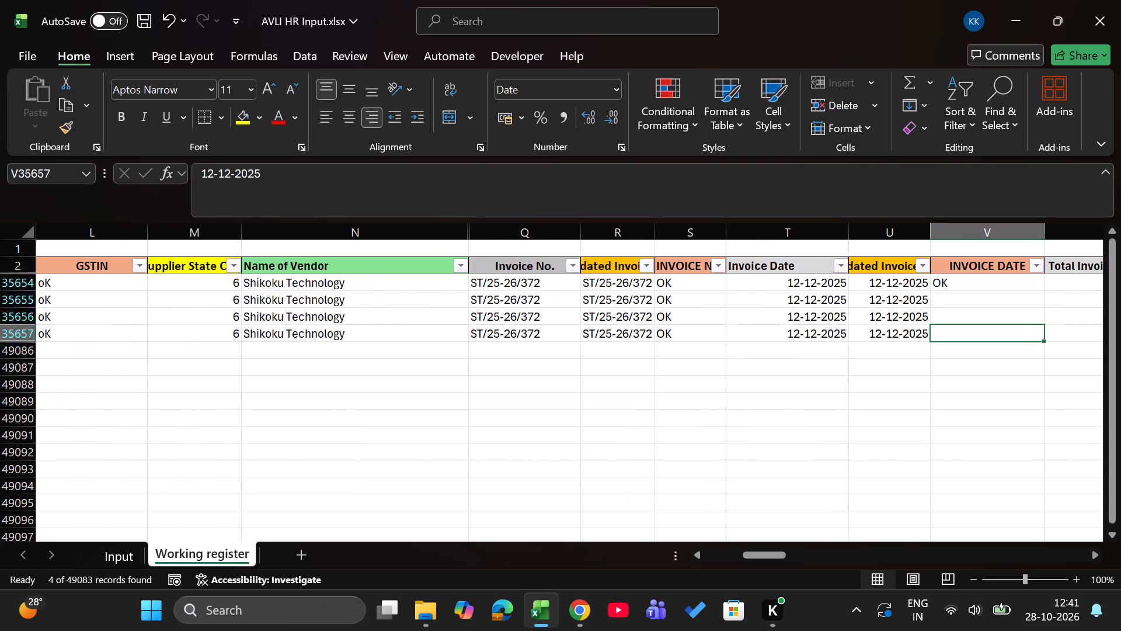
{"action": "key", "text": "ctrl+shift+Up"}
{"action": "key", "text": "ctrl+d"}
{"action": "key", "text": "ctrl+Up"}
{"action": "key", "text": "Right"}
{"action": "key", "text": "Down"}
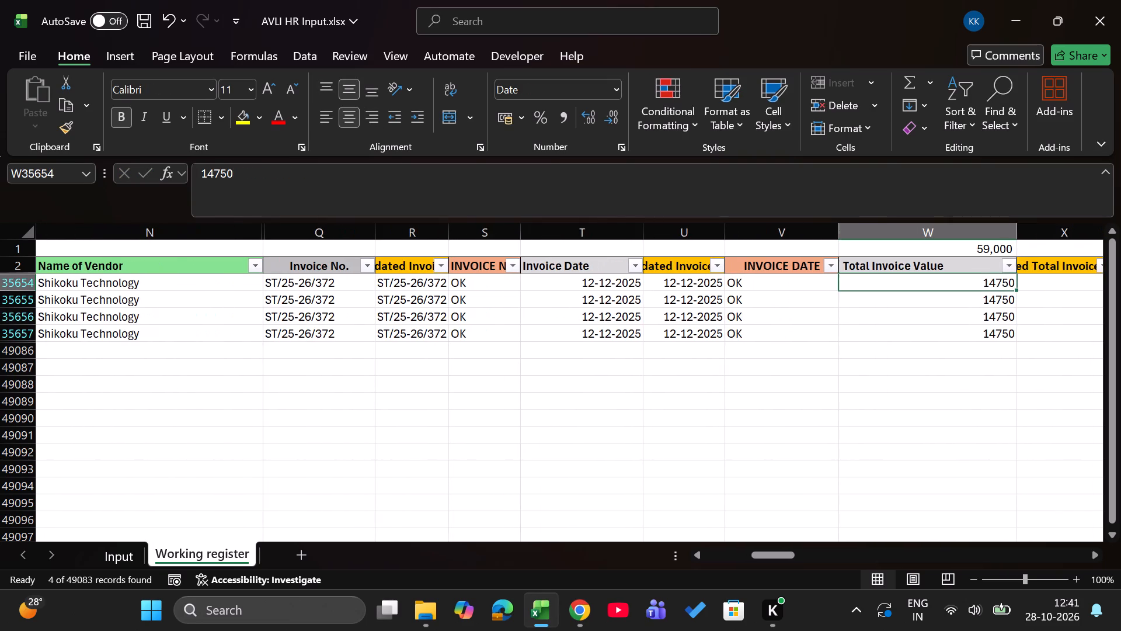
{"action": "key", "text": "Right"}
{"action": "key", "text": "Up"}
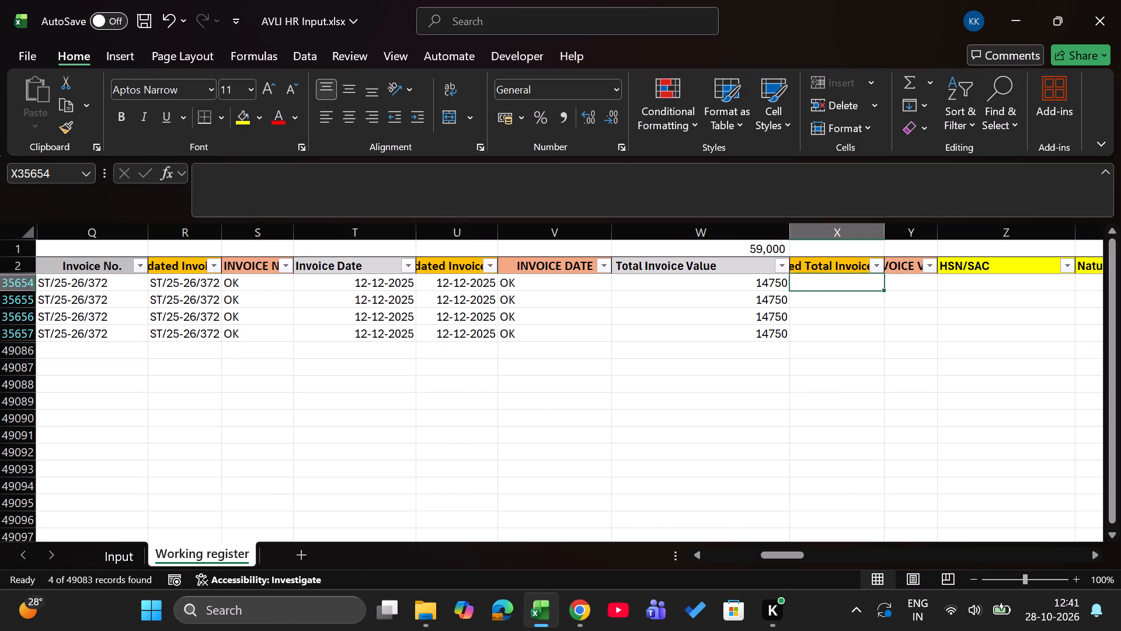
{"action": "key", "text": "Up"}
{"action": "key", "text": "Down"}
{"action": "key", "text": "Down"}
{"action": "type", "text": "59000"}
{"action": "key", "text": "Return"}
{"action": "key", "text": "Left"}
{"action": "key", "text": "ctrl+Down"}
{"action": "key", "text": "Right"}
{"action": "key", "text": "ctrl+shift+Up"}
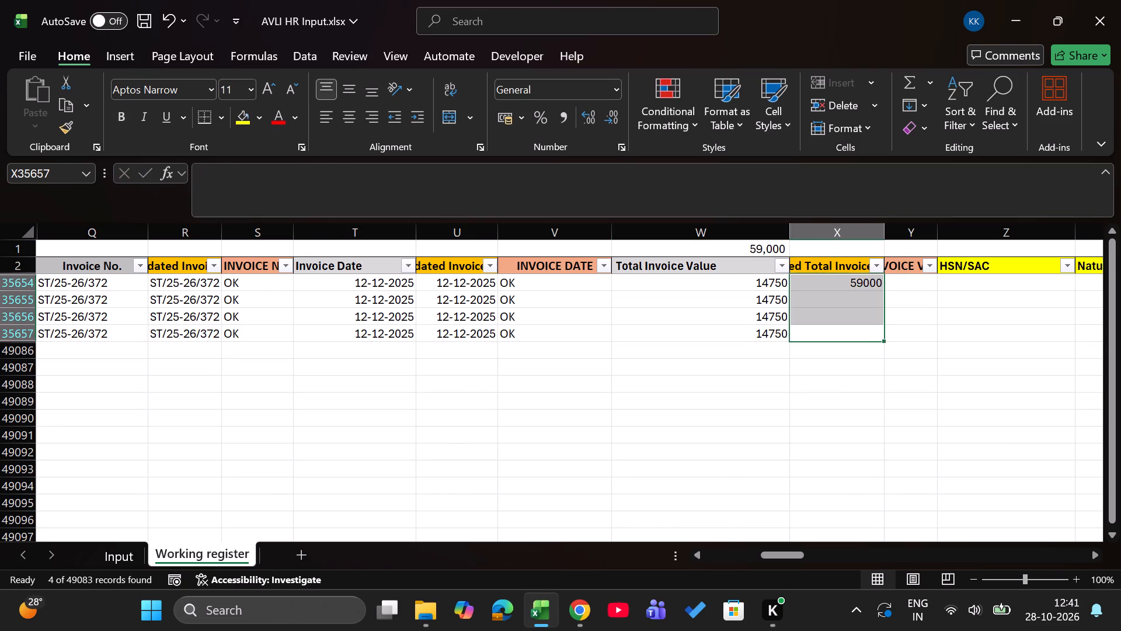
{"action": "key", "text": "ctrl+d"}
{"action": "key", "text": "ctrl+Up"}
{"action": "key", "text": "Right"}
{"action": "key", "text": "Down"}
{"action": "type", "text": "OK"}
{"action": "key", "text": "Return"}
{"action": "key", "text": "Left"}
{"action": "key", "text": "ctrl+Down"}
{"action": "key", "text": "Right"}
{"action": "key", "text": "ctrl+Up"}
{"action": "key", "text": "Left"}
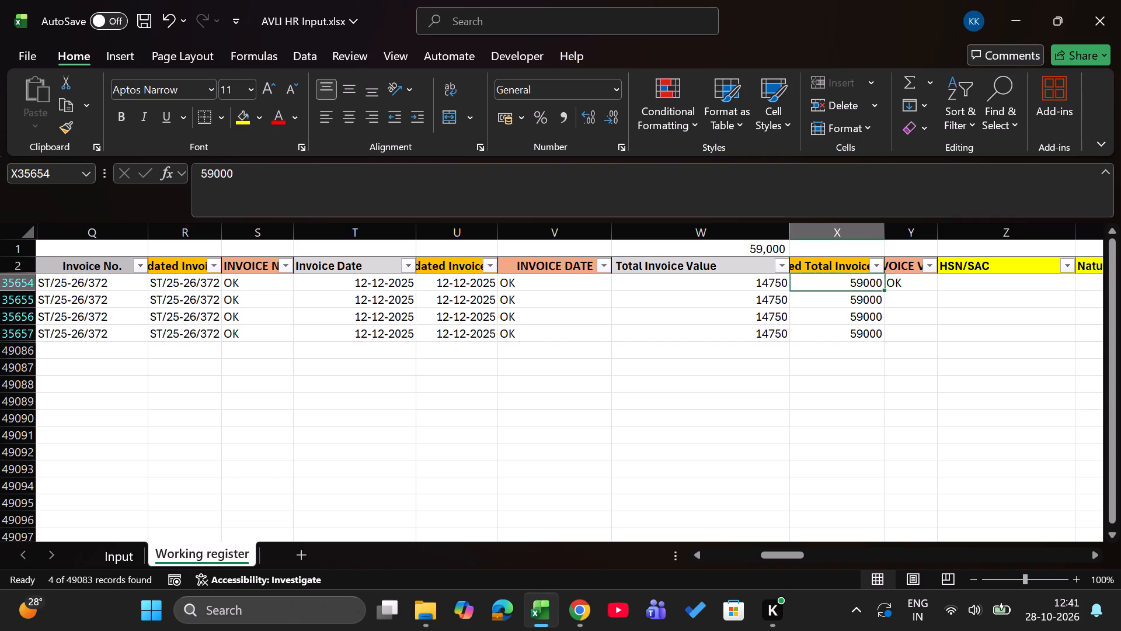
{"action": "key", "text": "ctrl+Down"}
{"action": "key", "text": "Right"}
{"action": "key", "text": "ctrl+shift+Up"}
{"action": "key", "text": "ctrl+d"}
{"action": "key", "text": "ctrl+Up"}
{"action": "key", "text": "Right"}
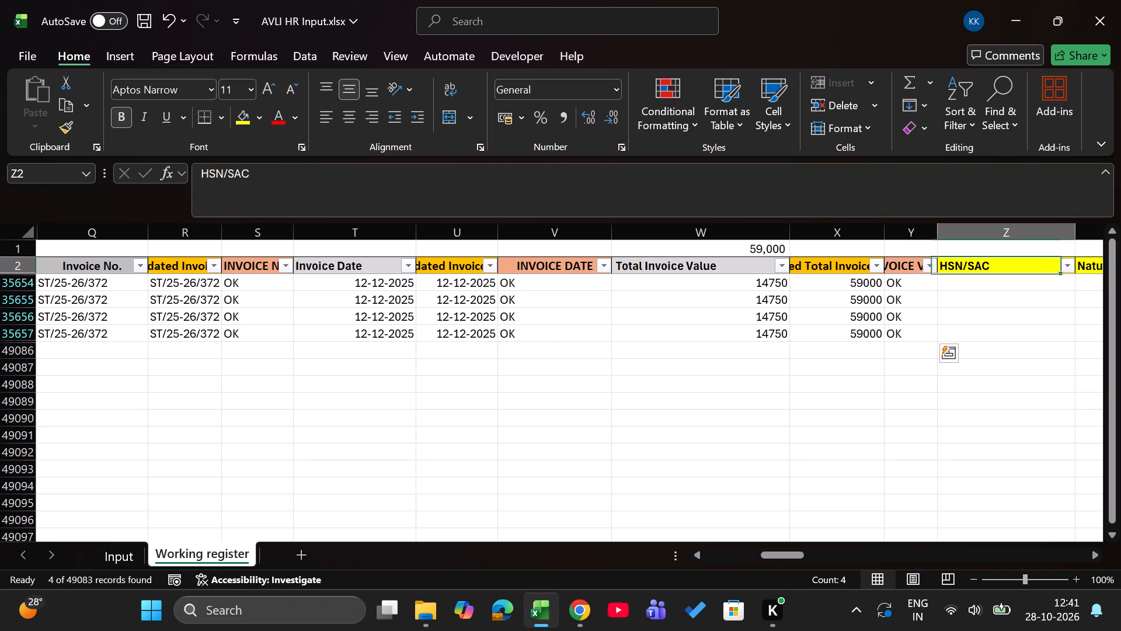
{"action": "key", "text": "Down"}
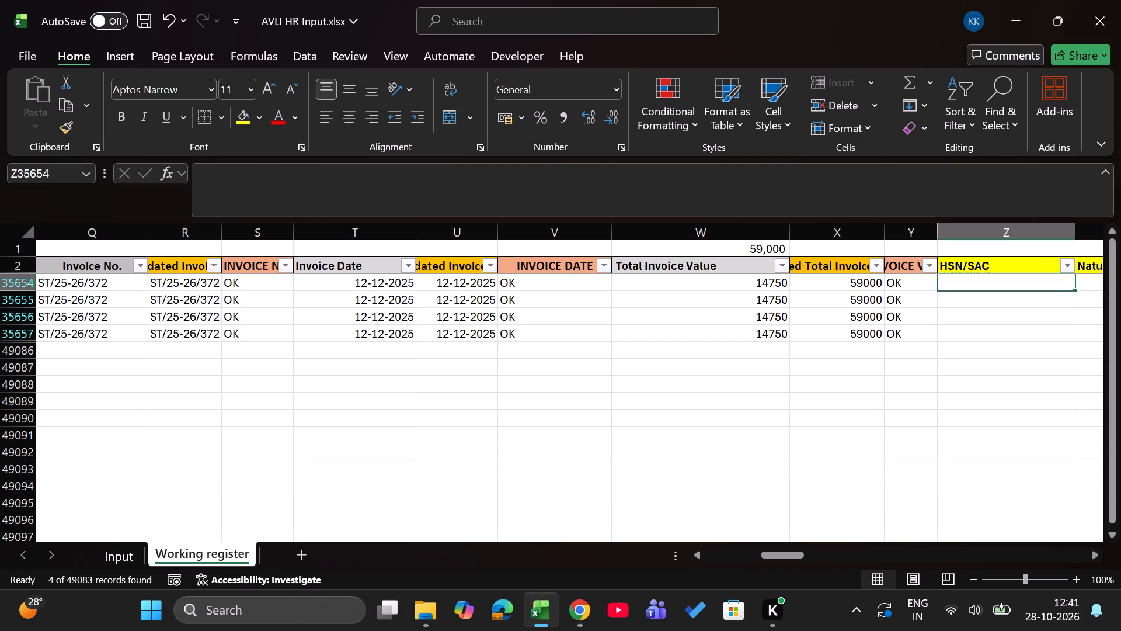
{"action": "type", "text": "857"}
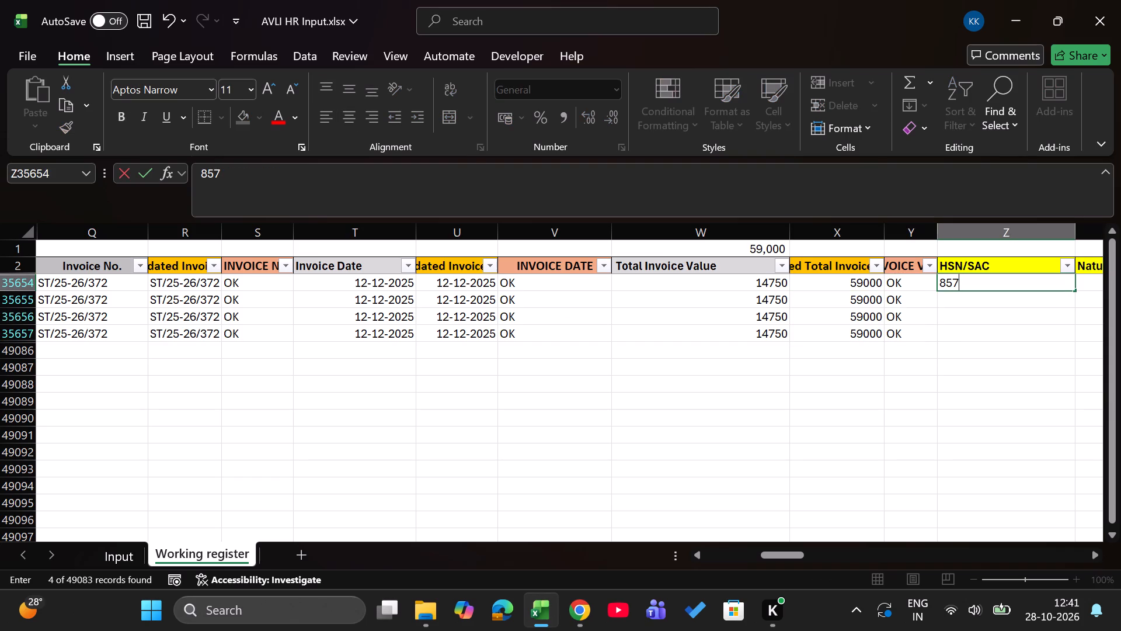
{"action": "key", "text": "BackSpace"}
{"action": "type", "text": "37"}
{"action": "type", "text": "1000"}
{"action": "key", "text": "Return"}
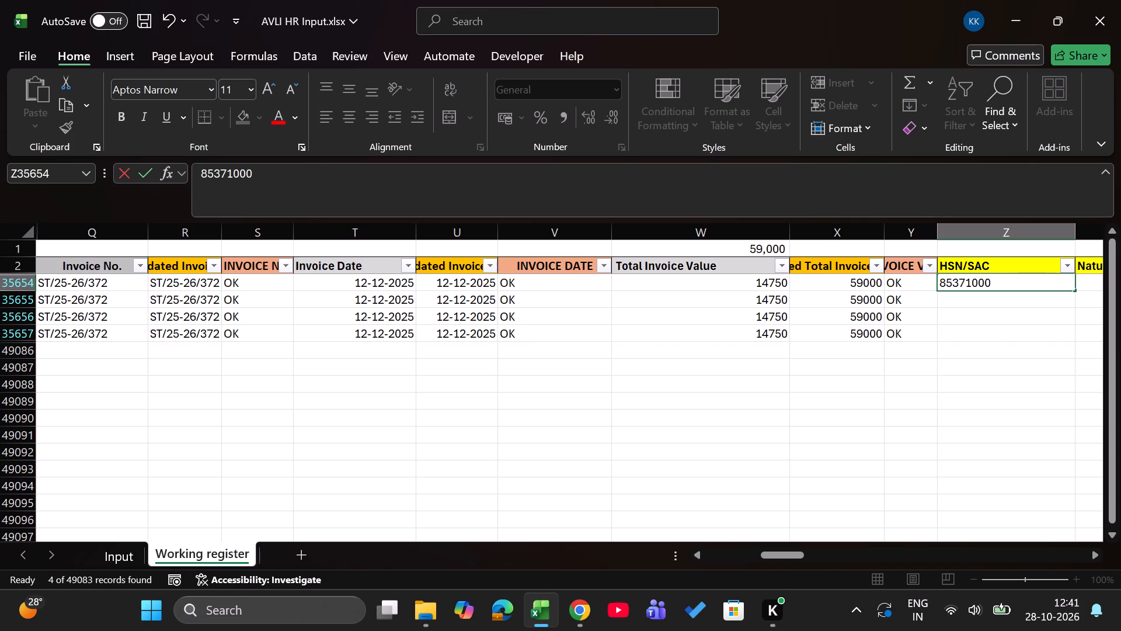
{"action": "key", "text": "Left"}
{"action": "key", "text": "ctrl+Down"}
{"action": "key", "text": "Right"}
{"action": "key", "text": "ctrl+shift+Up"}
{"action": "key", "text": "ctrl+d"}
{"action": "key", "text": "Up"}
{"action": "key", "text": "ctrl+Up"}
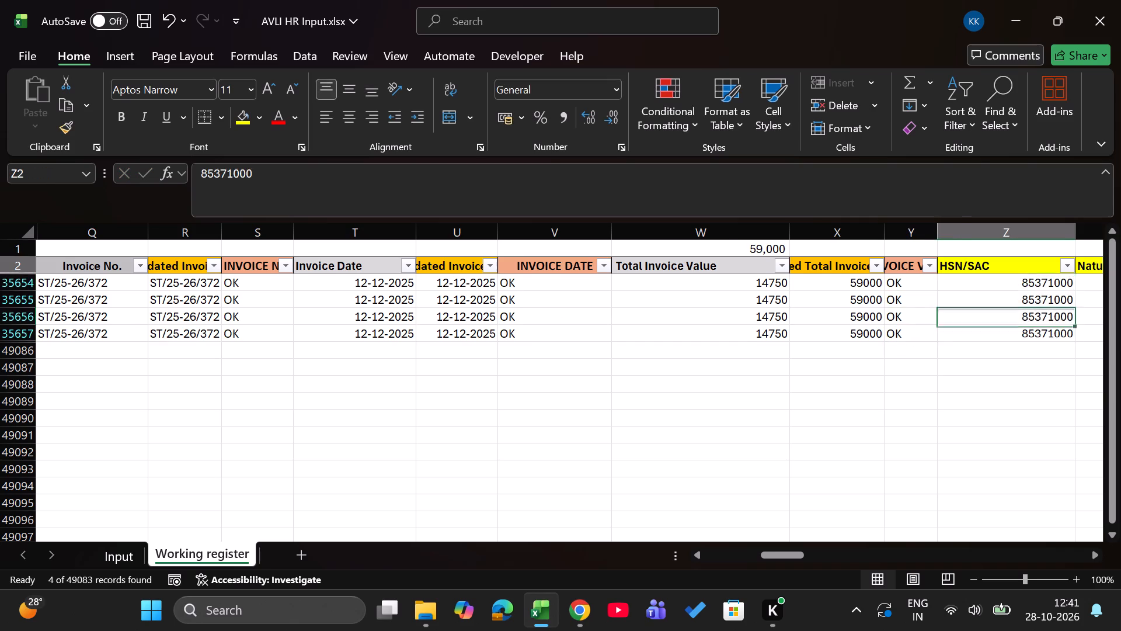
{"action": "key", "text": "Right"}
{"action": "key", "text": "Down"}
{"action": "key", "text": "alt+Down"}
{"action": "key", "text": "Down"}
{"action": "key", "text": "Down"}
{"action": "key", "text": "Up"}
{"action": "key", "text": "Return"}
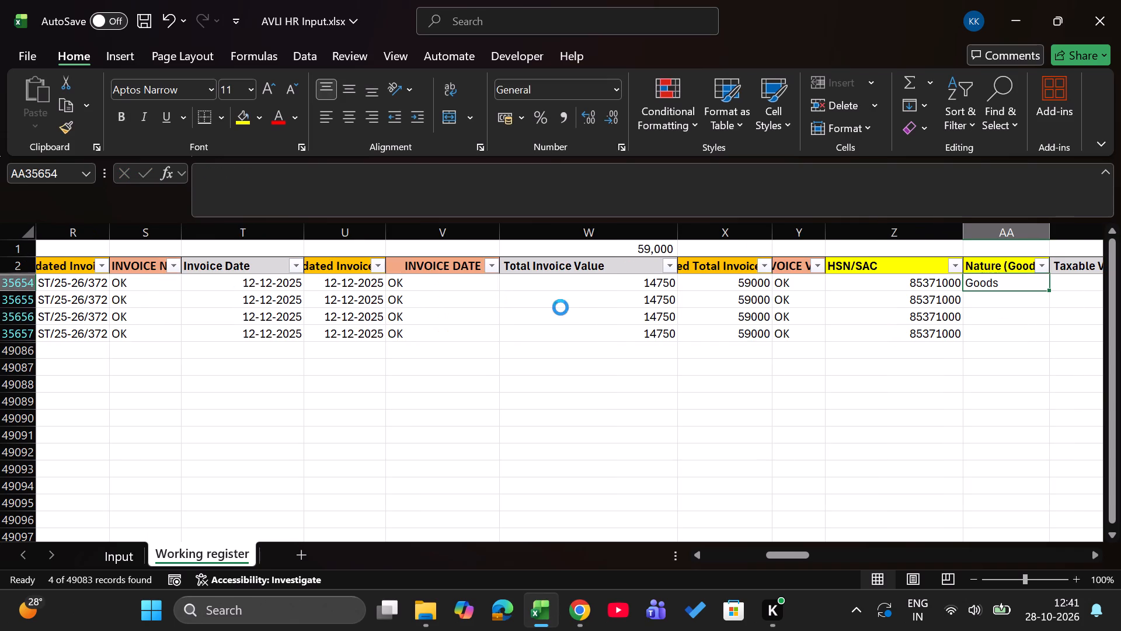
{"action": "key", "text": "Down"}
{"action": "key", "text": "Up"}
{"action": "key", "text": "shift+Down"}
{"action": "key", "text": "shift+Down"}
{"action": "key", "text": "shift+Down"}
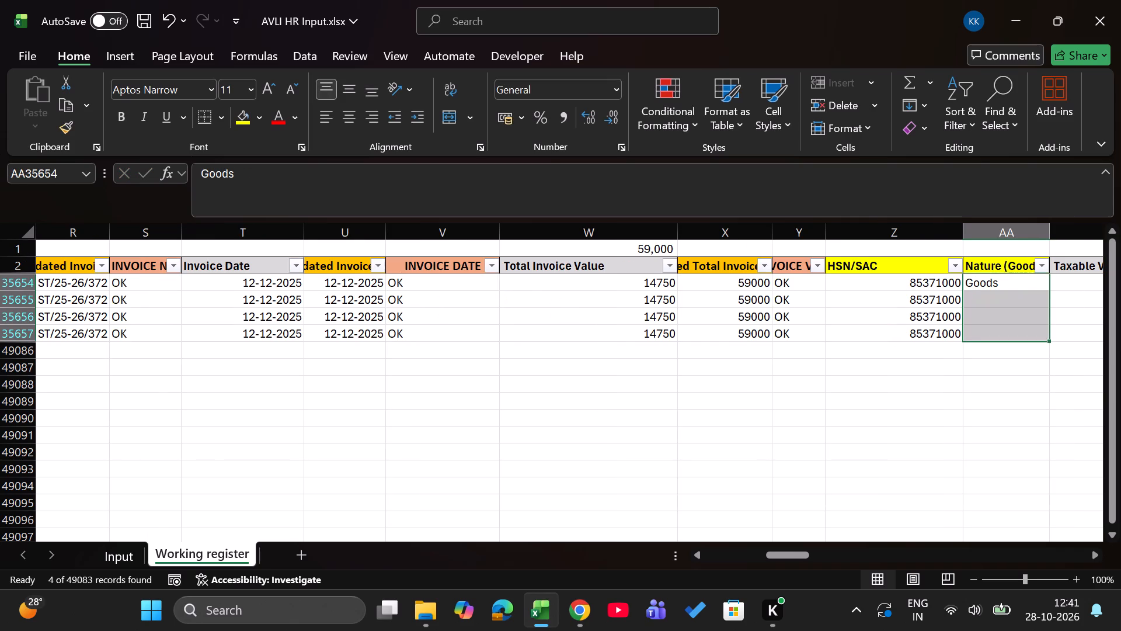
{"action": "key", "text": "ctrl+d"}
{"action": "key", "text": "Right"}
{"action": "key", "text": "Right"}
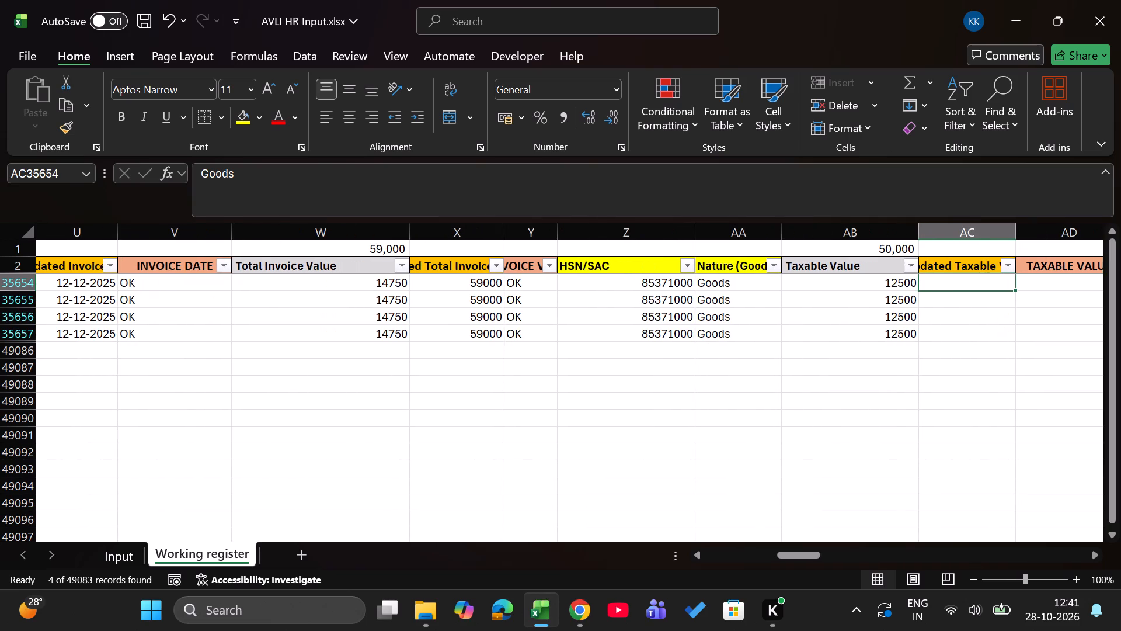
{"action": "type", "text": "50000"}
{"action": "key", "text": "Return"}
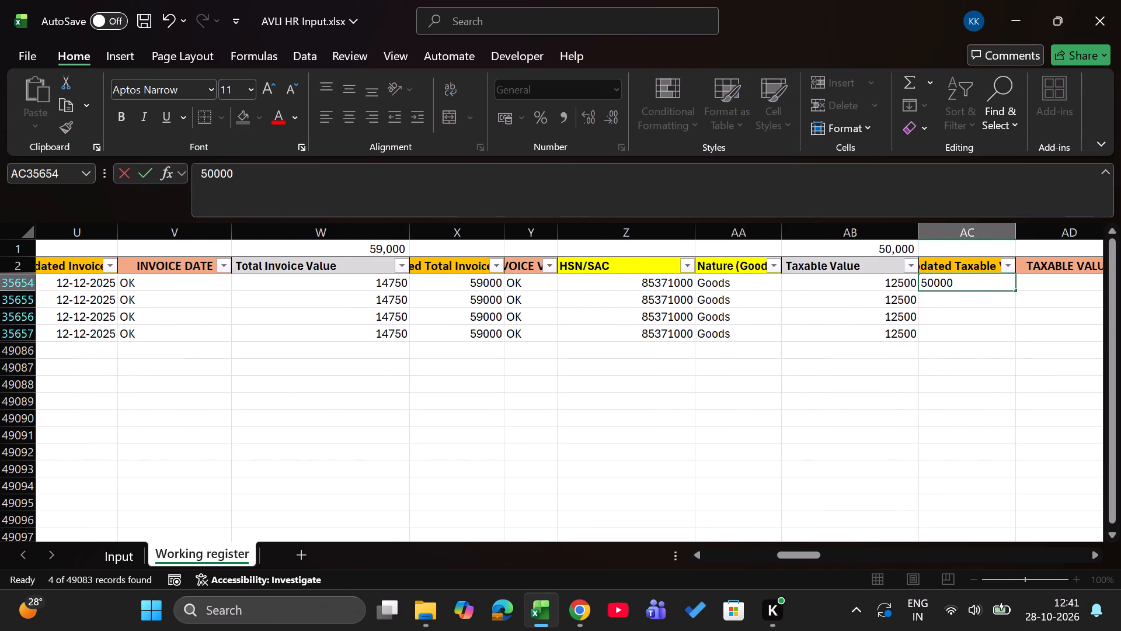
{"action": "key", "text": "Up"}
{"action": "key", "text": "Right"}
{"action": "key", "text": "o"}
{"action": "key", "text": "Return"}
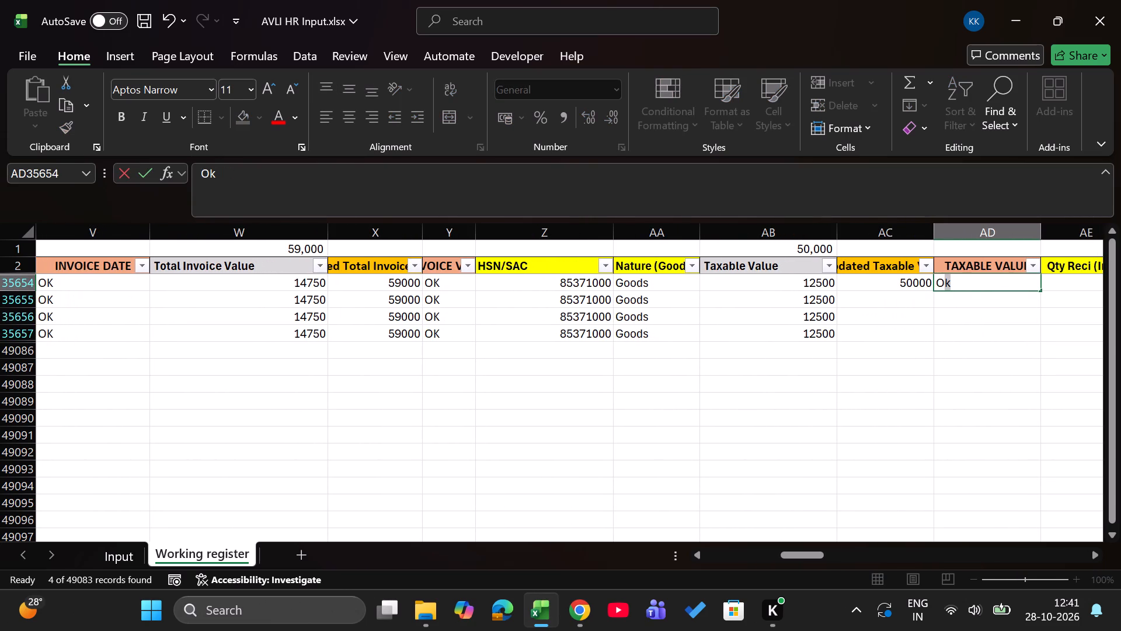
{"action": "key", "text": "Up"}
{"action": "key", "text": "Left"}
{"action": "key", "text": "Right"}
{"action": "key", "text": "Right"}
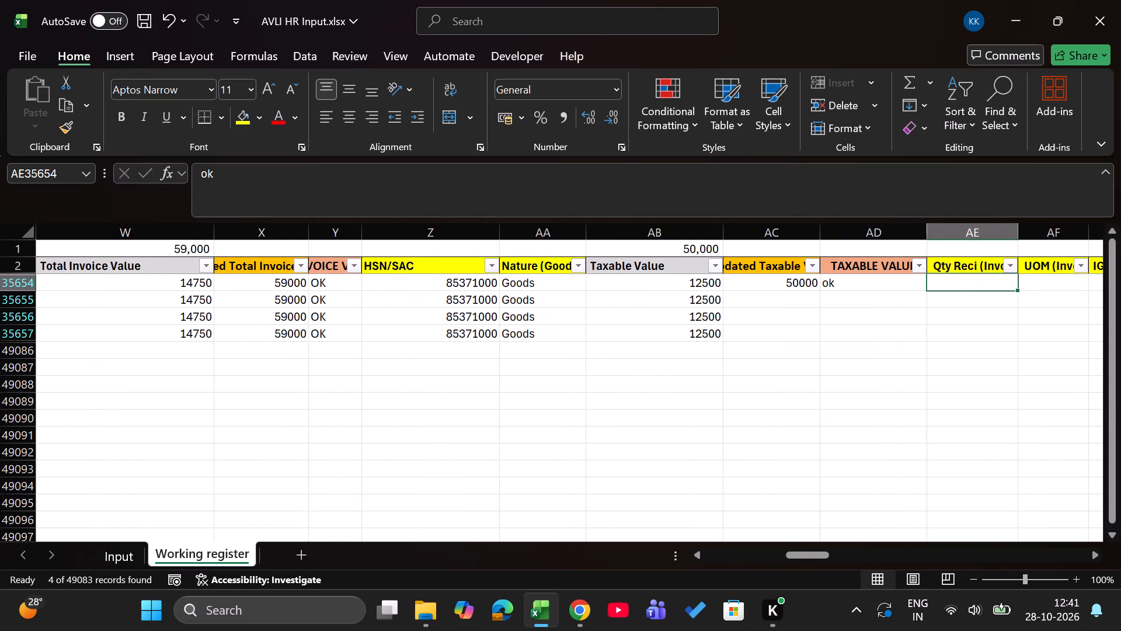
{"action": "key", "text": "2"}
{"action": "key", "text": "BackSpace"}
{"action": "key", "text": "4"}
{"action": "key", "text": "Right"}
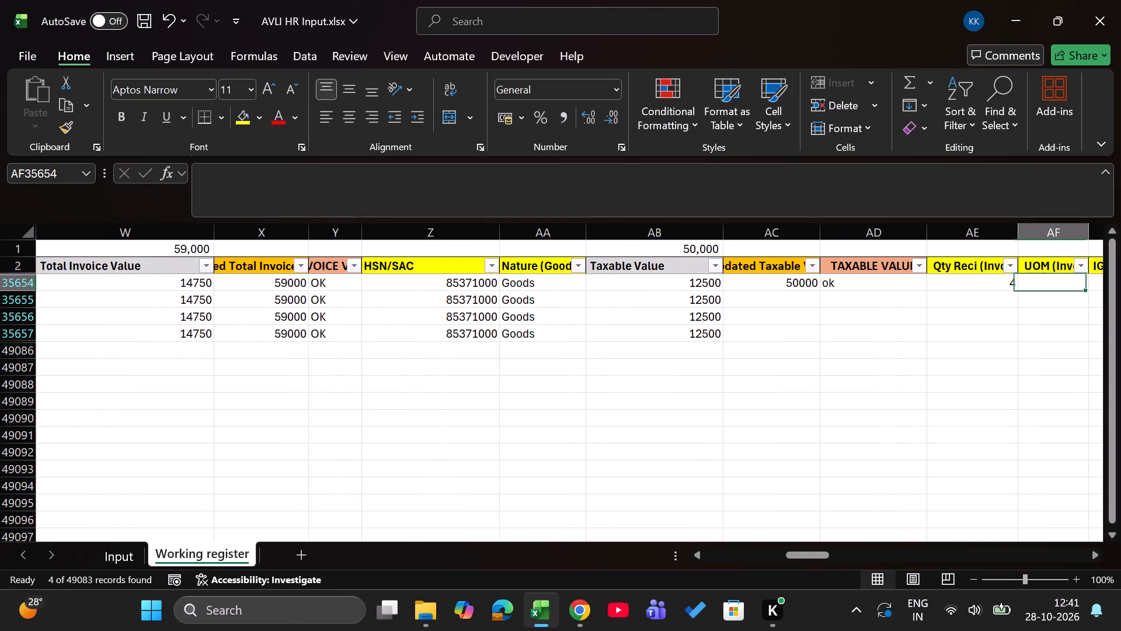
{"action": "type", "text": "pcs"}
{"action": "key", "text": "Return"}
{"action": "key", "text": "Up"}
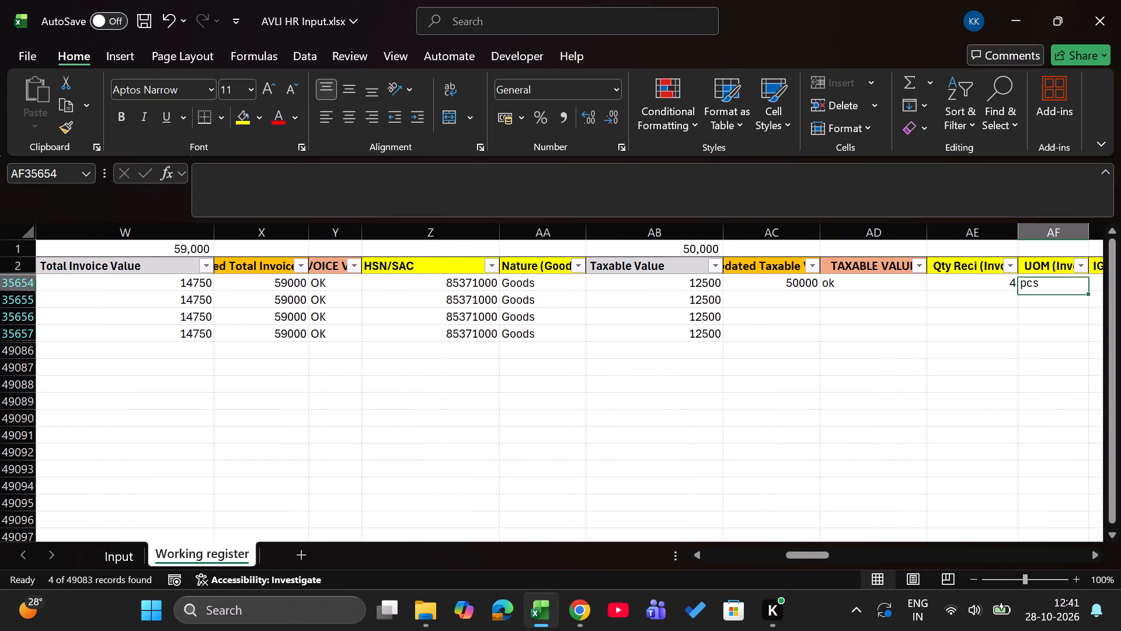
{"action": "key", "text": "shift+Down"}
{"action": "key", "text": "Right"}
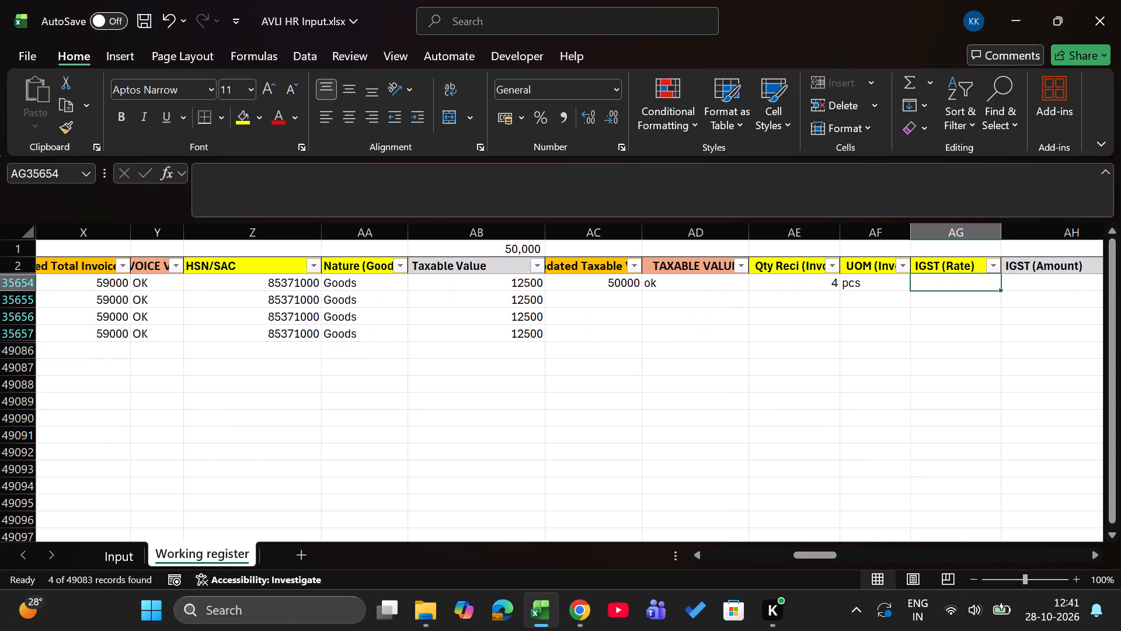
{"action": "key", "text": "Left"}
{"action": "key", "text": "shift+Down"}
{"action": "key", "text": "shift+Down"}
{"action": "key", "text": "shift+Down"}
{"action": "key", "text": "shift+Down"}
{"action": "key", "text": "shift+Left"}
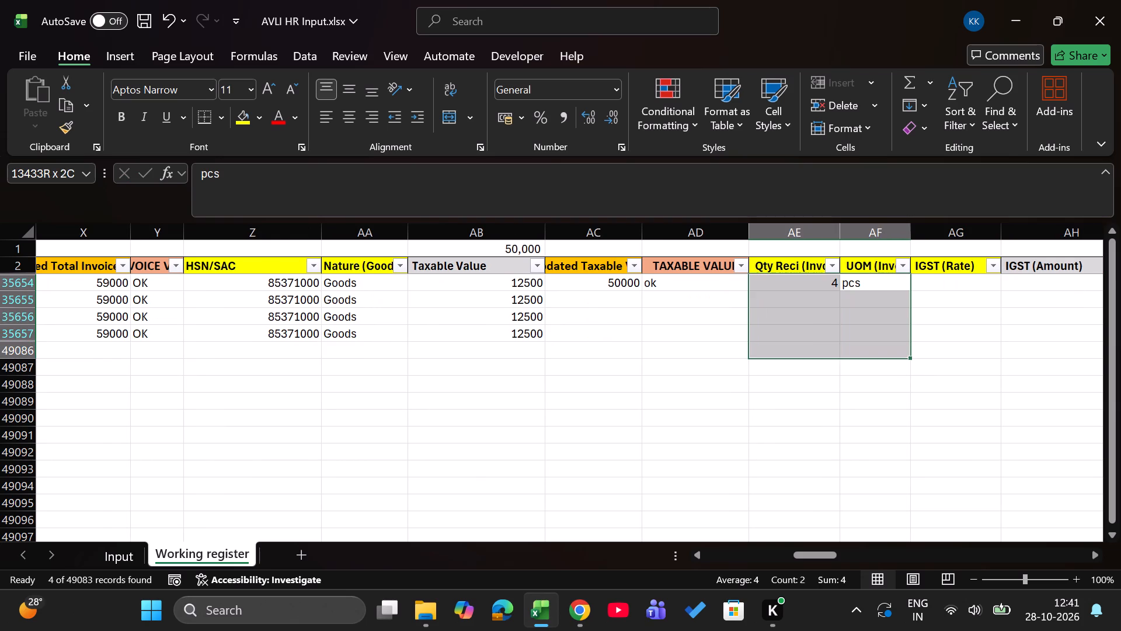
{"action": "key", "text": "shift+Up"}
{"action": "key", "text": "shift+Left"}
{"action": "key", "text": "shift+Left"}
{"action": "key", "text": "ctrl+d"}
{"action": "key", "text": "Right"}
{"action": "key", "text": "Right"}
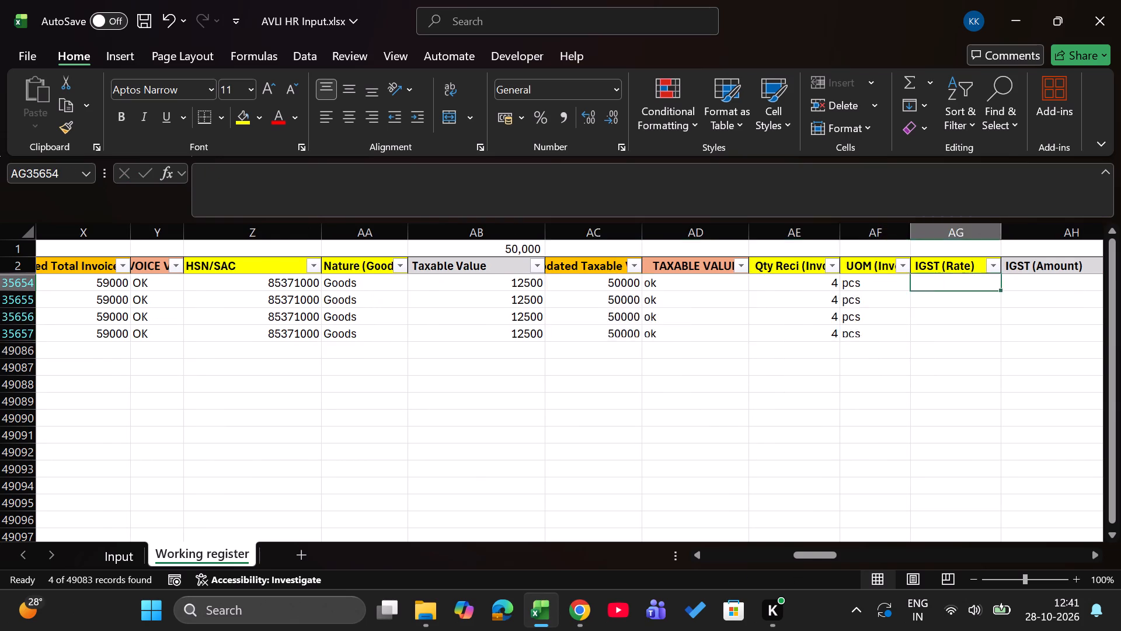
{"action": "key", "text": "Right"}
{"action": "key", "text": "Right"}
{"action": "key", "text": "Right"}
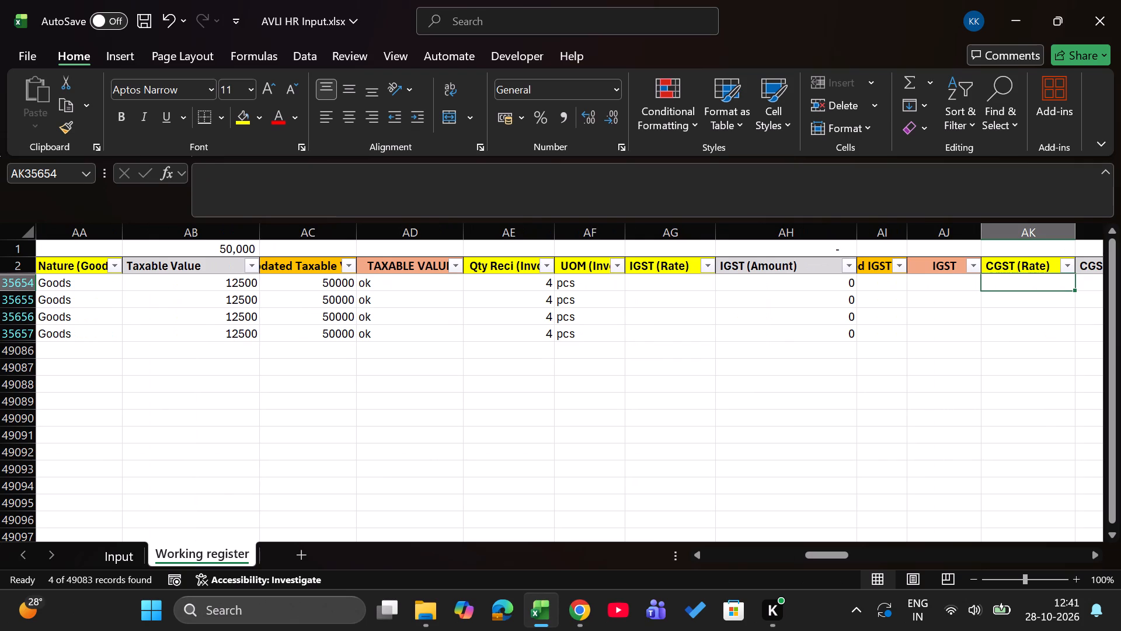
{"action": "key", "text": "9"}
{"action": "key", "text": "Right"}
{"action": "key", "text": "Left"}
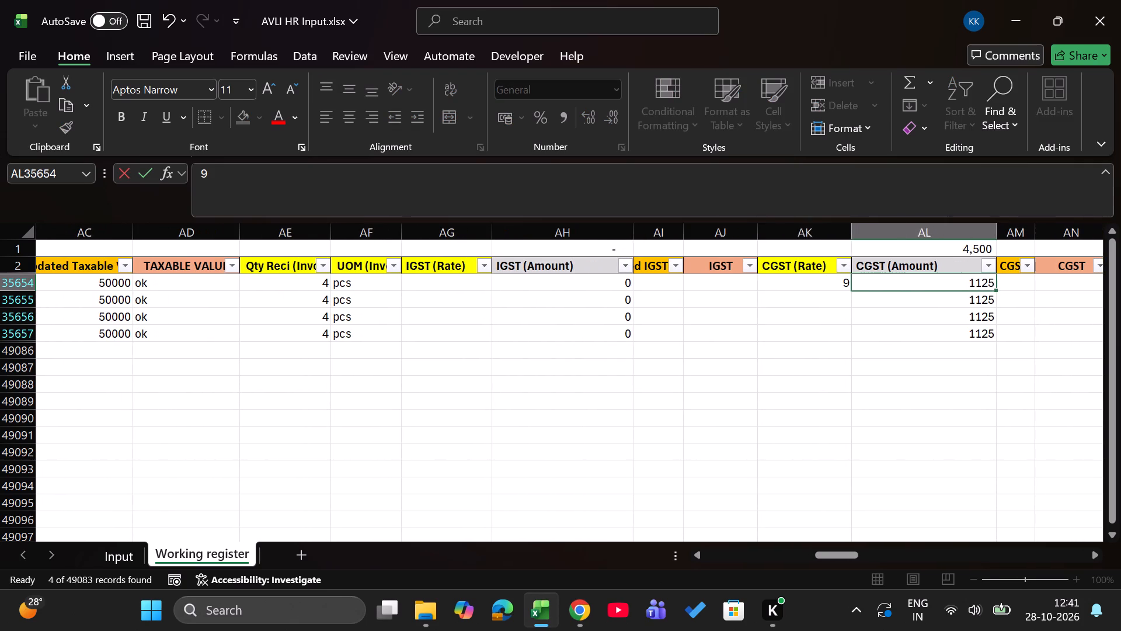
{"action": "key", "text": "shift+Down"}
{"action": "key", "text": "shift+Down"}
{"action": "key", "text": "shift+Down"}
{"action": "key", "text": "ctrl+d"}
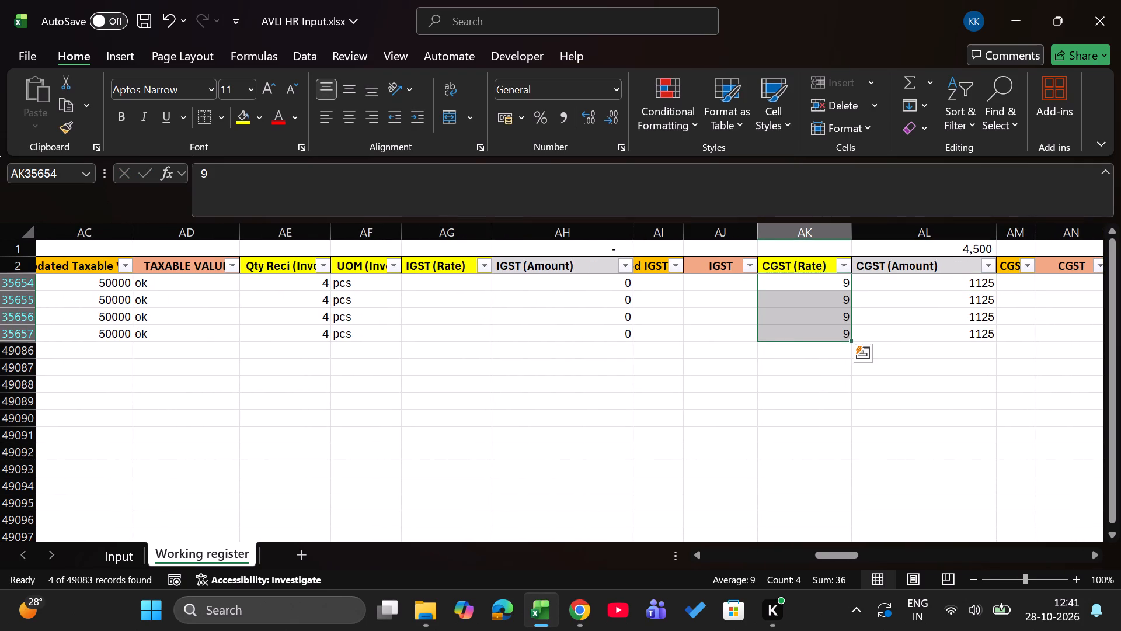
Copy the four CGST rate values of 9 into the SGST (Rate) column on the same rows.
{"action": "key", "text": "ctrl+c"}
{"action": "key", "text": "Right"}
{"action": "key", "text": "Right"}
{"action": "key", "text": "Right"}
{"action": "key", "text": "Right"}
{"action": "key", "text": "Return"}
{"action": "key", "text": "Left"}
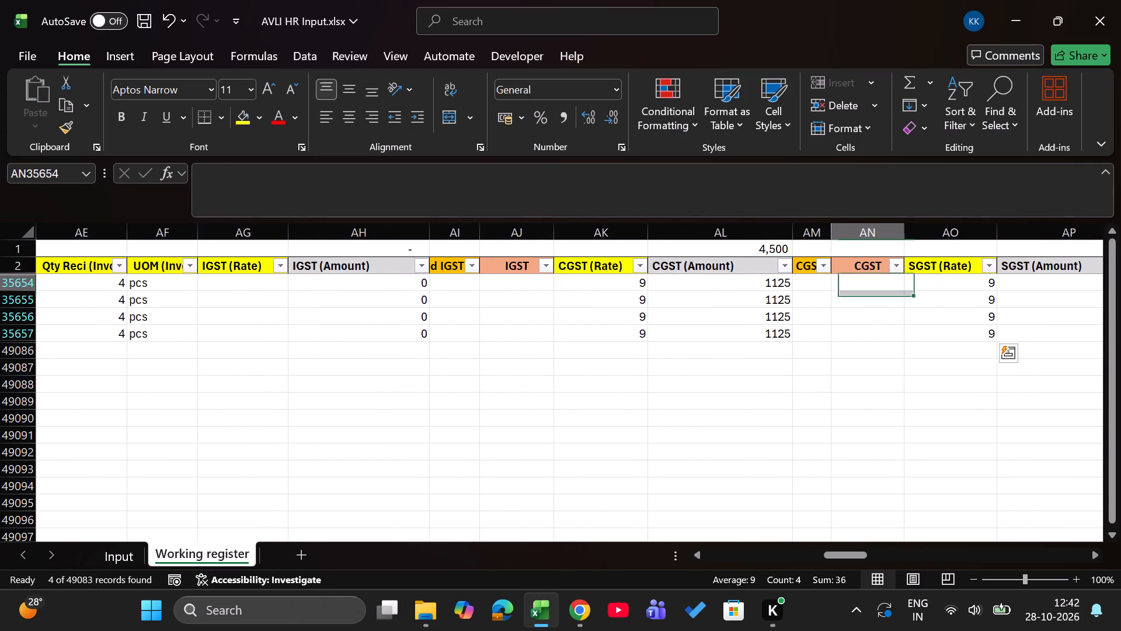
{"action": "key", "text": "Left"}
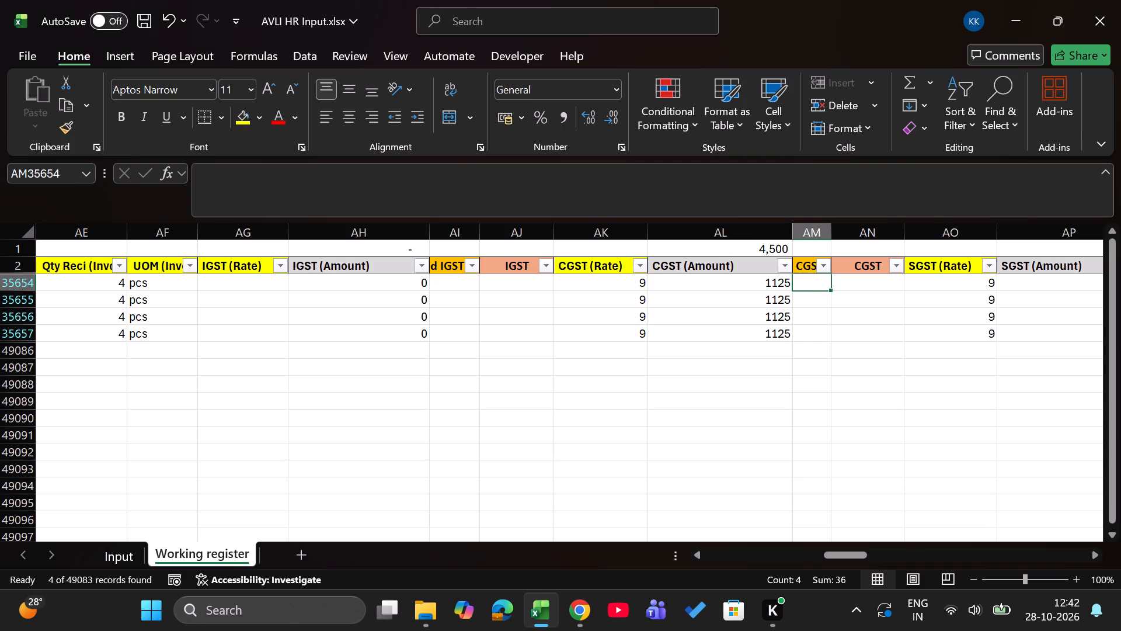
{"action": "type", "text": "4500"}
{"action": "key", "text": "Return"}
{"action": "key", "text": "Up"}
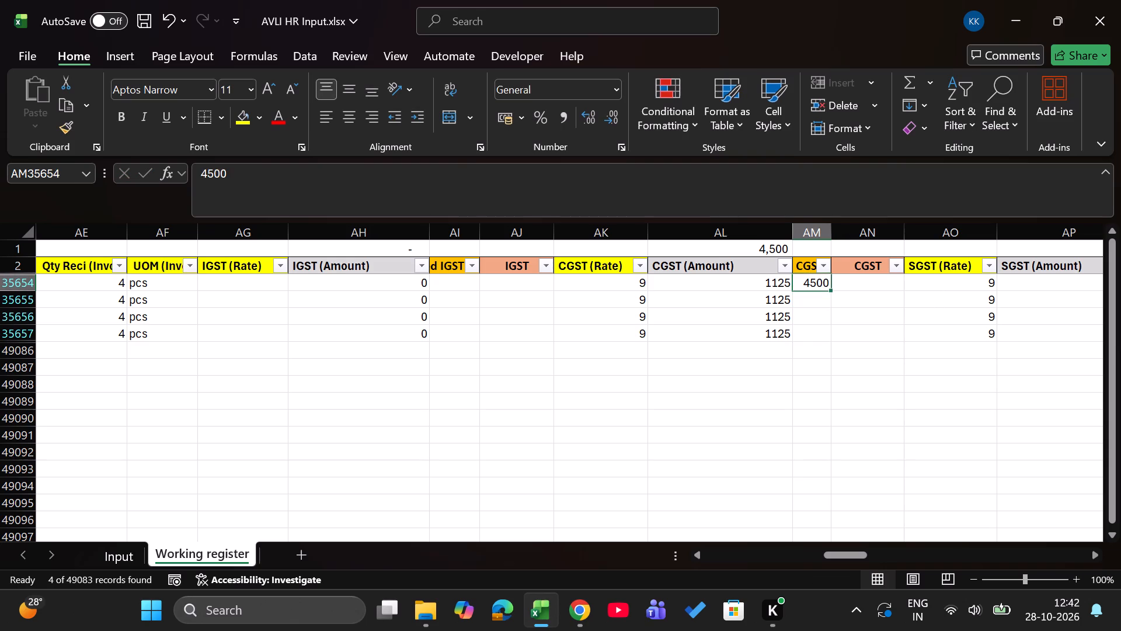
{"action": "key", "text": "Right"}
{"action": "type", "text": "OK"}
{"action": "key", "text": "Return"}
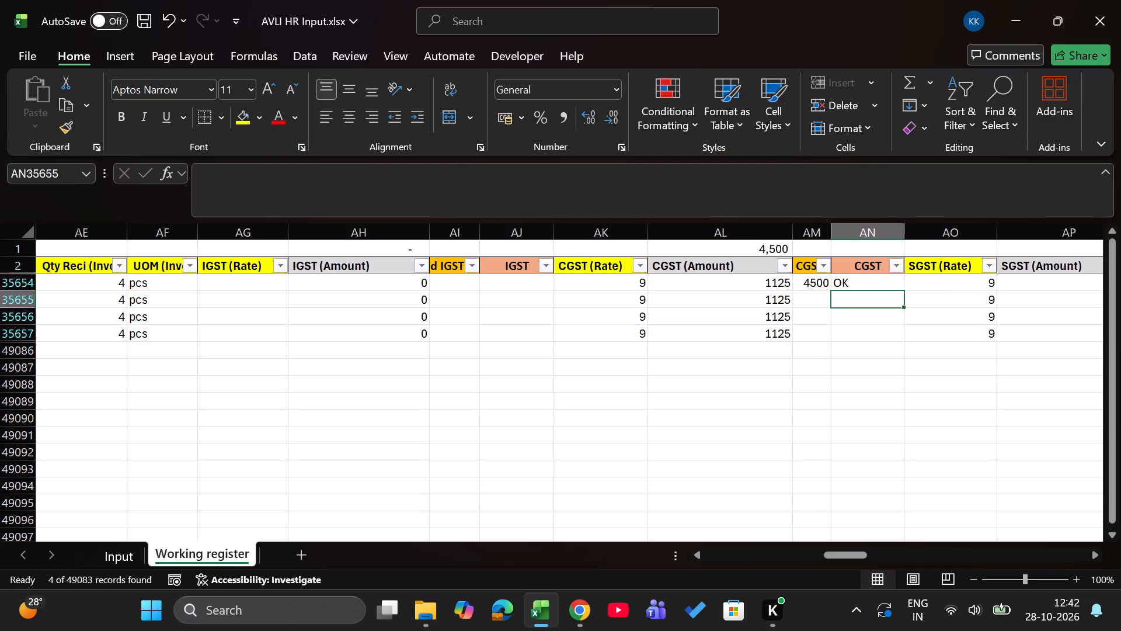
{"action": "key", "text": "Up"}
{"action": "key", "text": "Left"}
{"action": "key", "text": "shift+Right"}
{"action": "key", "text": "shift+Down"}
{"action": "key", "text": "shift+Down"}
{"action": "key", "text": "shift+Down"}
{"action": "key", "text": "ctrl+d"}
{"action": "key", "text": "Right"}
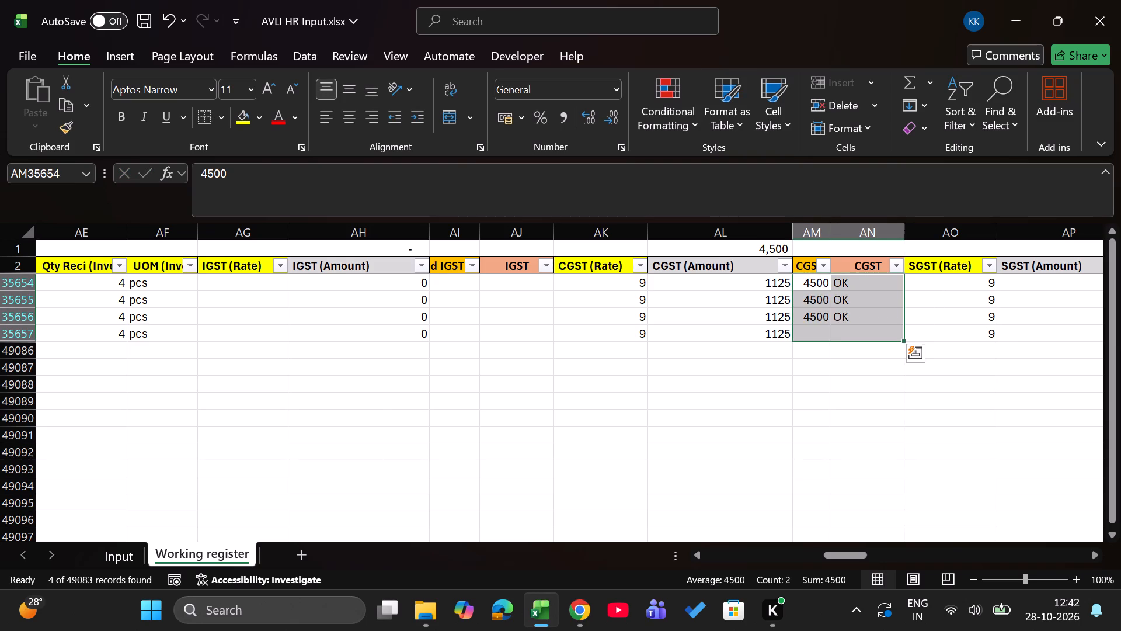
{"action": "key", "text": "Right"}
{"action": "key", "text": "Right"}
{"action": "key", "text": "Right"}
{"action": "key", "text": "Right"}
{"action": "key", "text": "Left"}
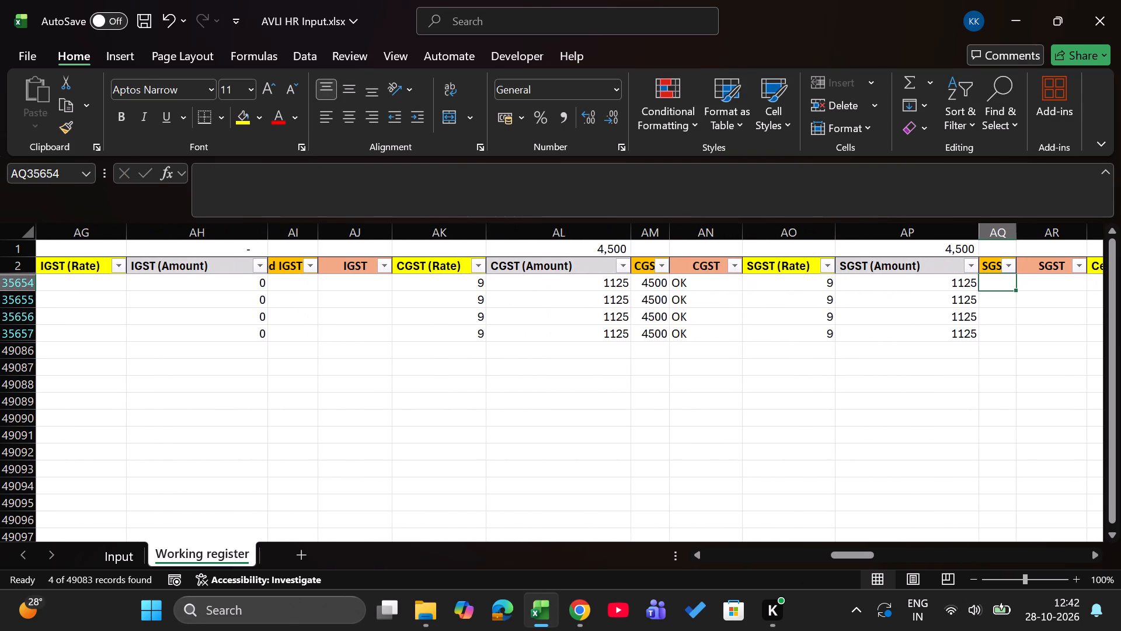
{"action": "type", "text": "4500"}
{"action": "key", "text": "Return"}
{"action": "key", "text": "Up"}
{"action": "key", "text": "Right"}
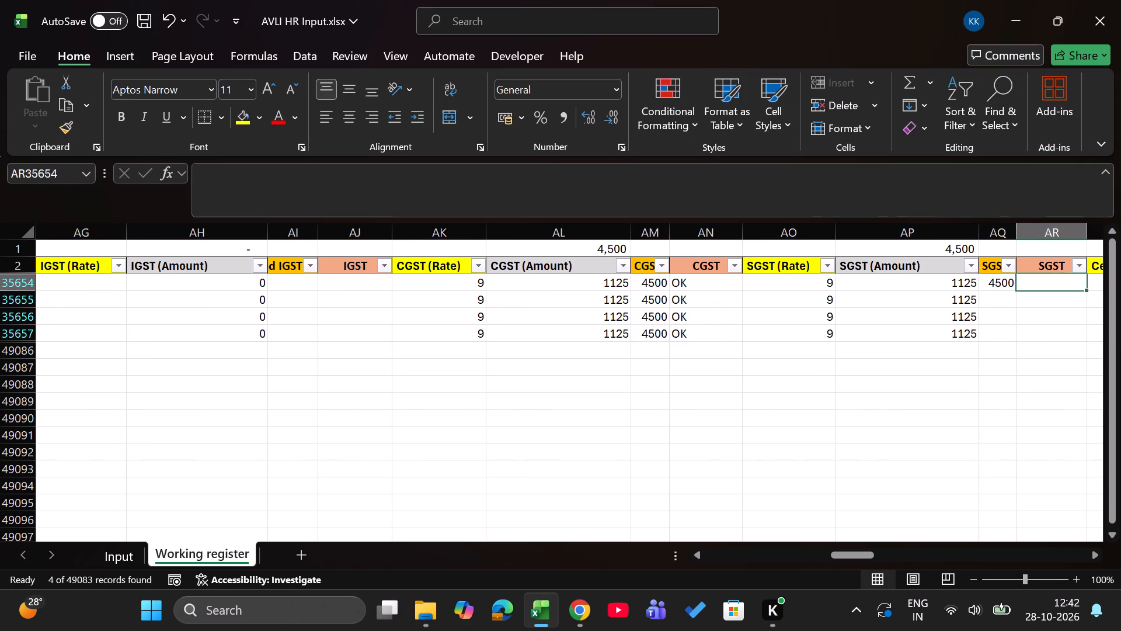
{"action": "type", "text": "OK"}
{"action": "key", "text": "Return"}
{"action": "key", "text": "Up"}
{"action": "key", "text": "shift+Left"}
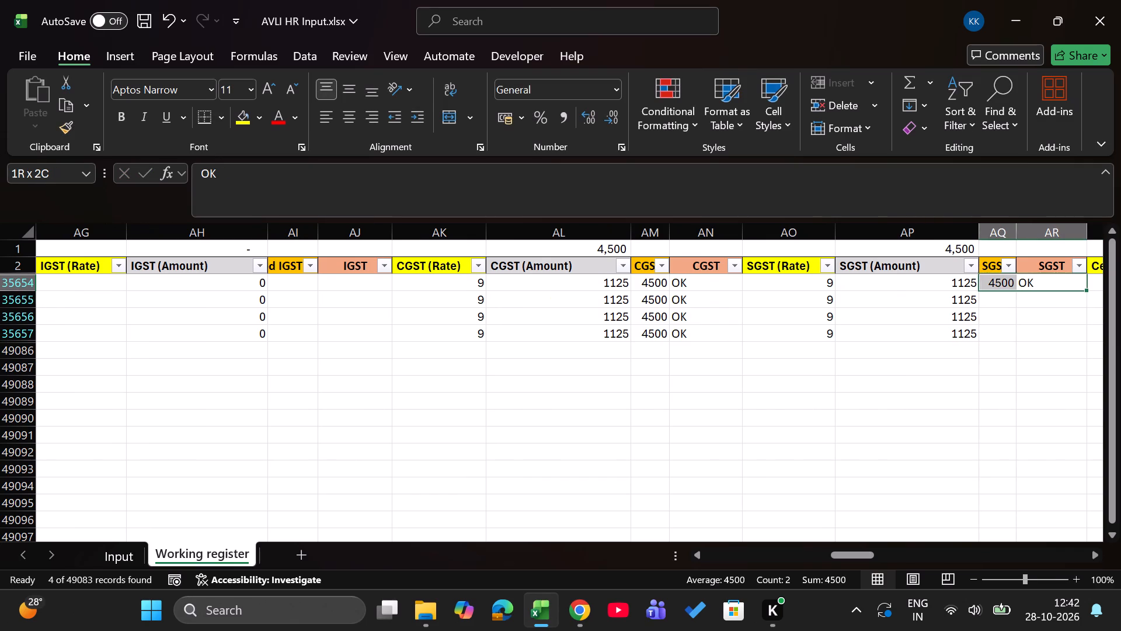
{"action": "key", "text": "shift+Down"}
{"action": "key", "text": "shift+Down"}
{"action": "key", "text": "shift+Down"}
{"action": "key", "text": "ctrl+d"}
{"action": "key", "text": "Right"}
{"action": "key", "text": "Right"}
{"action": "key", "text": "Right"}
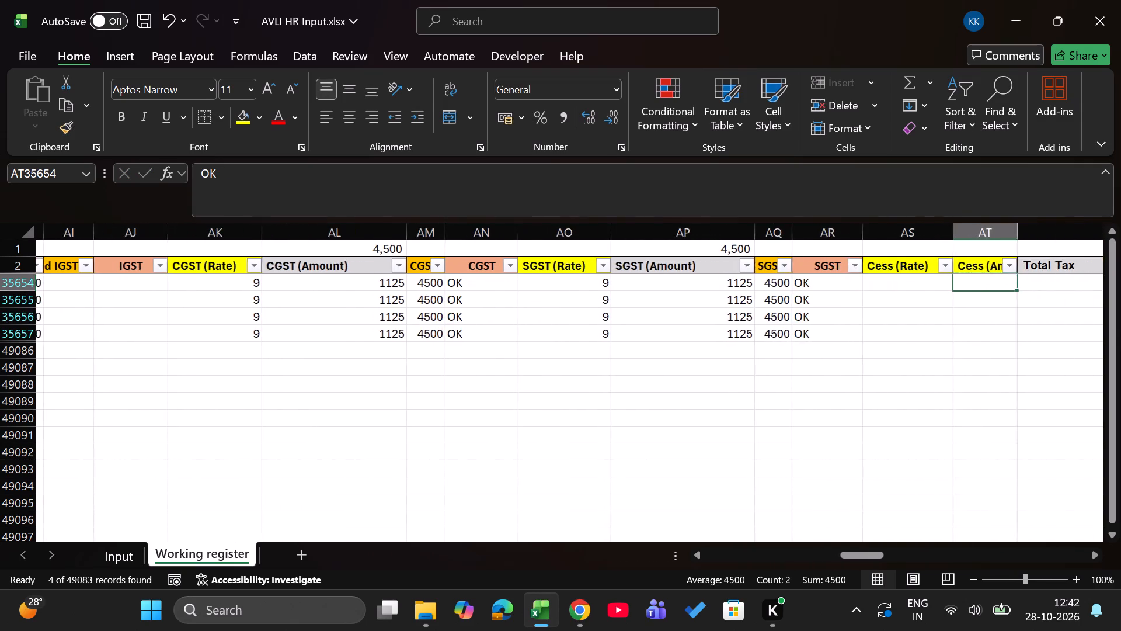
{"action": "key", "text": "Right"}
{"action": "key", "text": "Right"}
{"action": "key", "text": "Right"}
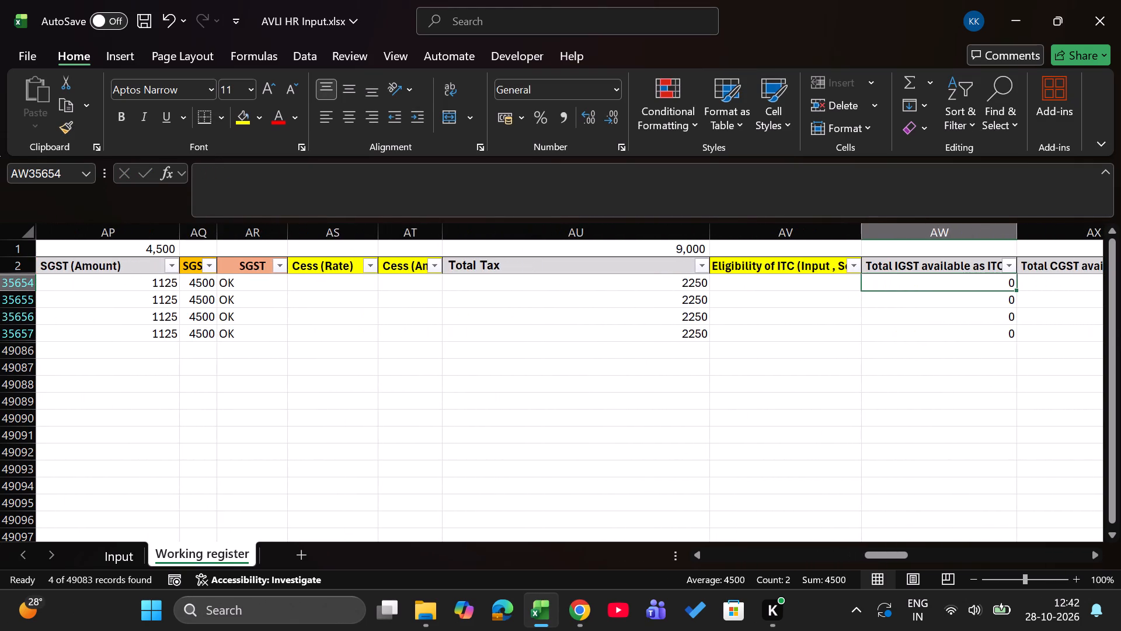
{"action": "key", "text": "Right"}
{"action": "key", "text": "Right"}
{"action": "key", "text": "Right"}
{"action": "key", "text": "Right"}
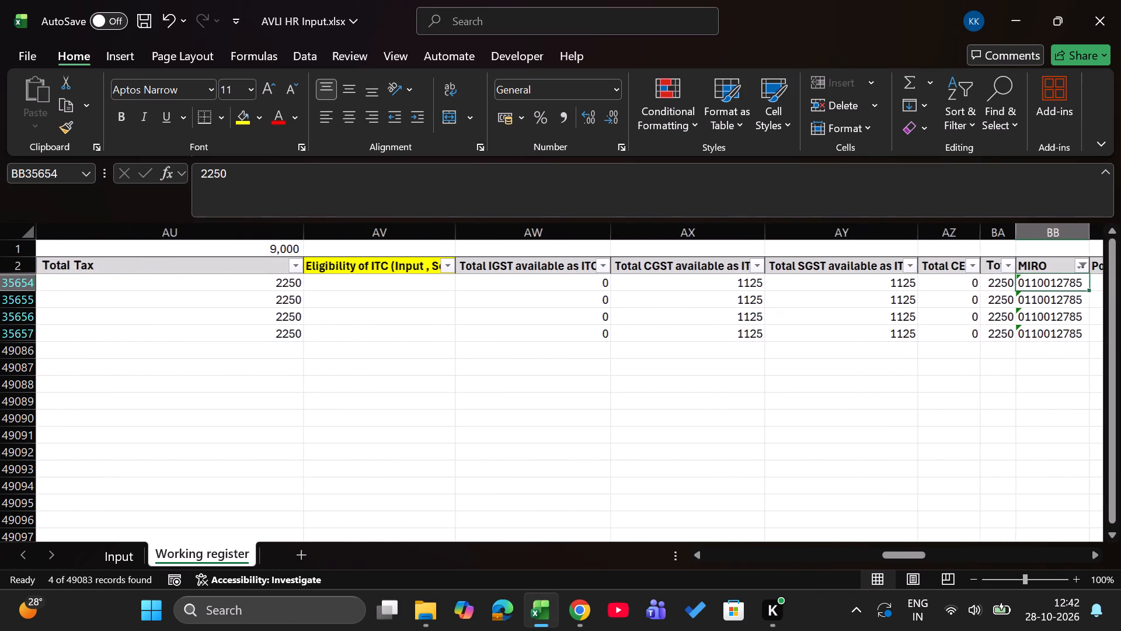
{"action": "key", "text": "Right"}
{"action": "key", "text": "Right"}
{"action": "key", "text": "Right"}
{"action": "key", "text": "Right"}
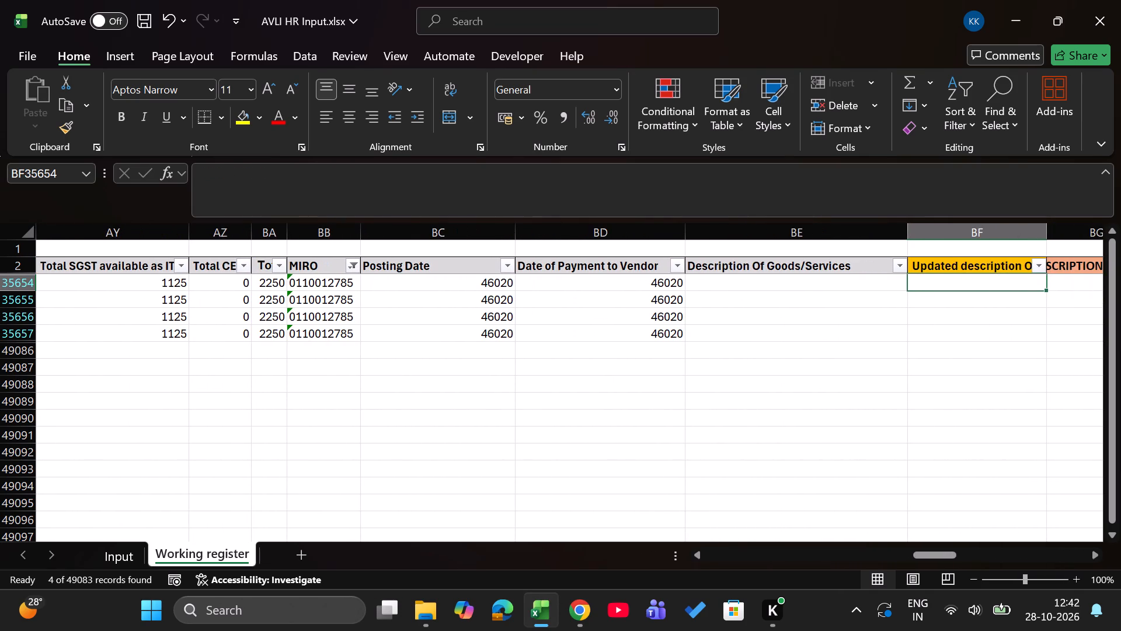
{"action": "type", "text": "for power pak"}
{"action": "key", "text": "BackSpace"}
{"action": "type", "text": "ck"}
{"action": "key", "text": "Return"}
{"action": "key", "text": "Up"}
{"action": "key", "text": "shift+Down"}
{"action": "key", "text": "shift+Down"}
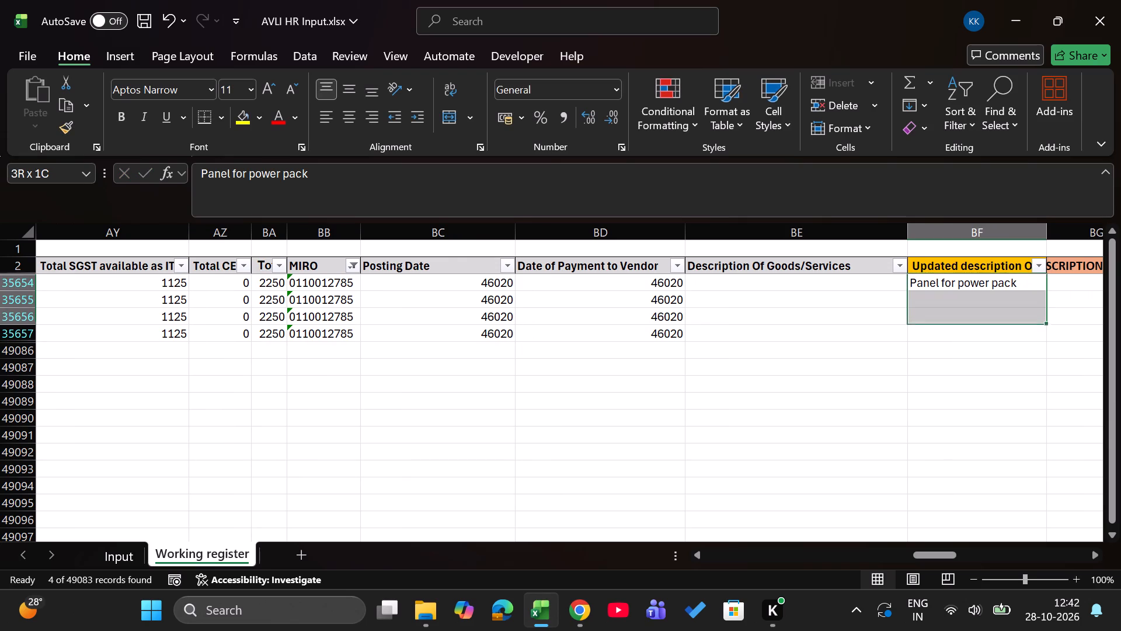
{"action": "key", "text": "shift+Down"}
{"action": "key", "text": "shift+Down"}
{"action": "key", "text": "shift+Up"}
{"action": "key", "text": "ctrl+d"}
Set the goods description check to "Not in PR" in the first row and fill it down all four rows.
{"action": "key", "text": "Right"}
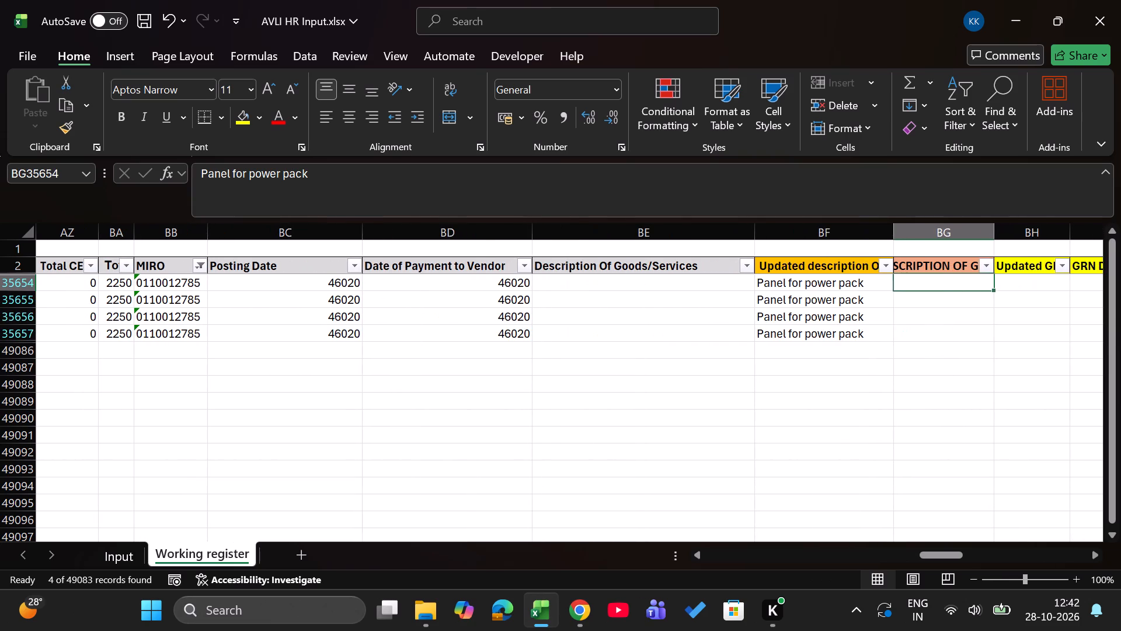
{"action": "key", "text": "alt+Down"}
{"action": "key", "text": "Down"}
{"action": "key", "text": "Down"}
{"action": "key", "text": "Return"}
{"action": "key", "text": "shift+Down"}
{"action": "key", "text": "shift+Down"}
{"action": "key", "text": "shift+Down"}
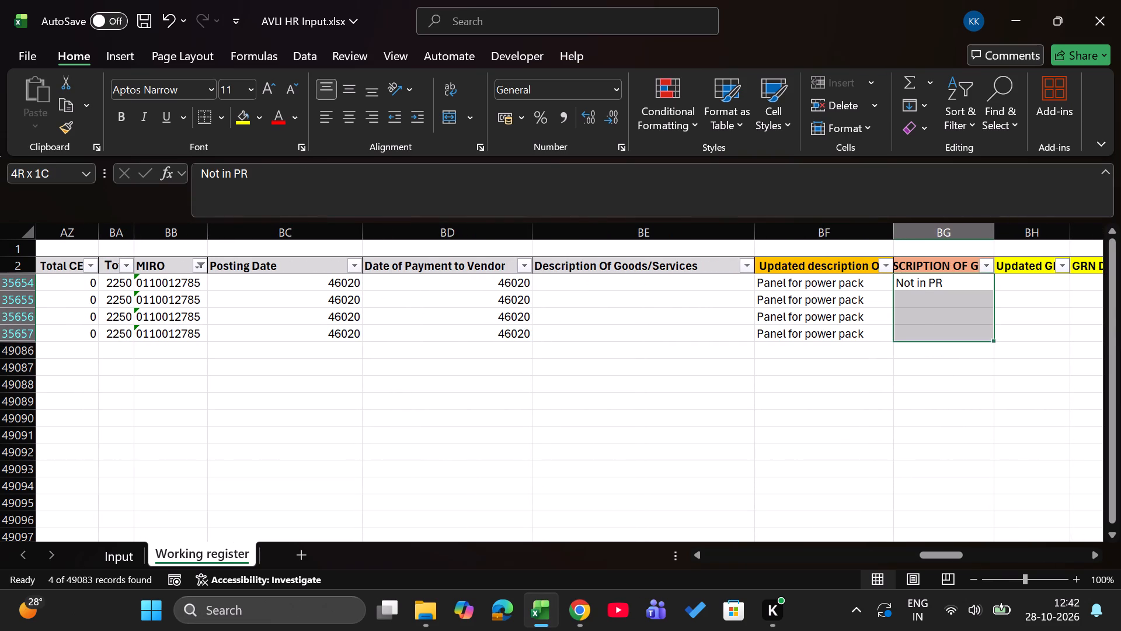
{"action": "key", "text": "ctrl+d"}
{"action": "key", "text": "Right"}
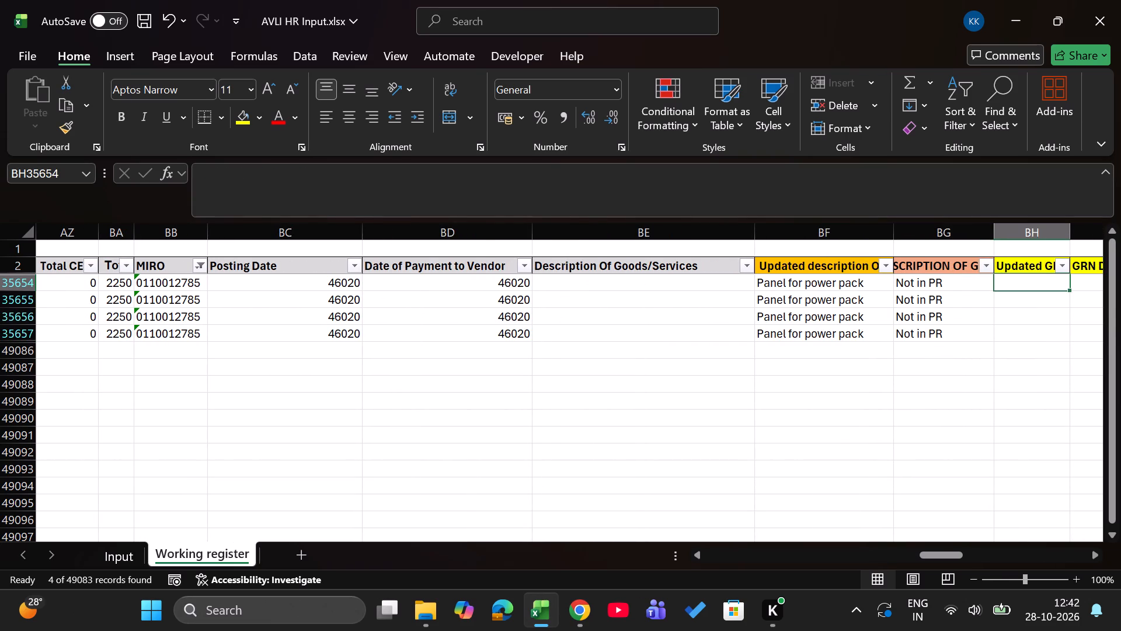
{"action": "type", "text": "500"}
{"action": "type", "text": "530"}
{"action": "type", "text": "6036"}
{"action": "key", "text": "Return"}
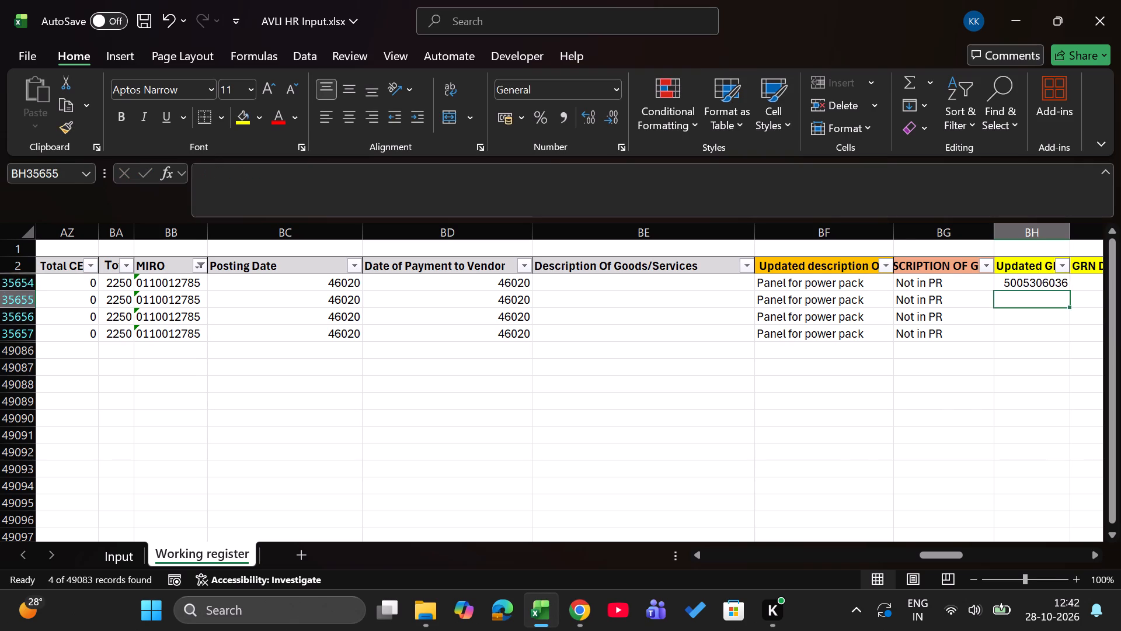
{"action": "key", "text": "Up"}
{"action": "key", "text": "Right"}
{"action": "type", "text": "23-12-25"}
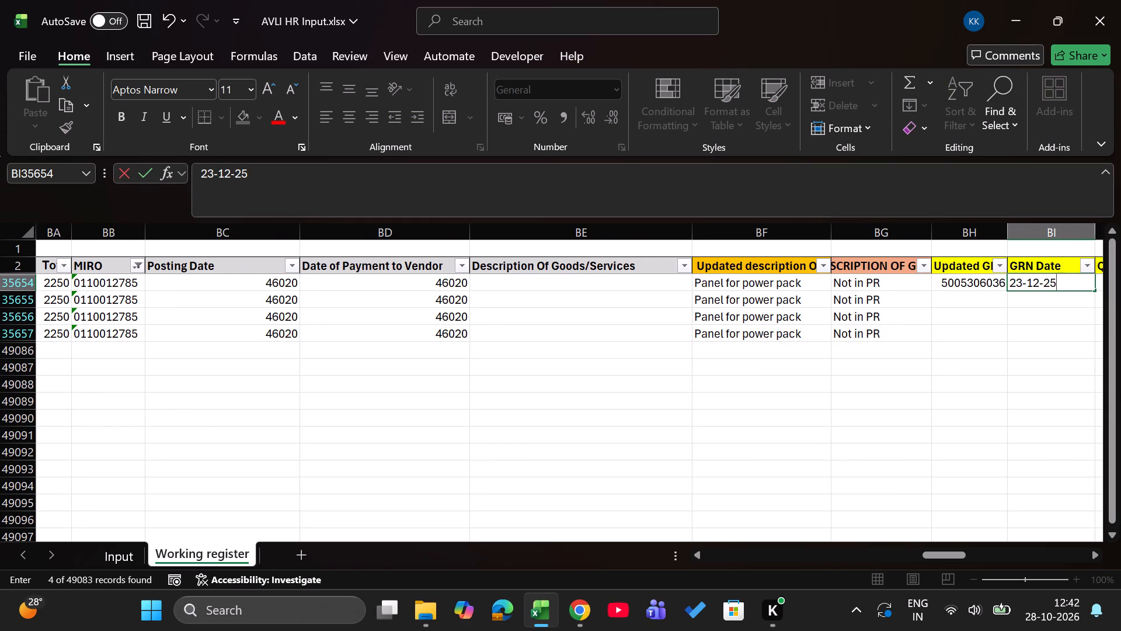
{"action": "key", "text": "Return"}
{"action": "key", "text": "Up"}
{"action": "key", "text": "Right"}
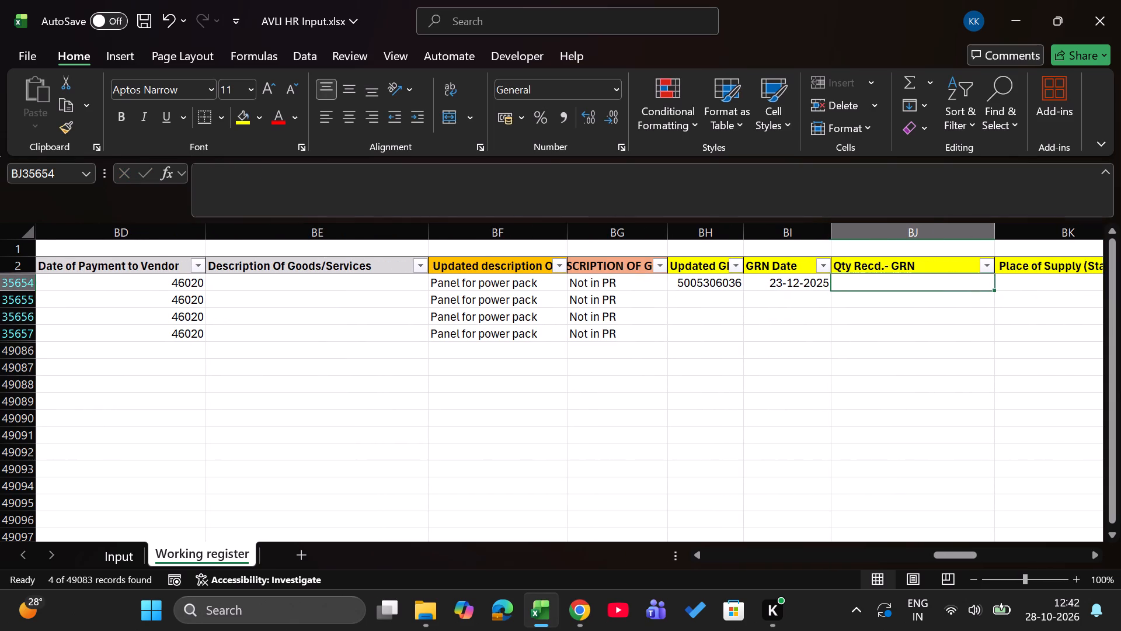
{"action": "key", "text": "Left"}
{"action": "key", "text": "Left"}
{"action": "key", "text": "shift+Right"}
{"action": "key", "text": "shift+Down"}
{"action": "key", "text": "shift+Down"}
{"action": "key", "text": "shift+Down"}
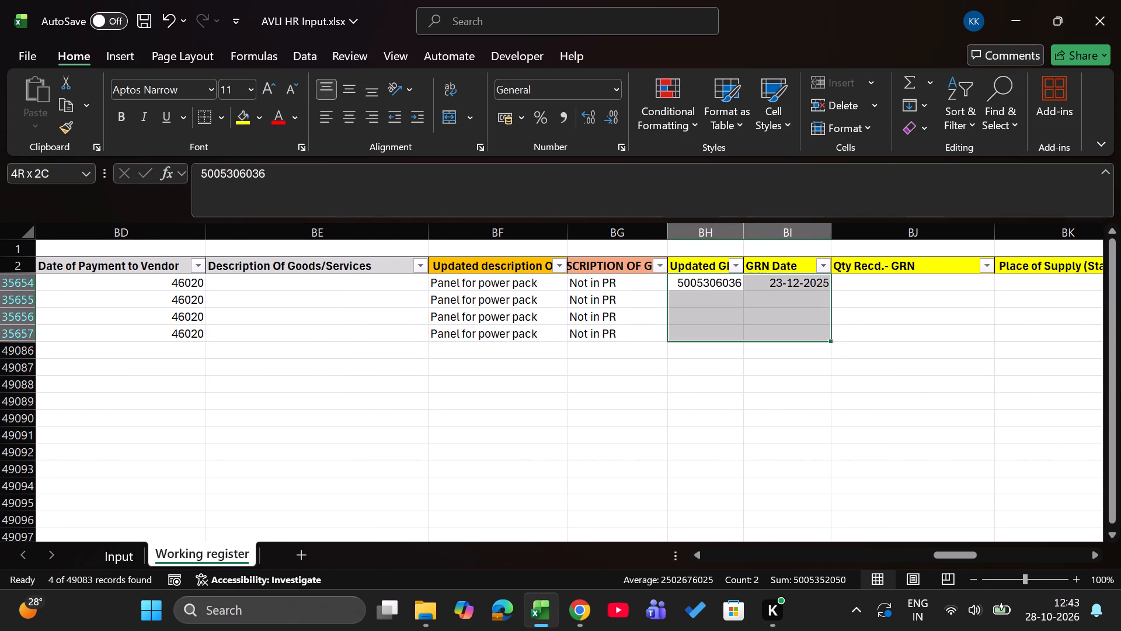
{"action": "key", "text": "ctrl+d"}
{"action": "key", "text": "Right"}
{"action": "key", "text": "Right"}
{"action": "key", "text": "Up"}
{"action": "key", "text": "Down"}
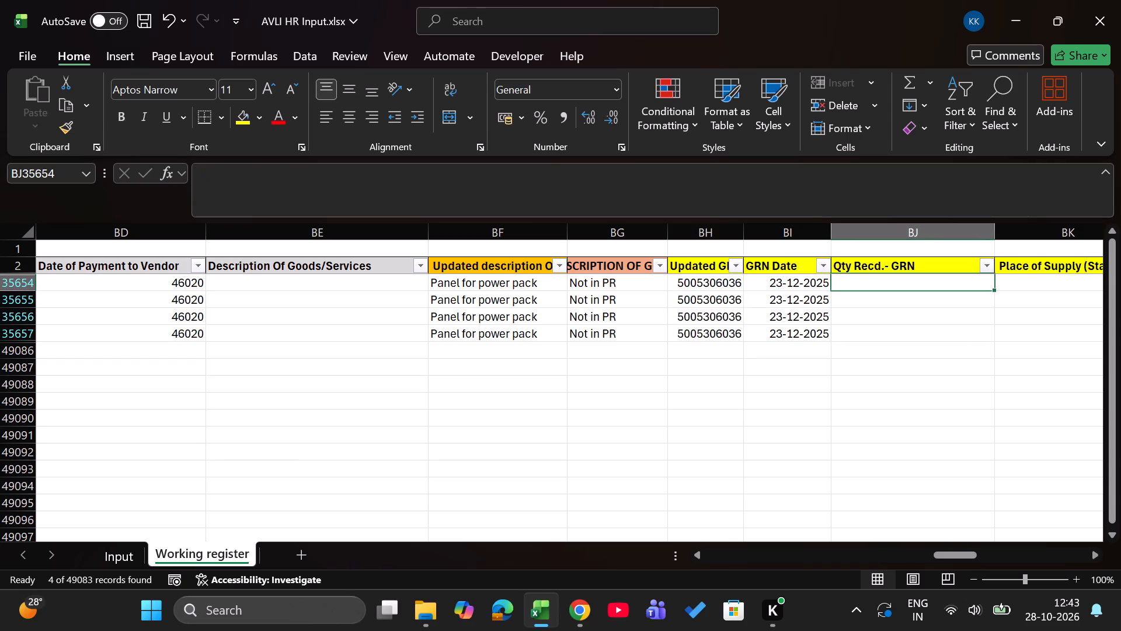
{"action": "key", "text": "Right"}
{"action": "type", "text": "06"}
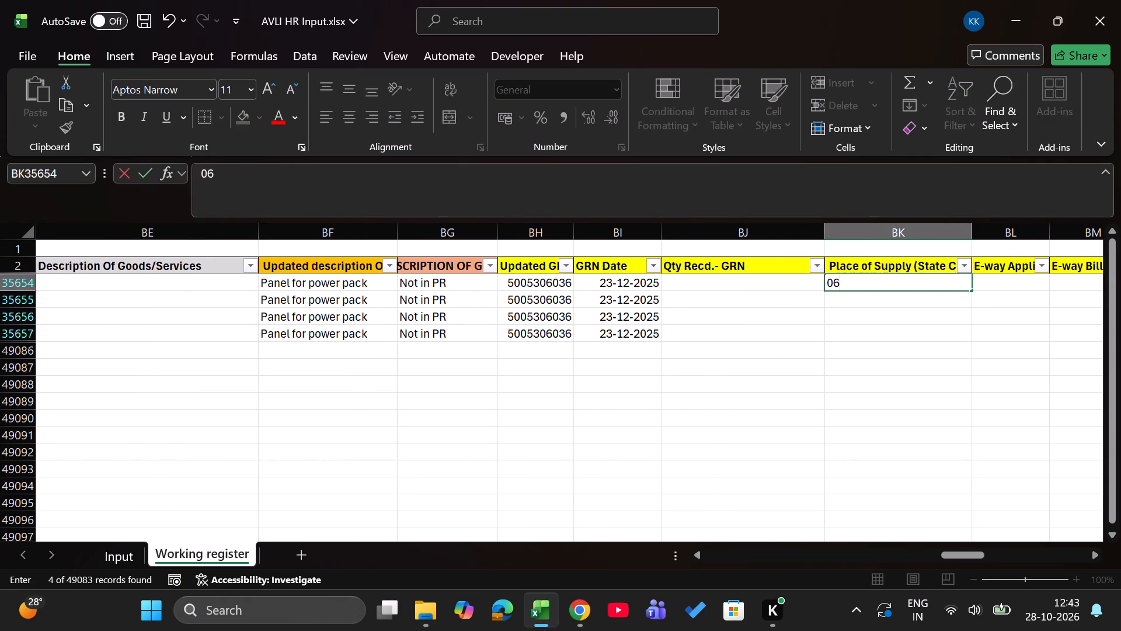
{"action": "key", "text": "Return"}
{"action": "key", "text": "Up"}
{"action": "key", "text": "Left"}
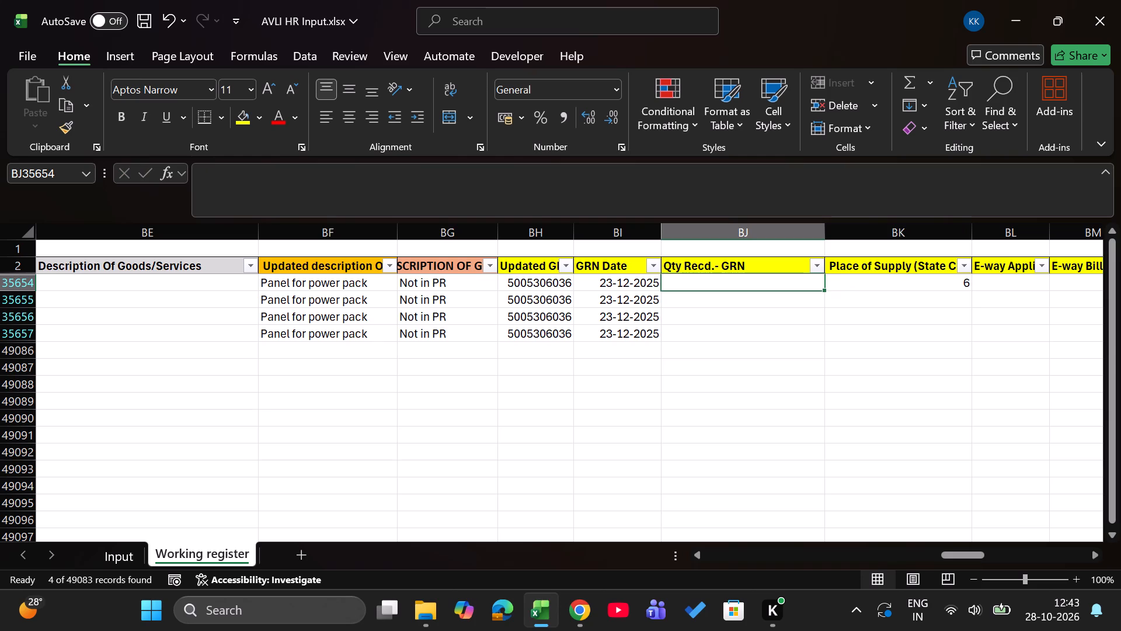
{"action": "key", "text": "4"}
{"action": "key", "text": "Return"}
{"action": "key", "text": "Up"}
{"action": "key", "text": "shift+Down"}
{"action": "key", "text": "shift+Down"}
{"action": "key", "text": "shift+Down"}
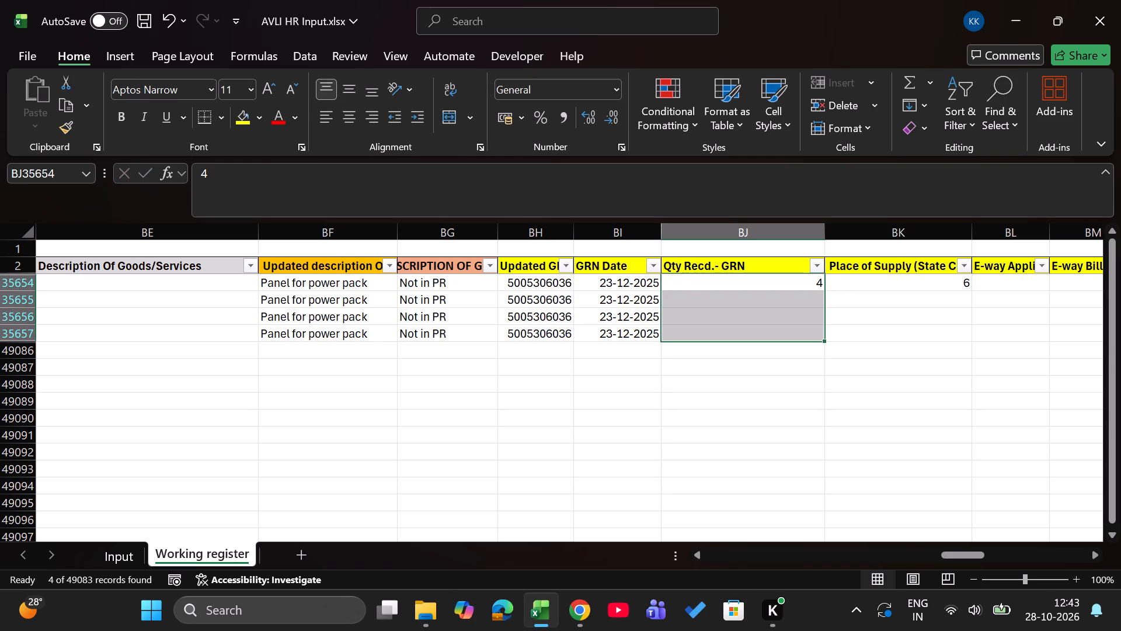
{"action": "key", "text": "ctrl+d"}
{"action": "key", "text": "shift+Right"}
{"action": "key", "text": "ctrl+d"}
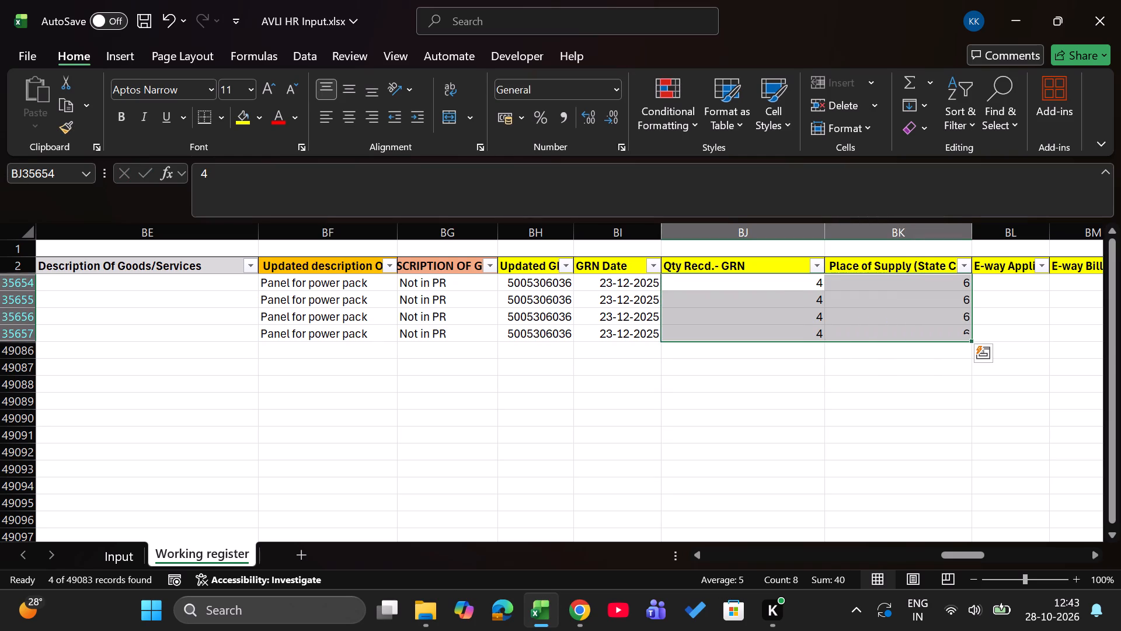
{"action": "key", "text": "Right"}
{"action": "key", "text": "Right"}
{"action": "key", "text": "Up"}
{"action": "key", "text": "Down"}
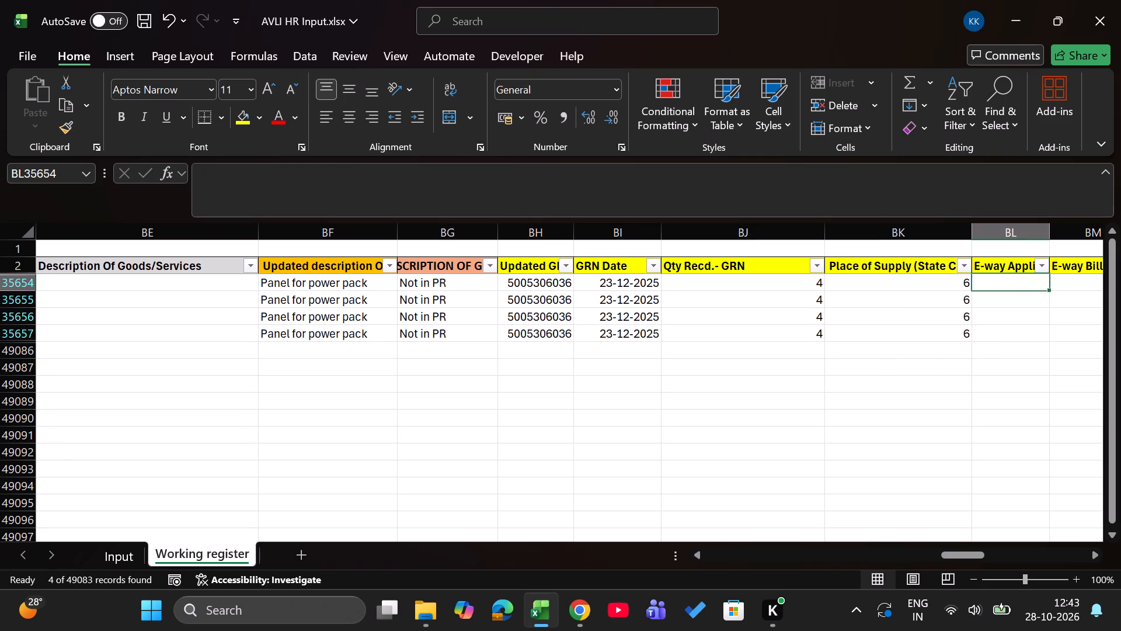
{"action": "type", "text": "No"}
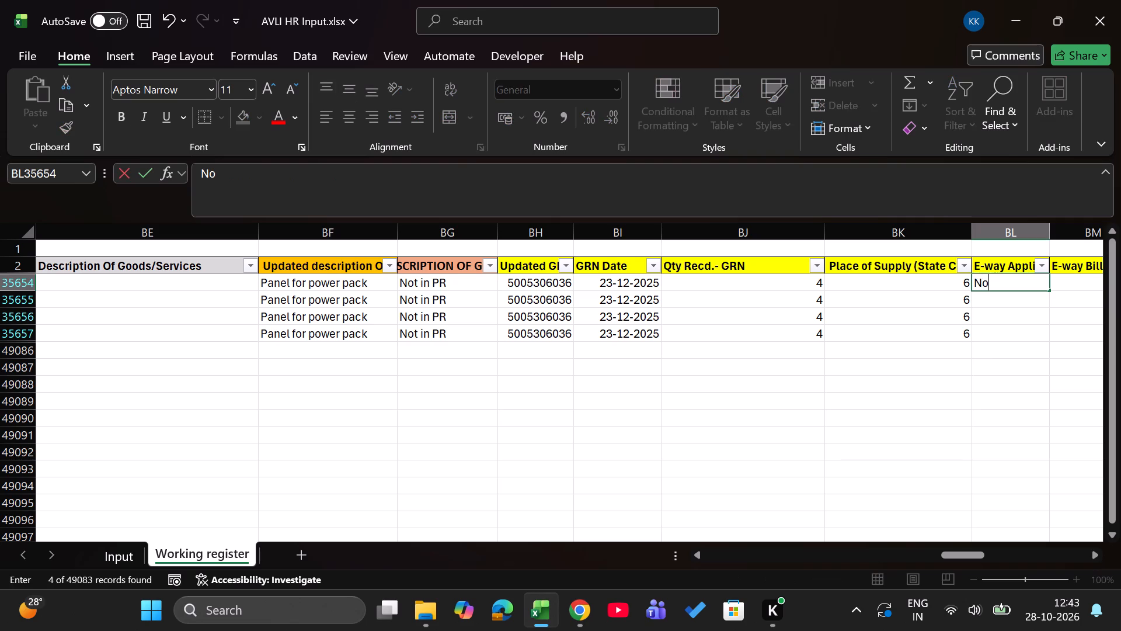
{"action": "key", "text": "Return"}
Set E-way applicability to Yes in the first row and fill it down all four rows.
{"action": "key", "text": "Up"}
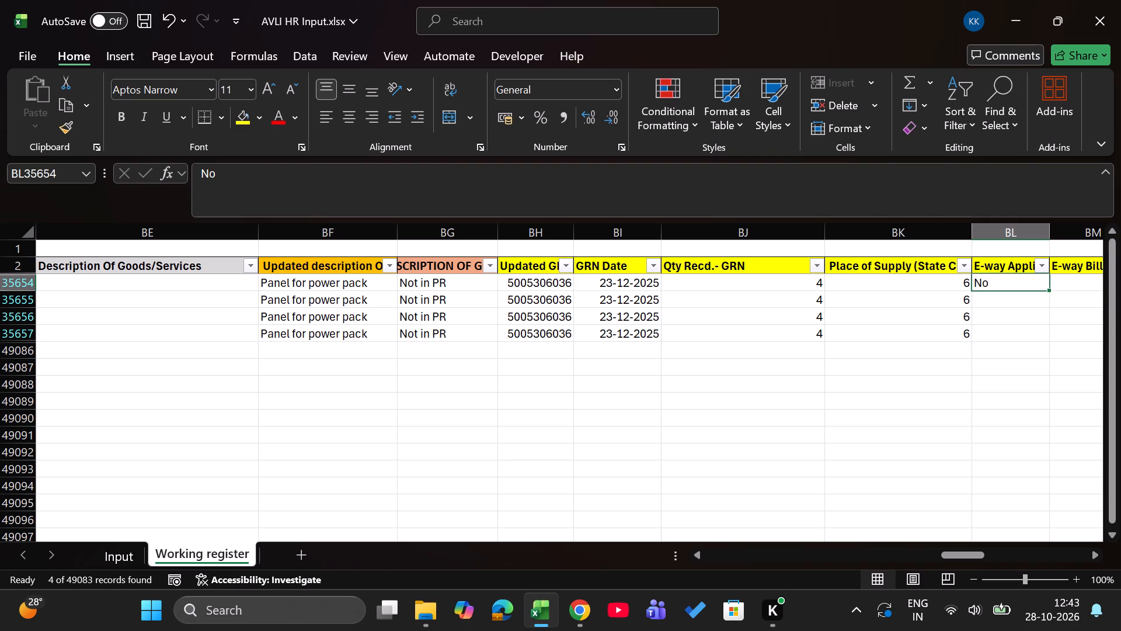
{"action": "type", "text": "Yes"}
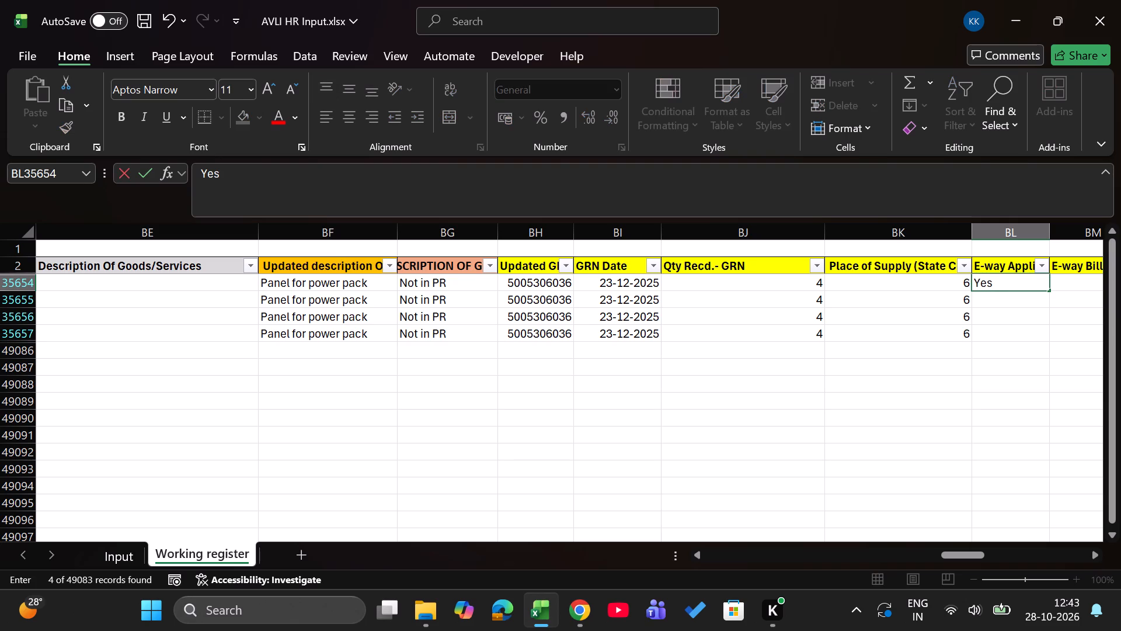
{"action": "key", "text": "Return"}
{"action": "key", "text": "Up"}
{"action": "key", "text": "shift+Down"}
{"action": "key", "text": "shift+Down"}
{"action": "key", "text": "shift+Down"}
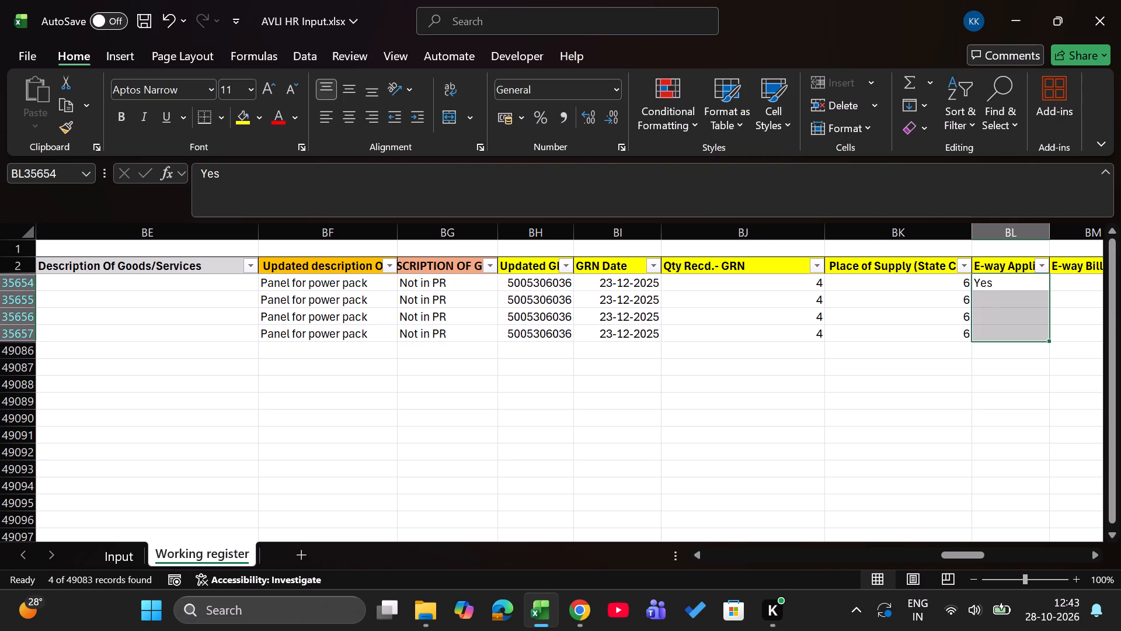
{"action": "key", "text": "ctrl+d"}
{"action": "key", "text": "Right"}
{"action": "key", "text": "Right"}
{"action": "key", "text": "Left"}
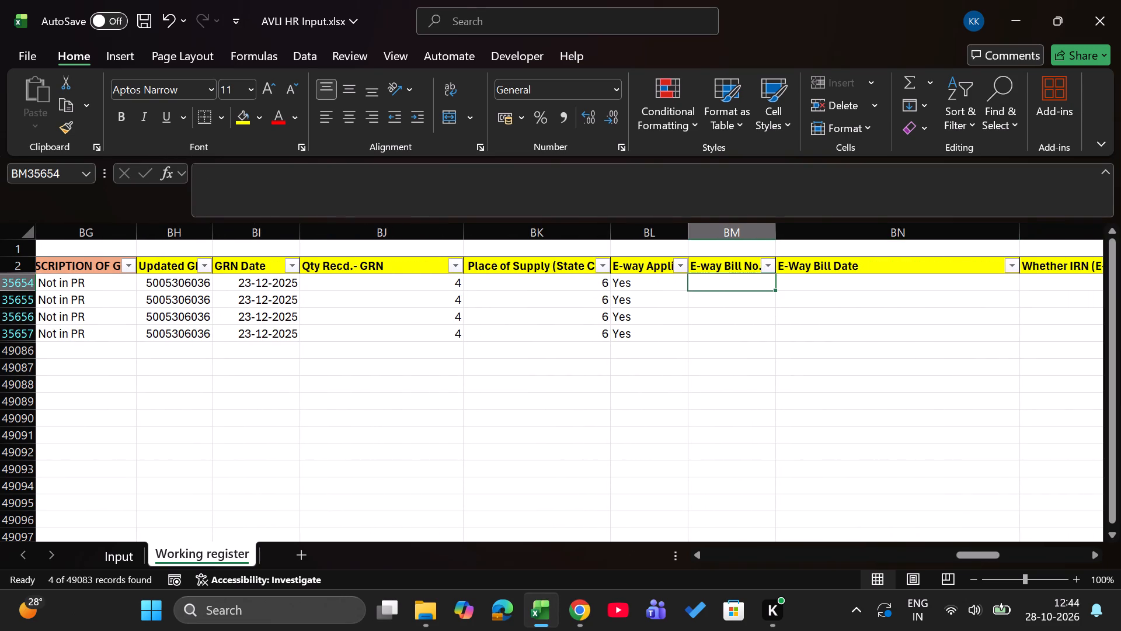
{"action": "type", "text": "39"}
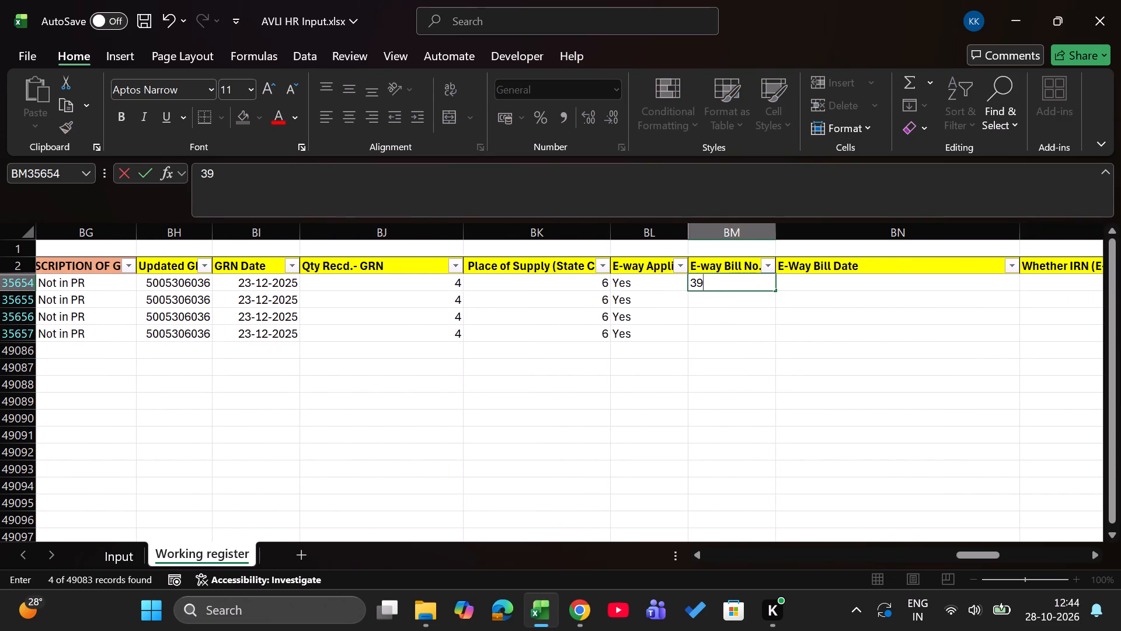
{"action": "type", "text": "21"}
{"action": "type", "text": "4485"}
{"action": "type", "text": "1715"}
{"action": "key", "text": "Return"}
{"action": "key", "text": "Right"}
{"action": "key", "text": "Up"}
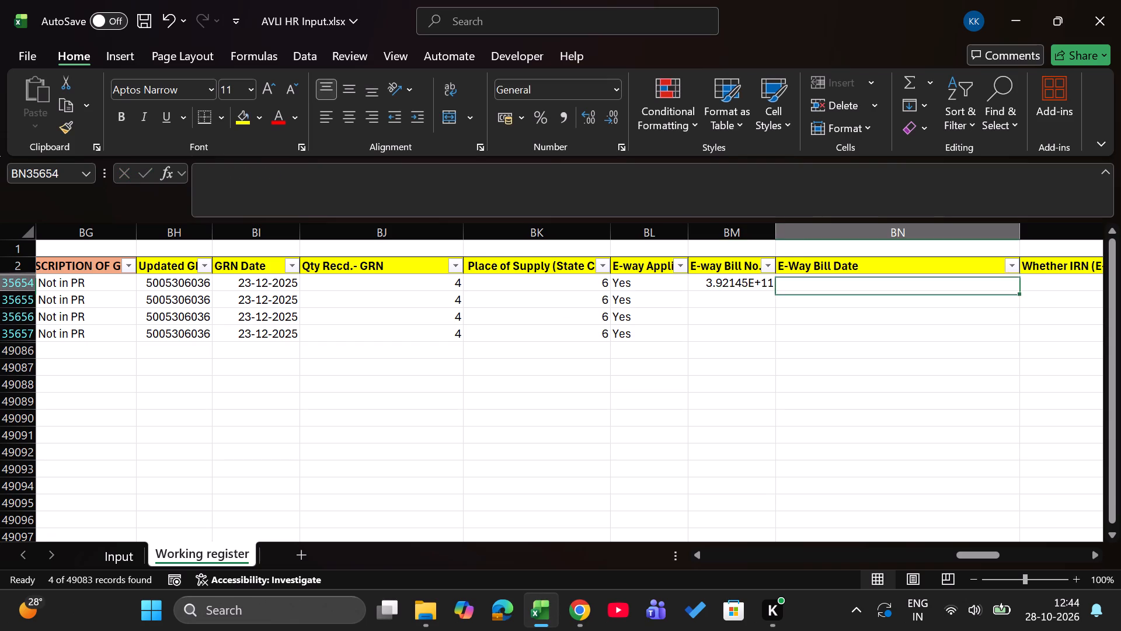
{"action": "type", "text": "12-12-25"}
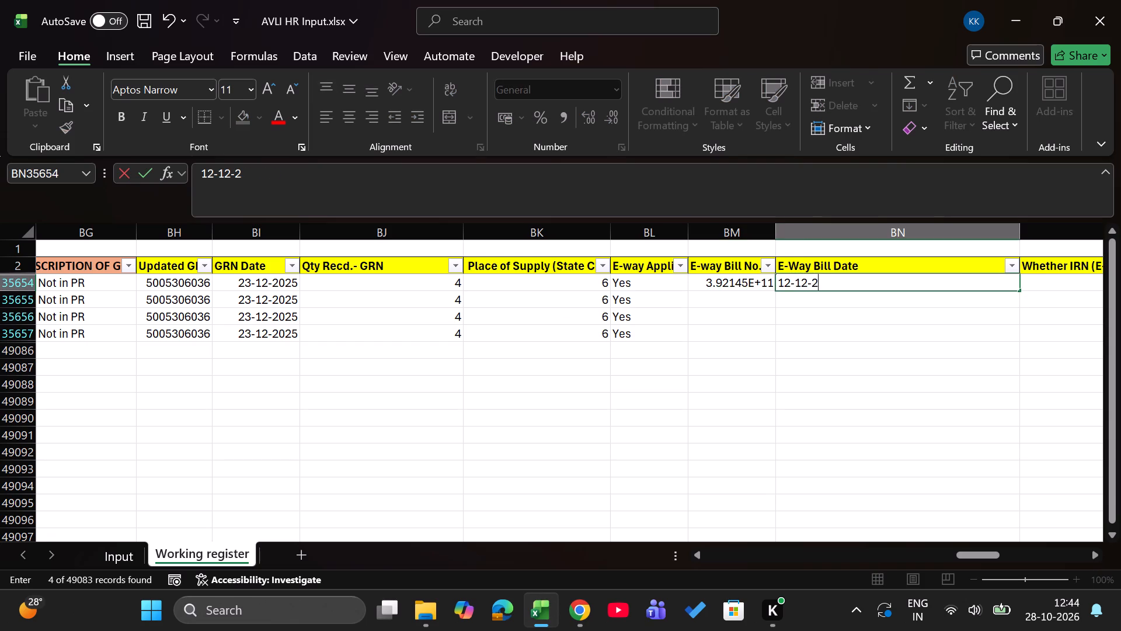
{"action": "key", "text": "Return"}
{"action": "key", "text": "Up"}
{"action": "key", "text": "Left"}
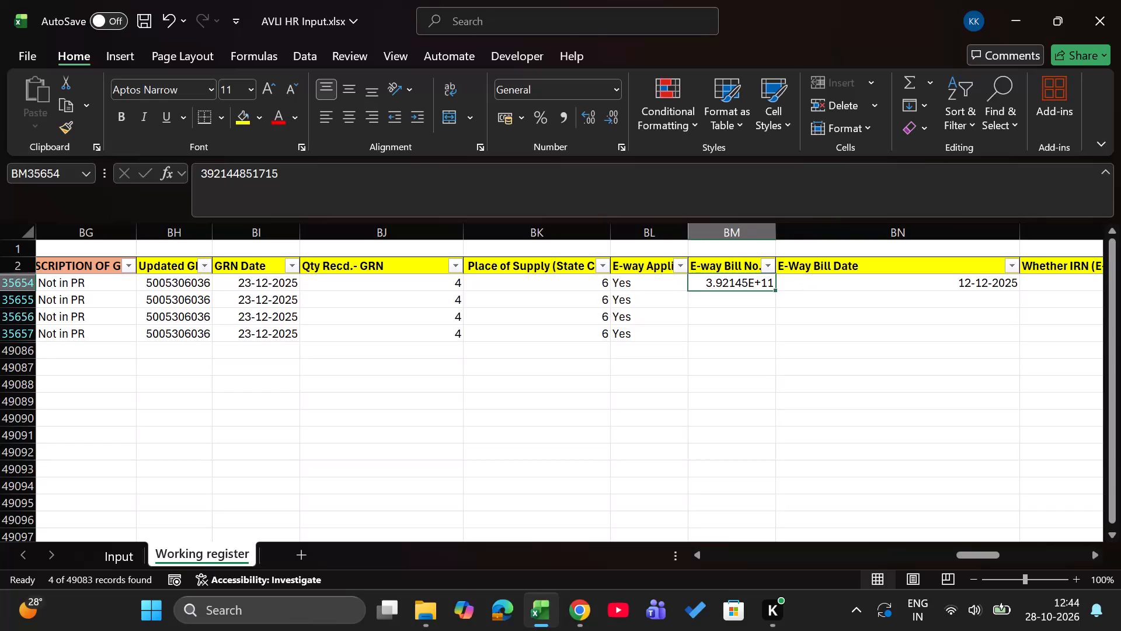
Enter Yes for IRN (E-INV) attached and Yes for whether the invoice is to be checked in the first row.
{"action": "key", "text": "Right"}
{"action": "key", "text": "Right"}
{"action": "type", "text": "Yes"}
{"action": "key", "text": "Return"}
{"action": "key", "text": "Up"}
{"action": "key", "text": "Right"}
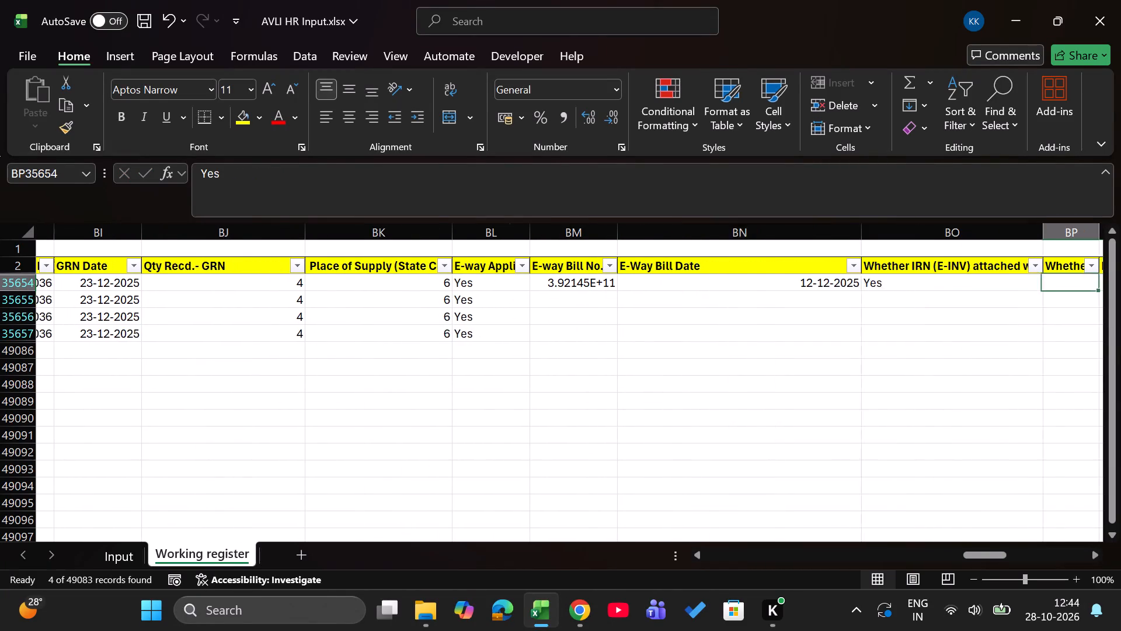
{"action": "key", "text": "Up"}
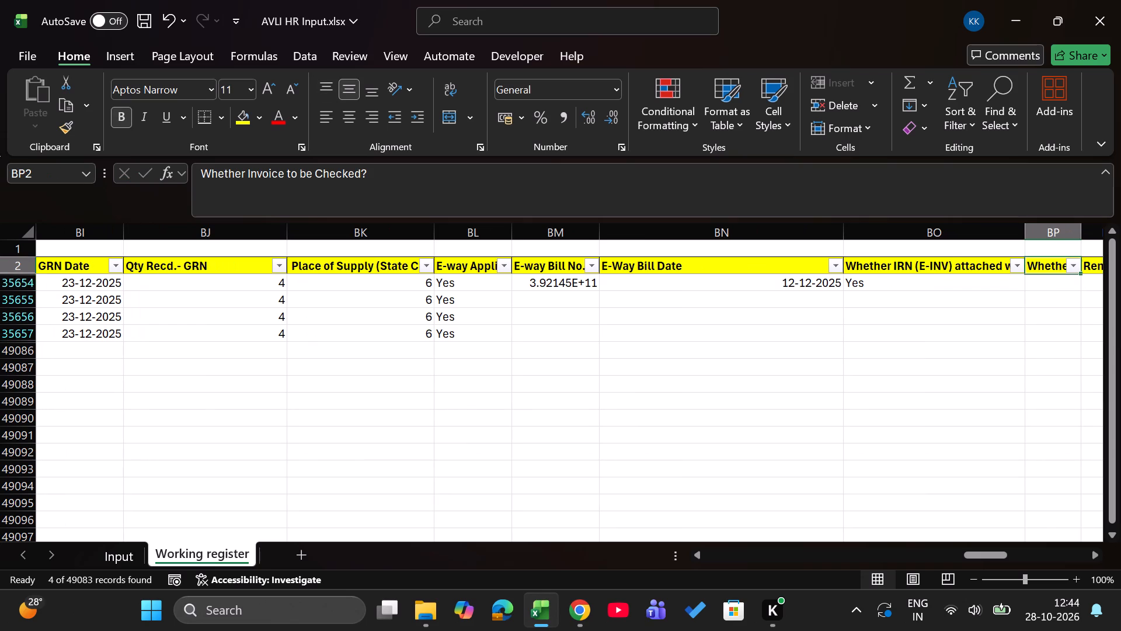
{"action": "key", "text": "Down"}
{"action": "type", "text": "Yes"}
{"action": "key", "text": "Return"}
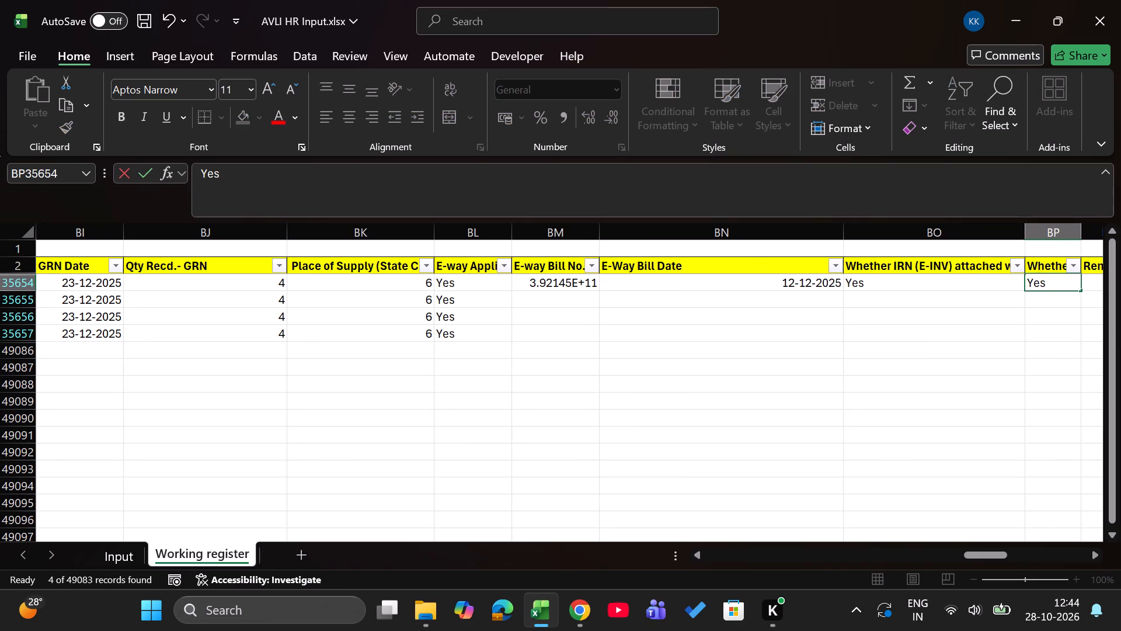
Fill the E-way bill number, E-way bill date, IRN attached and invoice check values down all four rows.
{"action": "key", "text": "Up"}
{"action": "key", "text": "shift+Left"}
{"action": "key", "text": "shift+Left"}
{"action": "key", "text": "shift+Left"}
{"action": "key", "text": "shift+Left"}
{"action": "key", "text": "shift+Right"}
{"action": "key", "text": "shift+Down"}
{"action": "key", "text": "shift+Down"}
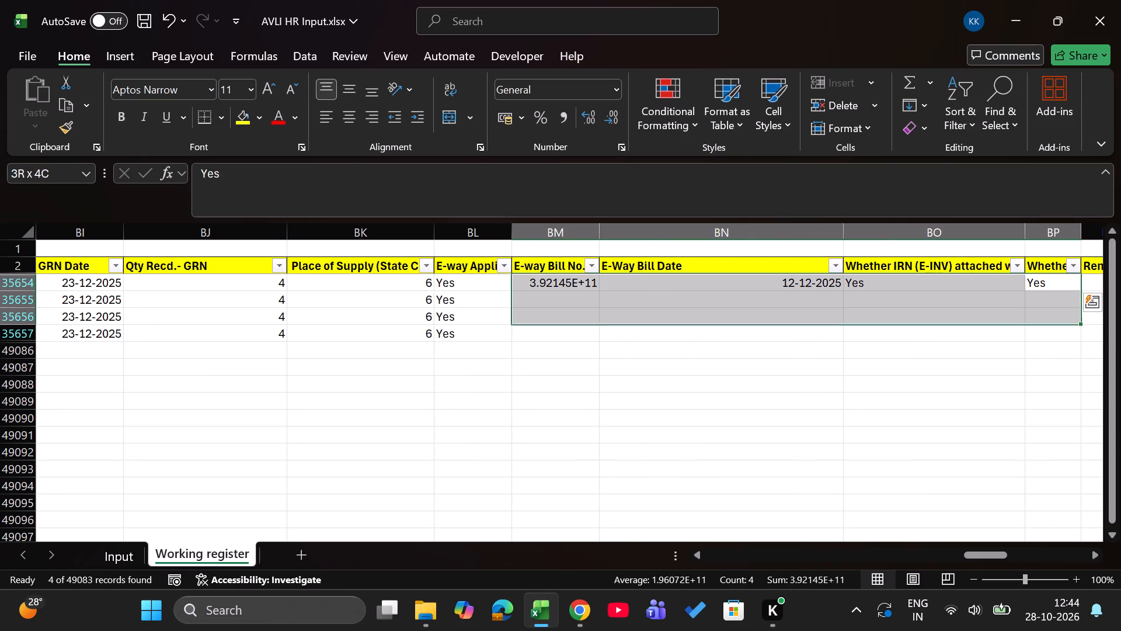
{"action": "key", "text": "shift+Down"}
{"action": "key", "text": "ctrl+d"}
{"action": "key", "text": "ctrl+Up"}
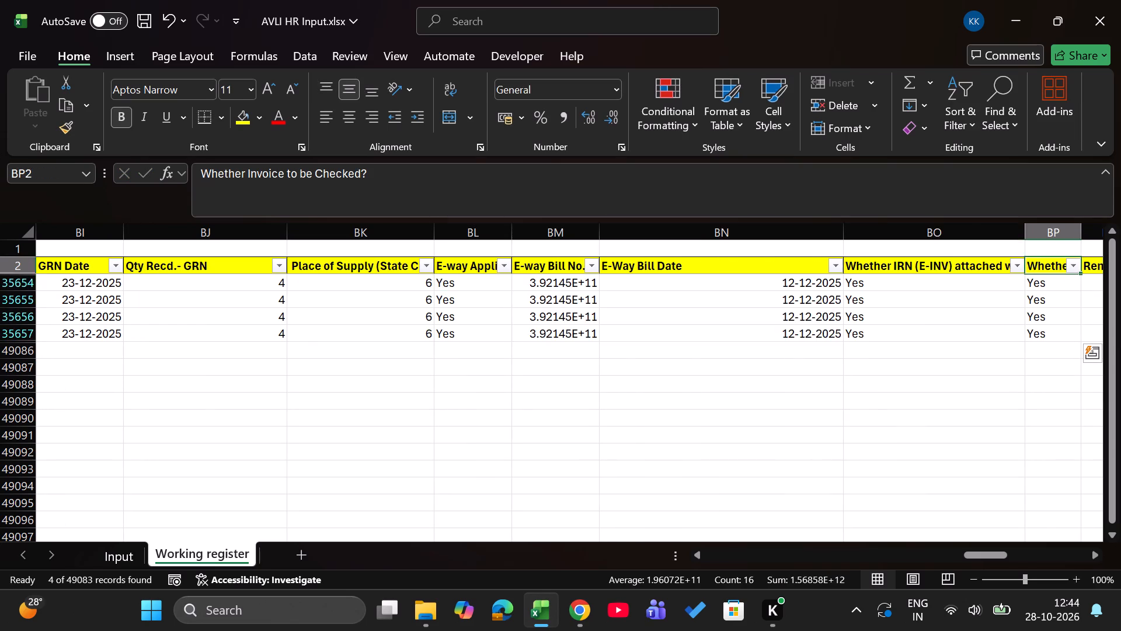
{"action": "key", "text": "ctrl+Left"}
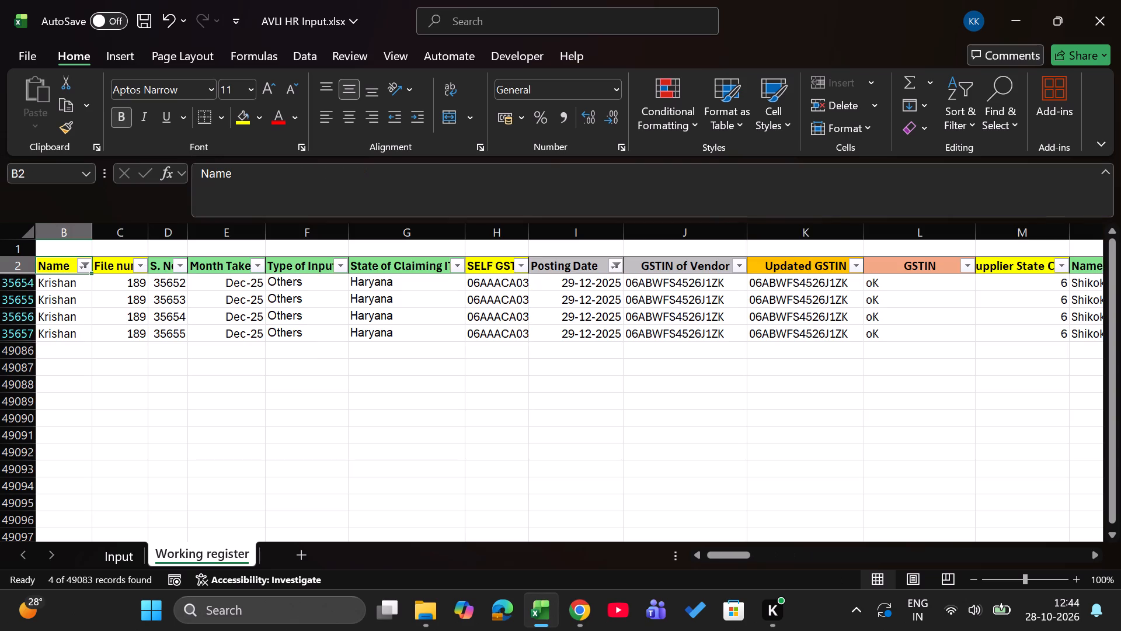
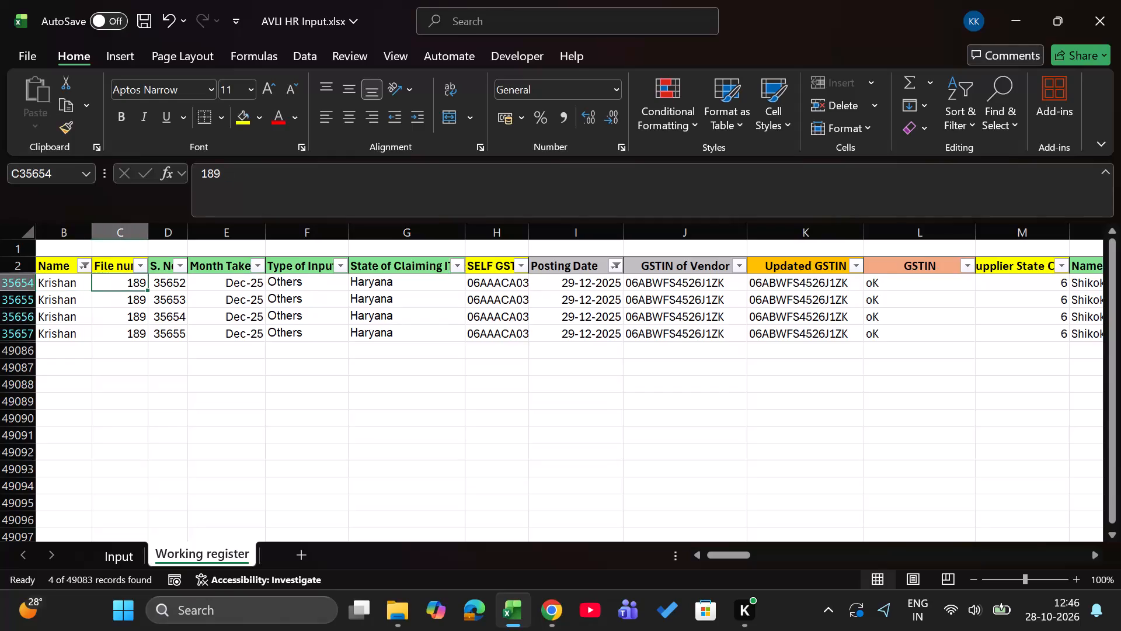
Clear all filters from the Working register.
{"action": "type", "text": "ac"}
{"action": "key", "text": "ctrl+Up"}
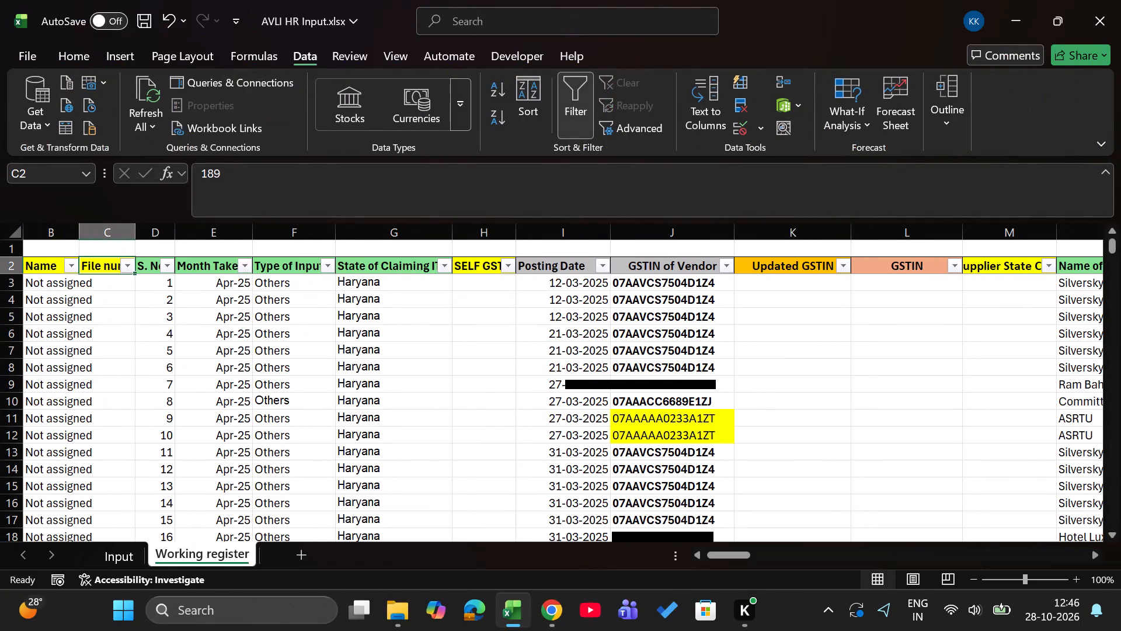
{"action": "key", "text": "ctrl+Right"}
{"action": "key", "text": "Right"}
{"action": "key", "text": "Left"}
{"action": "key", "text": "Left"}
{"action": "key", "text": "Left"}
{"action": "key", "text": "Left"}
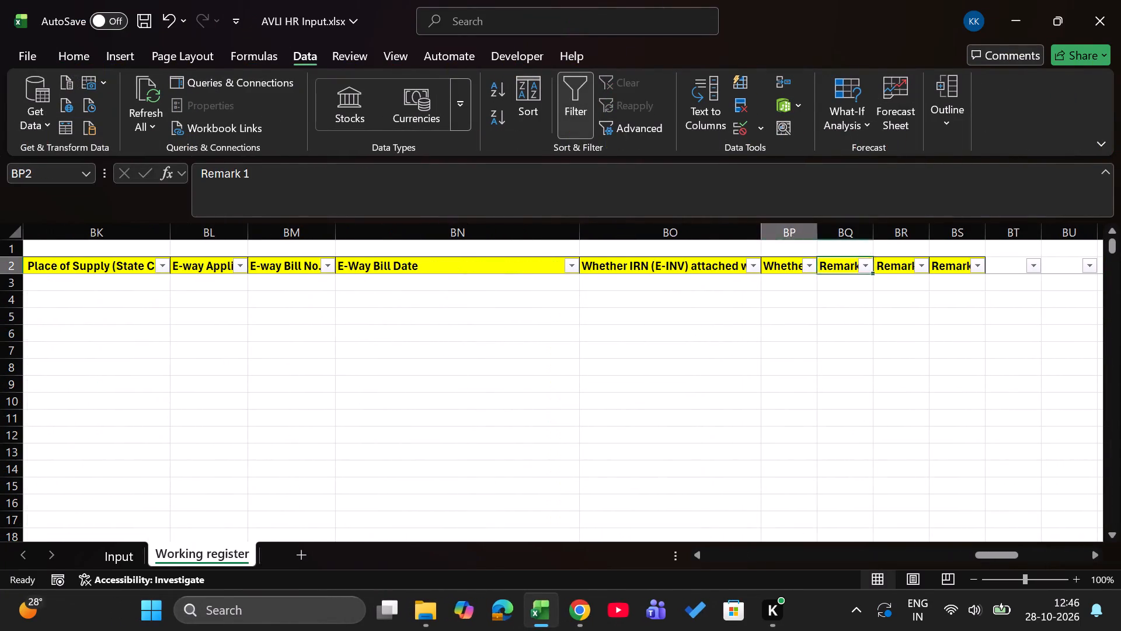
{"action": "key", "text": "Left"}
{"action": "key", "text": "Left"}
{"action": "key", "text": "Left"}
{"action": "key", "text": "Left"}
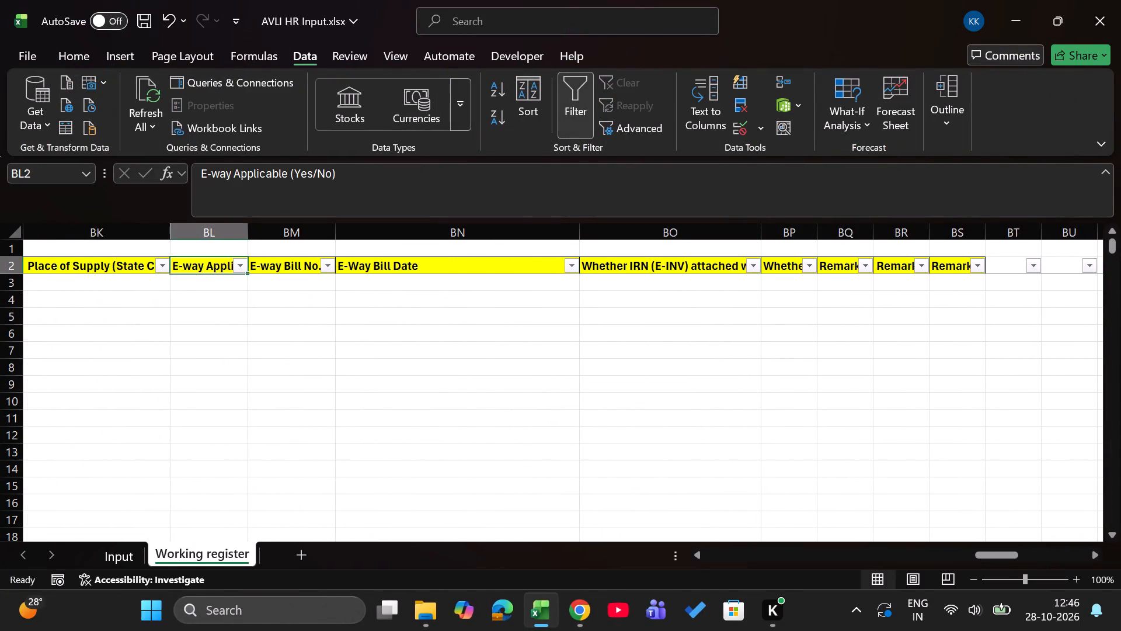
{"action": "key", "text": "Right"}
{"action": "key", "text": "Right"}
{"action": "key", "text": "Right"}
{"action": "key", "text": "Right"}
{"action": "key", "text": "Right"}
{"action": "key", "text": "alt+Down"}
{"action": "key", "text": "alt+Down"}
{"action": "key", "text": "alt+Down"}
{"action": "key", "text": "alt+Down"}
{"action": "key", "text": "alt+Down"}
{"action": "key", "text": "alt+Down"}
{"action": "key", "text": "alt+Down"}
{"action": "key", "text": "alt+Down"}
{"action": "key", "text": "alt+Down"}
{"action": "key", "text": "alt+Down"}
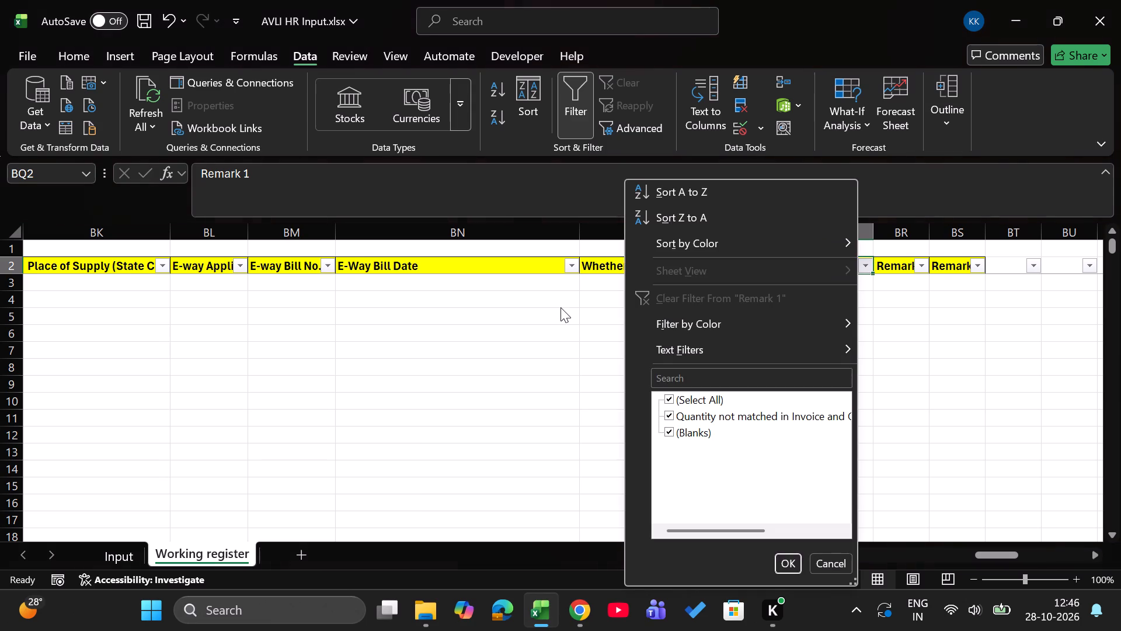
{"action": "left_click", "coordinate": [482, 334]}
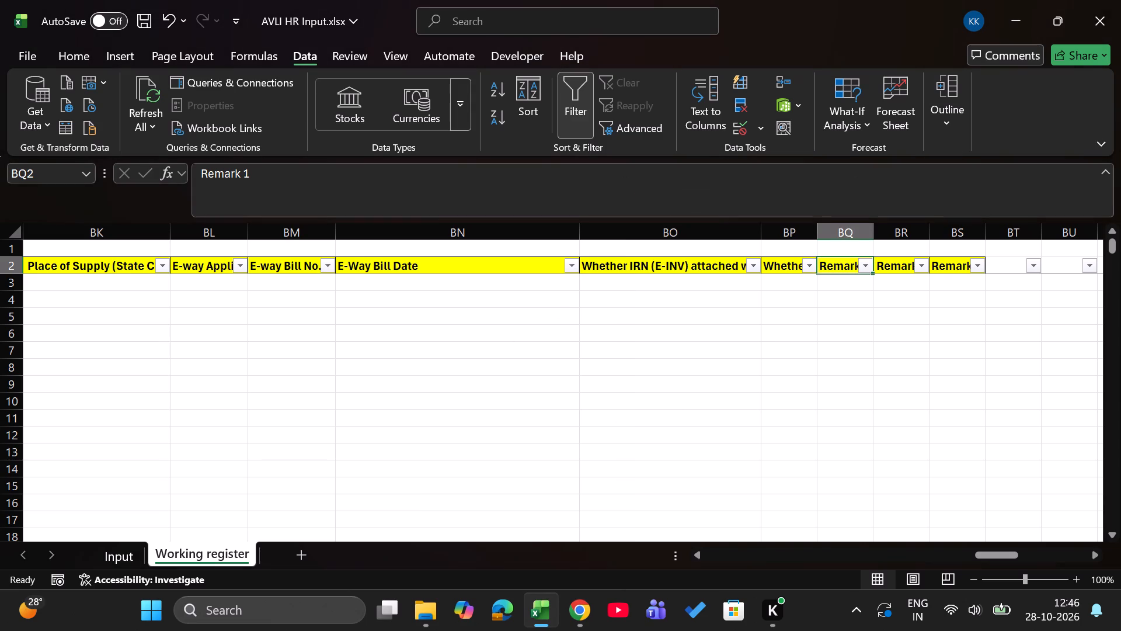
Filter the "Whether Invoice to be Checked?" column to exclude blanks.
{"action": "key", "text": "Left"}
{"action": "key", "text": "alt+Down"}
{"action": "key", "text": "alt+Down"}
{"action": "key", "text": "alt+Down"}
{"action": "key", "text": "alt+Down"}
{"action": "key", "text": "alt+Down"}
{"action": "key", "text": "alt+Down"}
{"action": "key", "text": "alt+Down"}
{"action": "key", "text": "alt+Down"}
{"action": "key", "text": "alt+Down"}
{"action": "key", "text": "alt+Down"}
{"action": "key", "text": "alt+Down"}
{"action": "key", "text": "Down"}
{"action": "key", "text": "Down"}
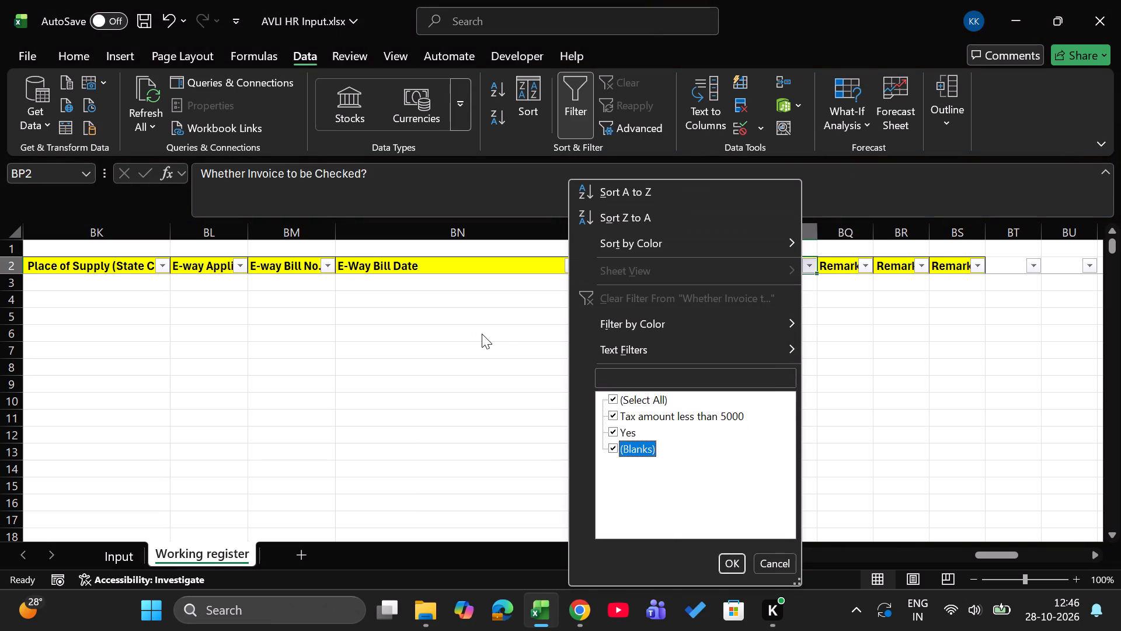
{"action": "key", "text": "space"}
{"action": "key", "text": "Return"}
{"action": "key", "text": "Return"}
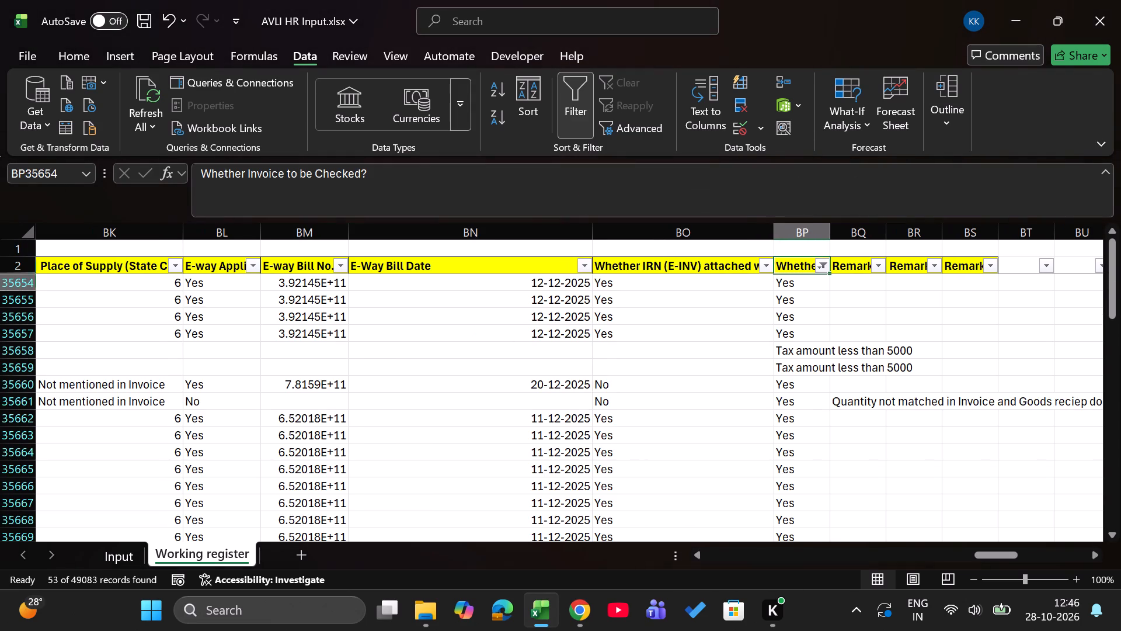
Review the filled rows for the invoice check, E-way bill and IRN entries from first to last.
{"action": "key", "text": "ctrl+Down"}
{"action": "key", "text": "Down"}
{"action": "key", "text": "Down"}
{"action": "key", "text": "Up"}
{"action": "key", "text": "Up"}
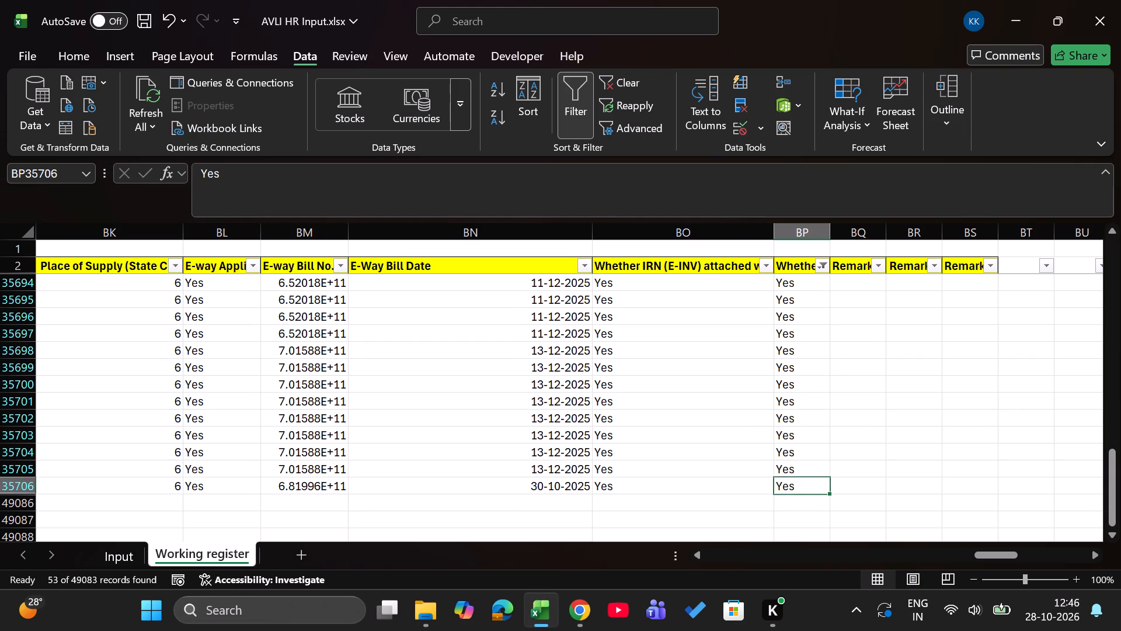
{"action": "key", "text": "ctrl+Up"}
{"action": "key", "text": "Down"}
{"action": "key", "text": "Down"}
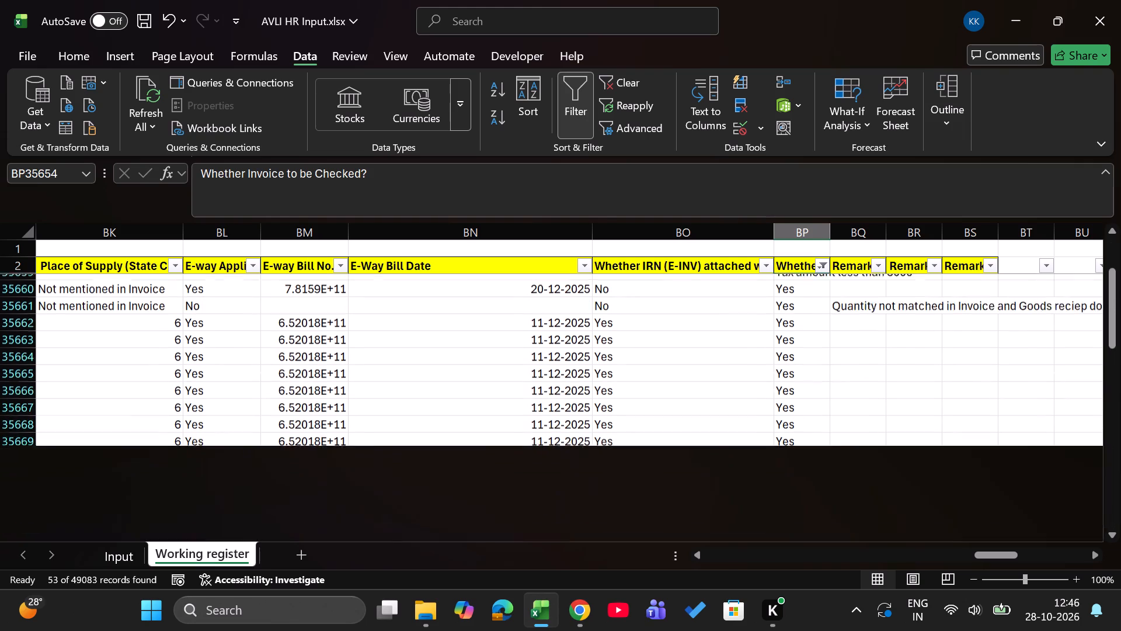
{"action": "key", "text": "Down"}
{"action": "key", "text": "Down"}
{"action": "key", "text": "Down"}
{"action": "key", "text": "Down"}
{"action": "key", "text": "Up"}
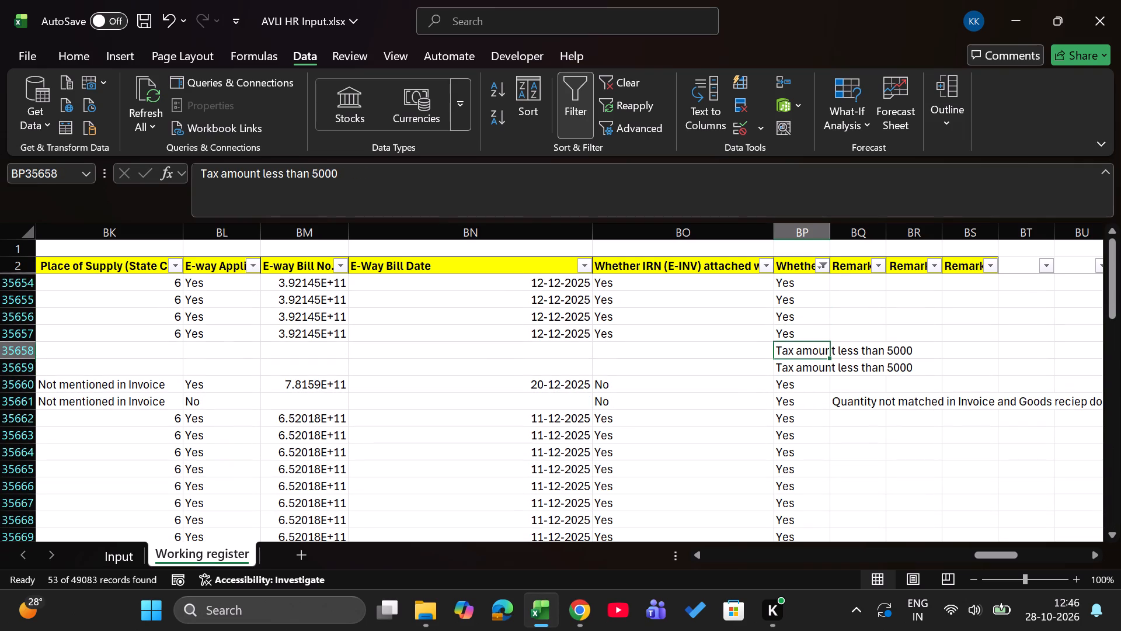
{"action": "key", "text": "Down"}
{"action": "key", "text": "Up"}
{"action": "key", "text": "Up"}
{"action": "key", "text": "Up"}
{"action": "key", "text": "Up"}
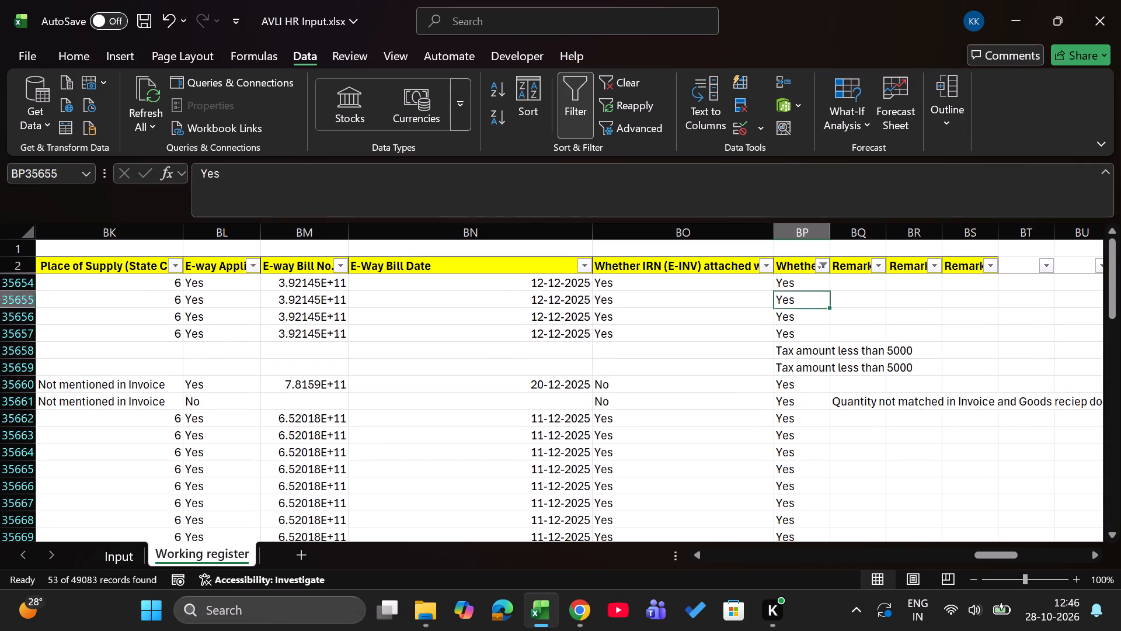
Change the "Whether Invoice to be Checked?" filter to show only blanks.
{"action": "key", "text": "Up"}
{"action": "key", "text": "Up"}
{"action": "key", "text": "alt+Down"}
{"action": "key", "text": "alt+Down"}
{"action": "key", "text": "alt+Down"}
{"action": "key", "text": "alt+Down"}
{"action": "key", "text": "alt+Down"}
{"action": "key", "text": "alt+Down"}
{"action": "key", "text": "alt+Down"}
{"action": "key", "text": "alt+Down"}
{"action": "key", "text": "alt+Down"}
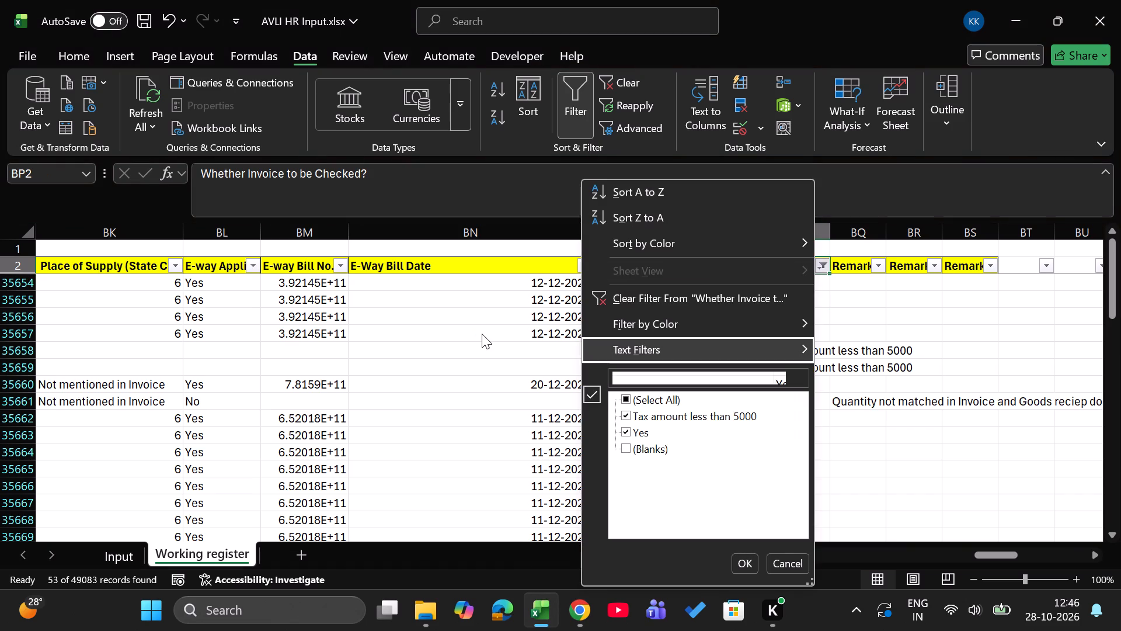
{"action": "key", "text": "Down"}
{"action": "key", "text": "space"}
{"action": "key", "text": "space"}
{"action": "key", "text": "Down"}
{"action": "key", "text": "Down"}
{"action": "key", "text": "Down"}
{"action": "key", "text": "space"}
{"action": "key", "text": "Return"}
Copy Yes from the IRN attached column into "Whether Invoice to be Checked?" for rows 35707 to 35709.
{"action": "key", "text": "Left"}
{"action": "key", "text": "Left"}
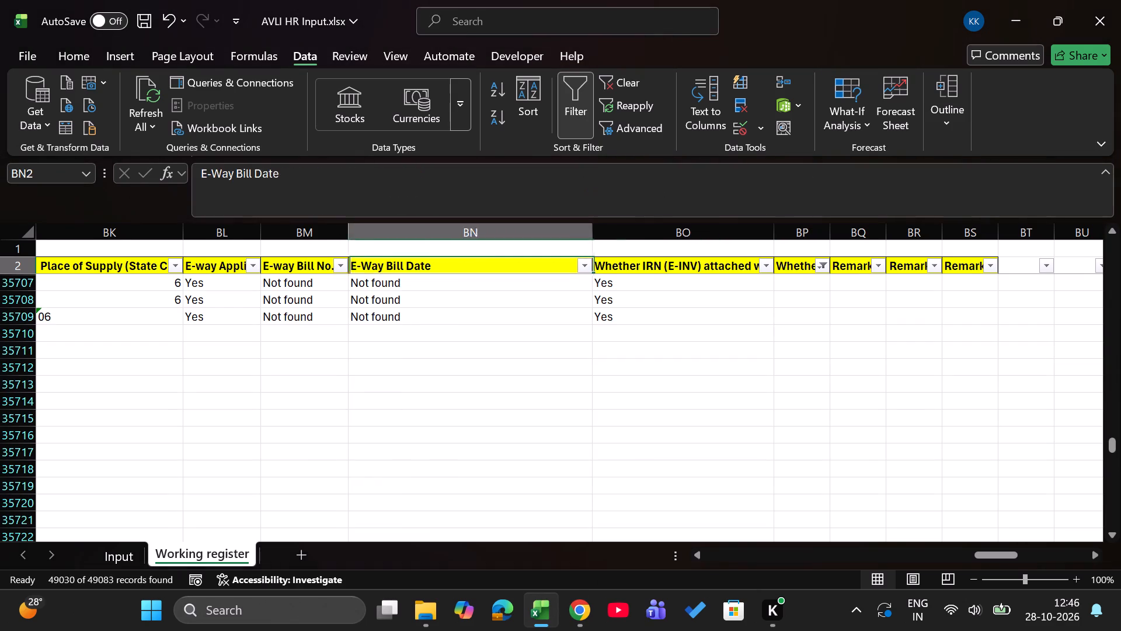
{"action": "key", "text": "Left"}
{"action": "key", "text": "Down"}
{"action": "key", "text": "Right"}
{"action": "key", "text": "Right"}
{"action": "key", "text": "Down"}
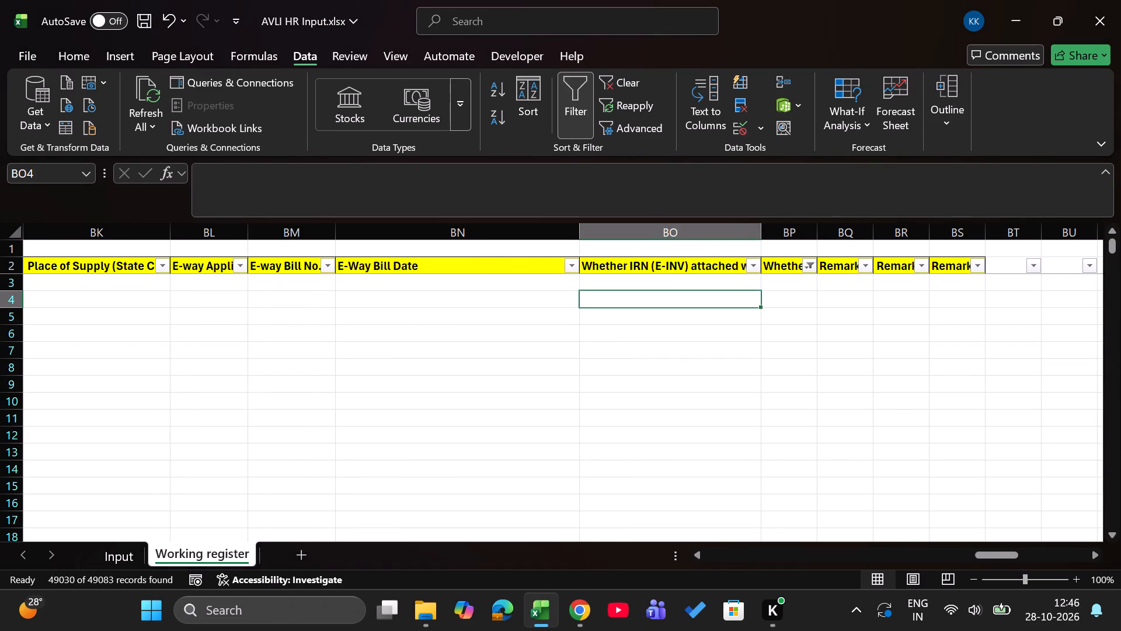
{"action": "key", "text": "ctrl+Down"}
{"action": "key", "text": "Down"}
{"action": "key", "text": "Down"}
{"action": "key", "text": "Down"}
{"action": "key", "text": "Up"}
{"action": "key", "text": "Up"}
{"action": "key", "text": "Up"}
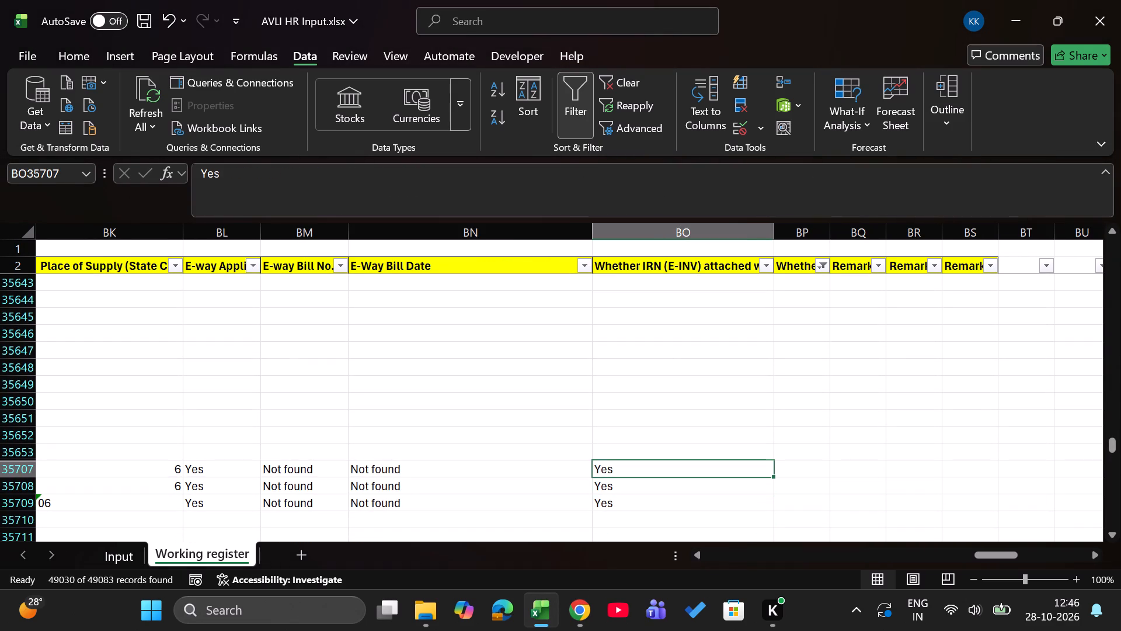
{"action": "key", "text": "ctrl+c"}
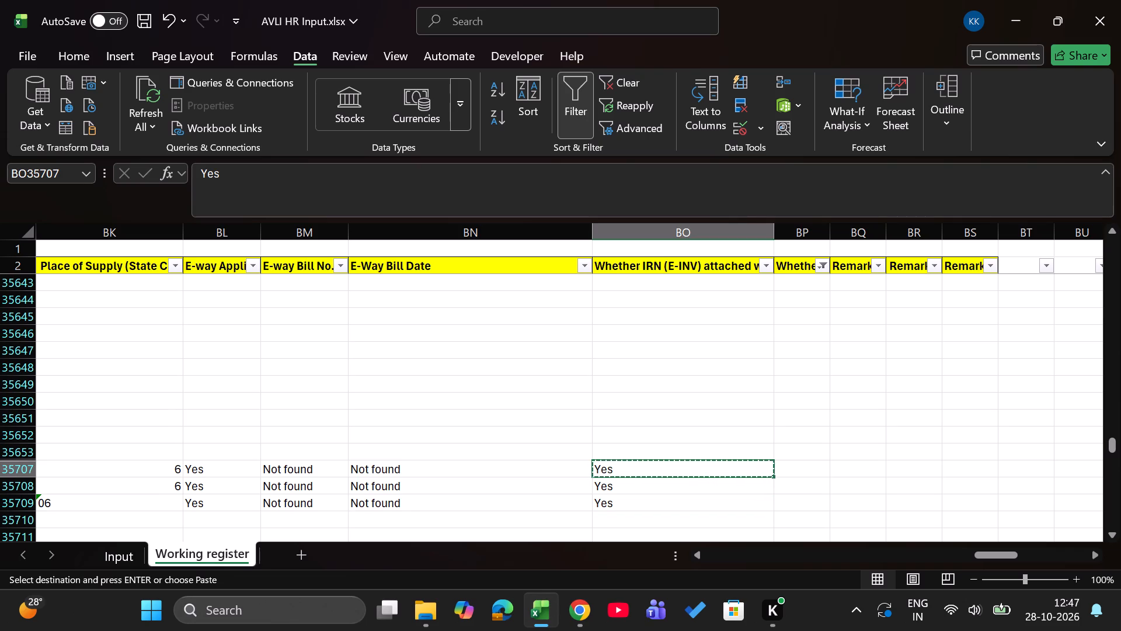
{"action": "key", "text": "ctrl+c"}
{"action": "key", "text": "Right"}
{"action": "key", "text": "Return"}
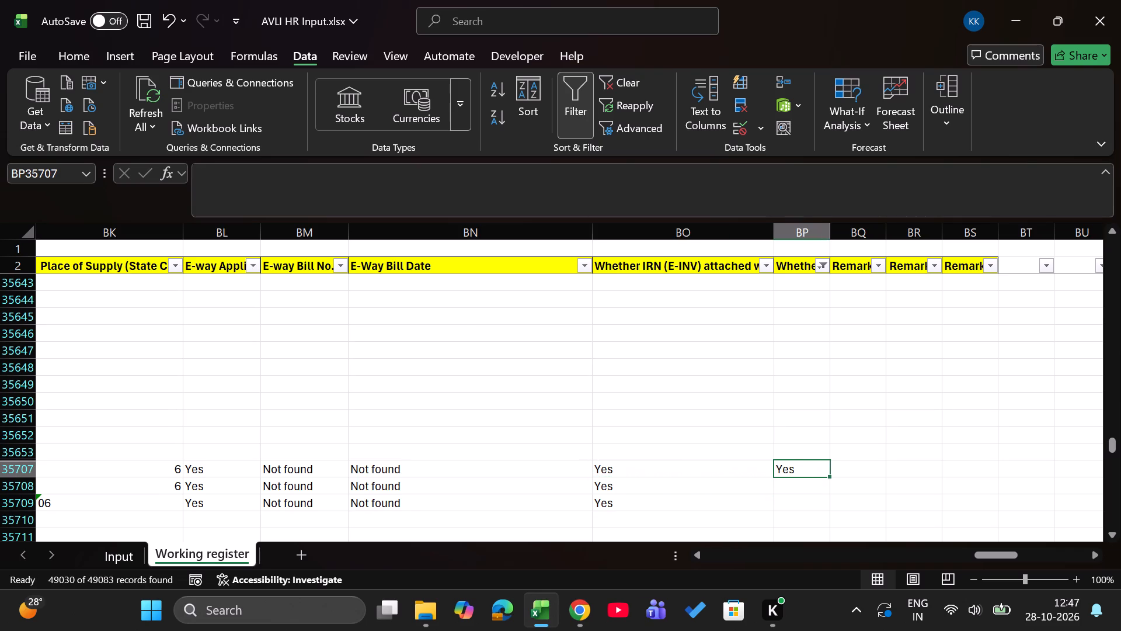
{"action": "key", "text": "ctrl+c"}
{"action": "key", "text": "Down"}
{"action": "key", "text": "Return"}
{"action": "key", "text": "ctrl+c"}
{"action": "key", "text": "Down"}
{"action": "key", "text": "Return"}
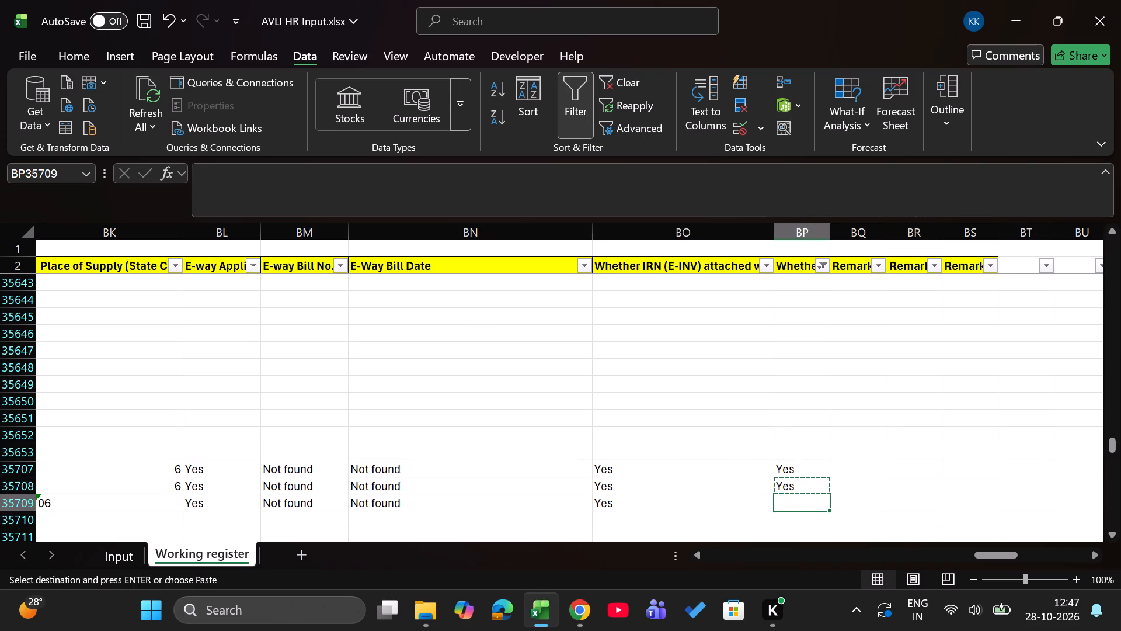
Reapply the blanks-only filter on the "Whether Invoice to be Checked?" column.
{"action": "key", "text": "Left"}
{"action": "key", "text": "ctrl+Down"}
{"action": "key", "text": "ctrl+Up"}
{"action": "key", "text": "ctrl+Up"}
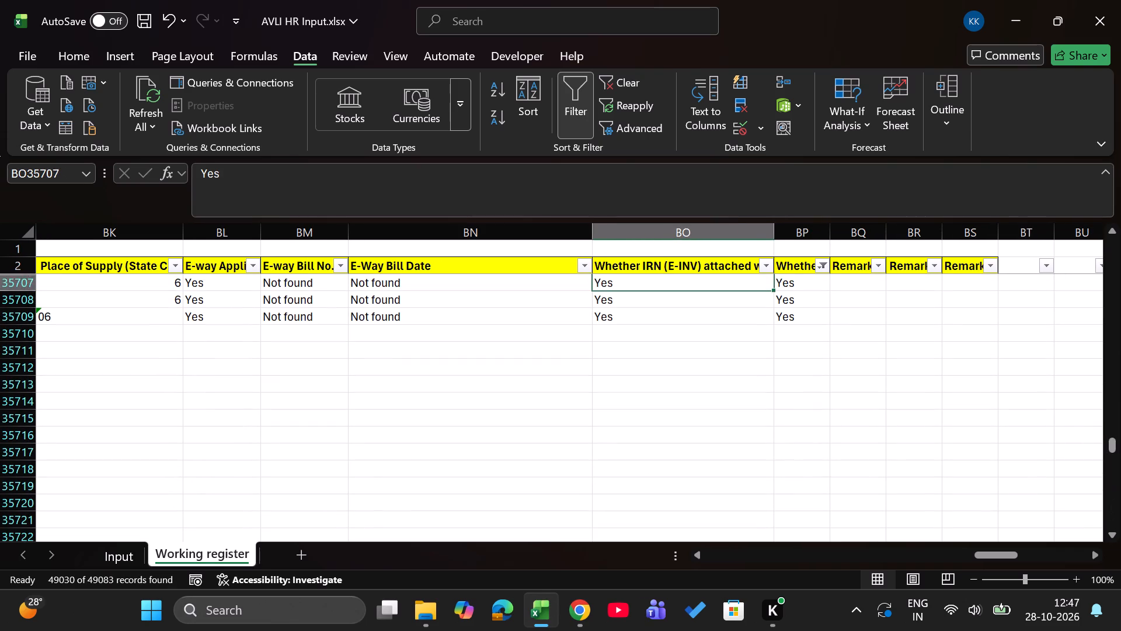
{"action": "key", "text": "ctrl+Up"}
{"action": "key", "text": "alt+Down"}
{"action": "key", "text": "Return"}
Check the IRN attached column for any remaining entries whose invoice check is blank.
{"action": "key", "text": "Right"}
{"action": "key", "text": "Down"}
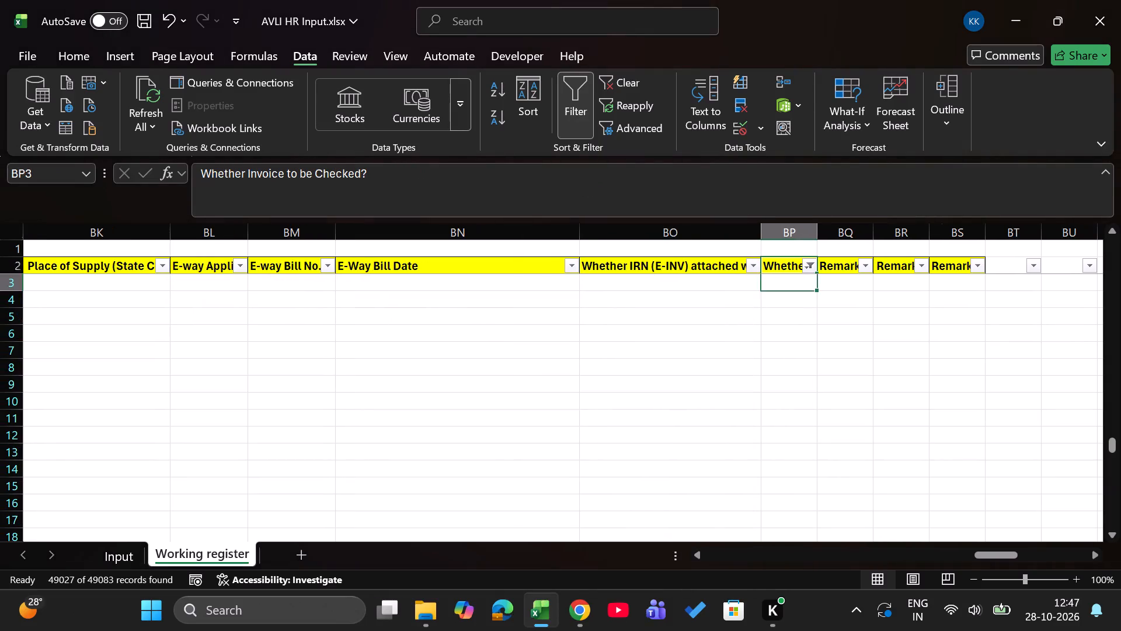
{"action": "key", "text": "Up"}
{"action": "key", "text": "Left"}
{"action": "key", "text": "Down"}
{"action": "key", "text": "ctrl+Down"}
{"action": "key", "text": "Up"}
{"action": "key", "text": "ctrl+Up"}
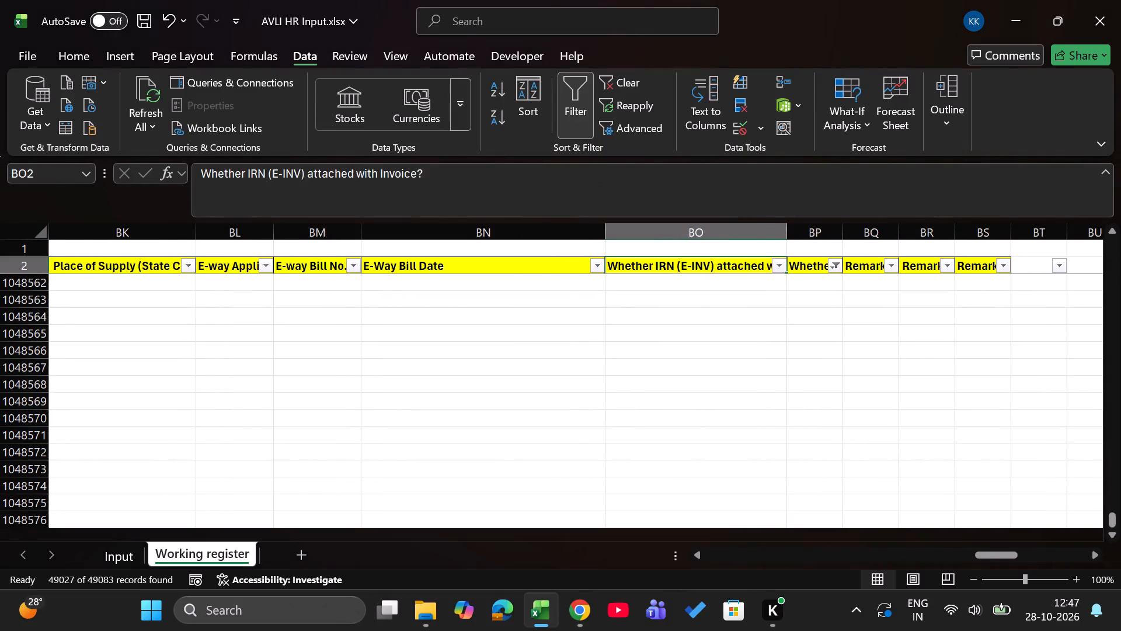
{"action": "key", "text": "ctrl+Up"}
Examine the first columns of the entries with a blank invoice check, including SELF GST, down to the end of the sheet.
{"action": "key", "text": "Down"}
{"action": "key", "text": "Down"}
{"action": "key", "text": "Left"}
{"action": "key", "text": "ctrl+Left"}
{"action": "key", "text": "ctrl+Left"}
{"action": "key", "text": "ctrl+Left"}
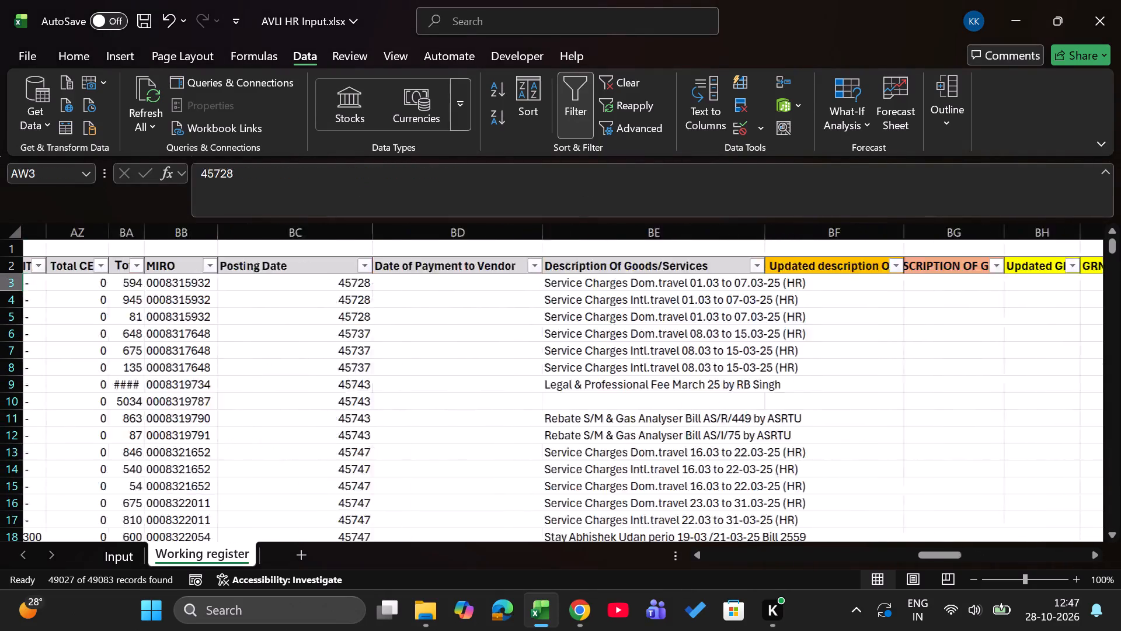
{"action": "key", "text": "ctrl+Left"}
{"action": "key", "text": "ctrl+Left"}
{"action": "key", "text": "ctrl+Left"}
{"action": "key", "text": "ctrl+Left"}
{"action": "key", "text": "ctrl+Left"}
{"action": "key", "text": "ctrl+Left"}
{"action": "key", "text": "ctrl+Left"}
{"action": "key", "text": "ctrl+Left"}
{"action": "key", "text": "ctrl+Left"}
{"action": "key", "text": "ctrl+Left"}
{"action": "key", "text": "ctrl+Left"}
{"action": "key", "text": "ctrl+Left"}
{"action": "key", "text": "ctrl+Left"}
{"action": "key", "text": "ctrl+Left"}
{"action": "key", "text": "ctrl+Left"}
{"action": "key", "text": "ctrl+Left"}
{"action": "key", "text": "ctrl+Left"}
{"action": "key", "text": "ctrl+Left"}
{"action": "key", "text": "ctrl+Left"}
{"action": "key", "text": "ctrl+Left"}
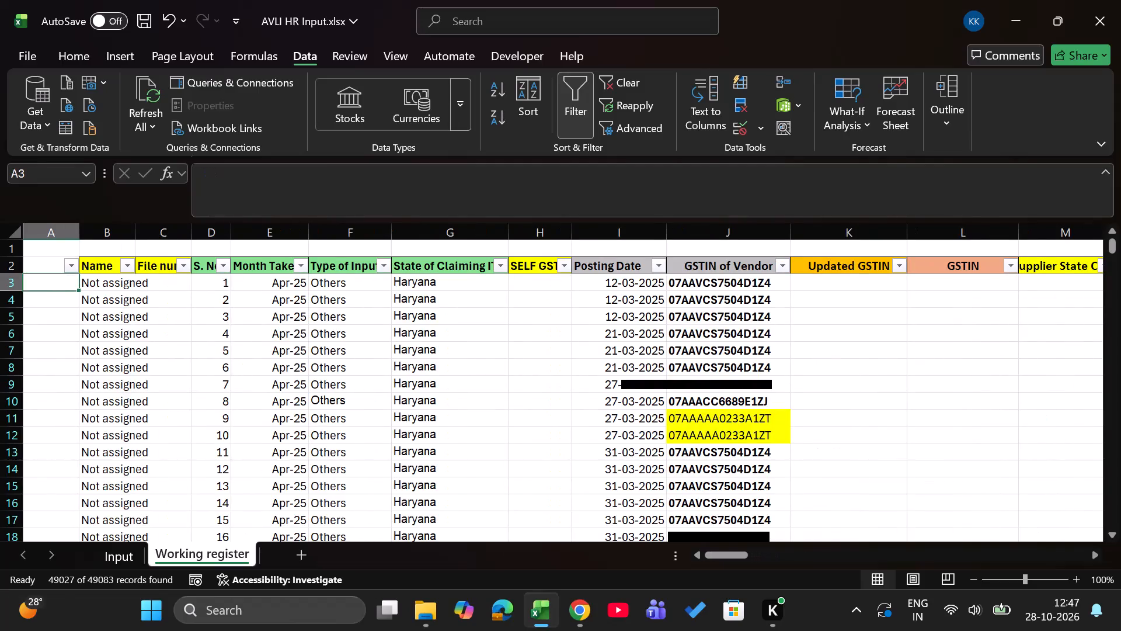
{"action": "key", "text": "Right"}
{"action": "key", "text": "Right"}
{"action": "key", "text": "Right"}
{"action": "key", "text": "Right"}
{"action": "key", "text": "Right"}
{"action": "key", "text": "Right"}
{"action": "key", "text": "Right"}
{"action": "key", "text": "Right"}
{"action": "key", "text": "Left"}
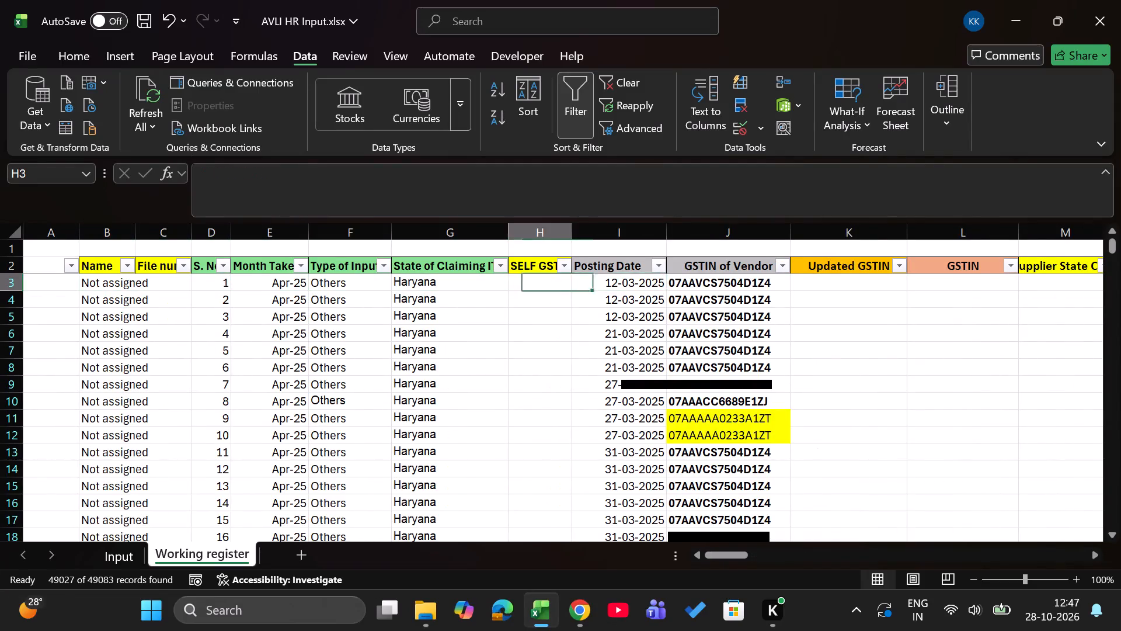
{"action": "key", "text": "ctrl+Down"}
{"action": "key", "text": "Down"}
{"action": "key", "text": "ctrl+Up"}
{"action": "key", "text": "ctrl+Up"}
{"action": "key", "text": "ctrl+Up"}
{"action": "key", "text": "ctrl+Left"}
{"action": "key", "text": "ctrl+Left"}
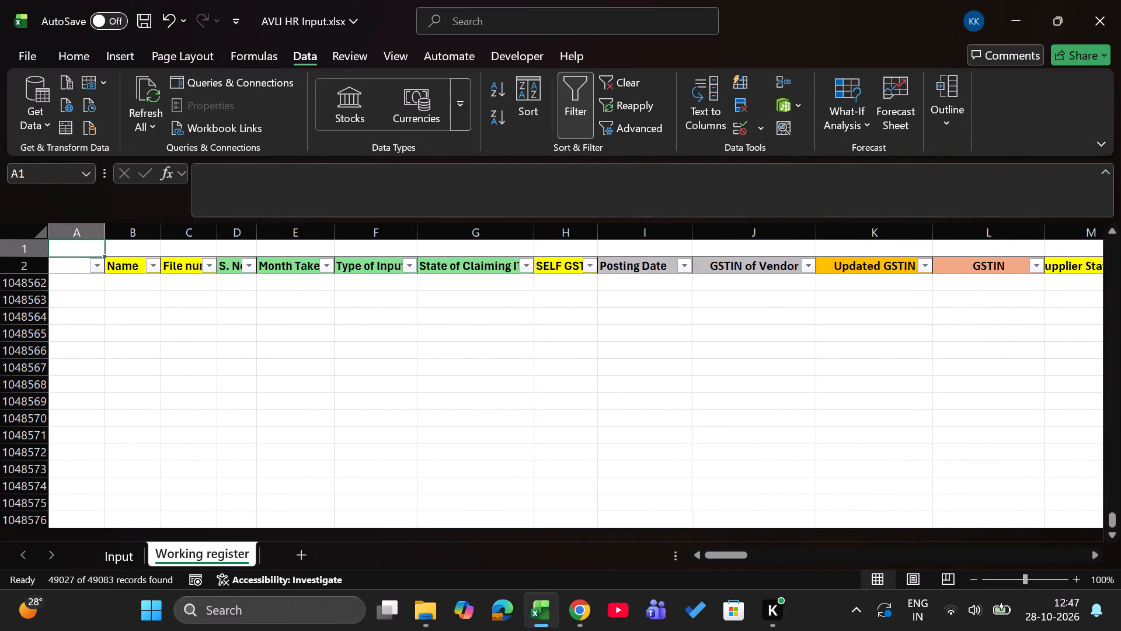
Change the "Whether Invoice to be Checked?" filter to show Tax amount less than 5000 and Yes, excluding blanks.
{"action": "key", "text": "Down"}
{"action": "key", "text": "Right"}
{"action": "key", "text": "Right"}
{"action": "key", "text": "Down"}
{"action": "key", "text": "Up"}
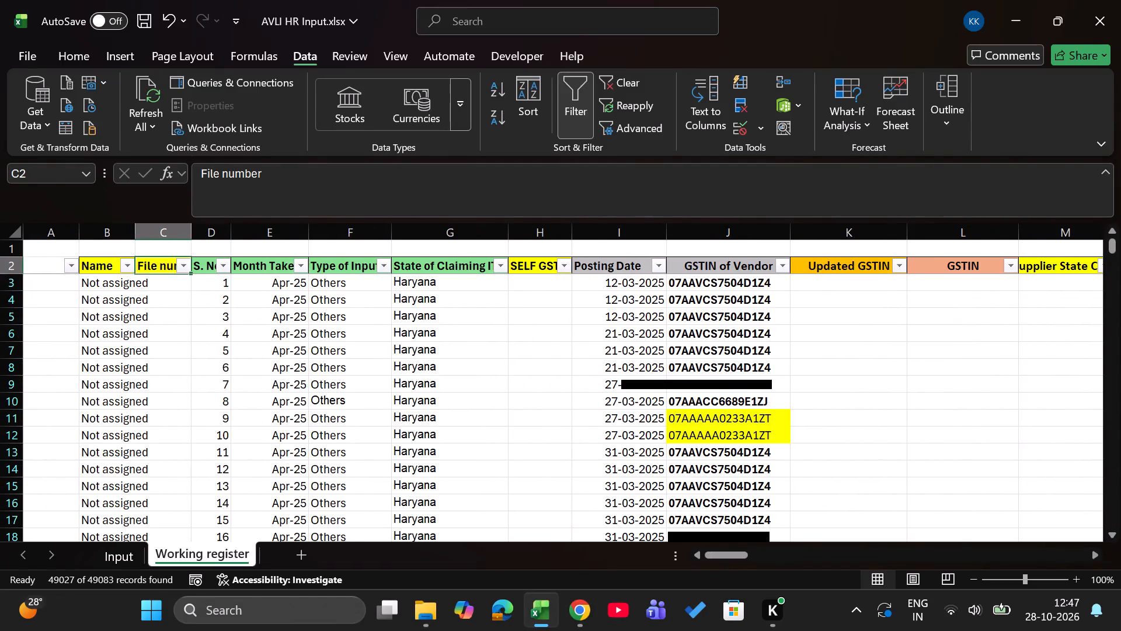
{"action": "key", "text": "ctrl+Right"}
{"action": "key", "text": "Left"}
{"action": "key", "text": "Left"}
{"action": "key", "text": "Left"}
{"action": "key", "text": "alt+Down"}
{"action": "key", "text": "alt+Down"}
{"action": "key", "text": "alt+Down"}
{"action": "key", "text": "alt+Down"}
{"action": "key", "text": "alt+Down"}
{"action": "key", "text": "alt+Down"}
{"action": "key", "text": "alt+Down"}
{"action": "key", "text": "alt+Down"}
{"action": "key", "text": "alt+Down"}
{"action": "key", "text": "alt+Down"}
{"action": "key", "text": "alt+Down"}
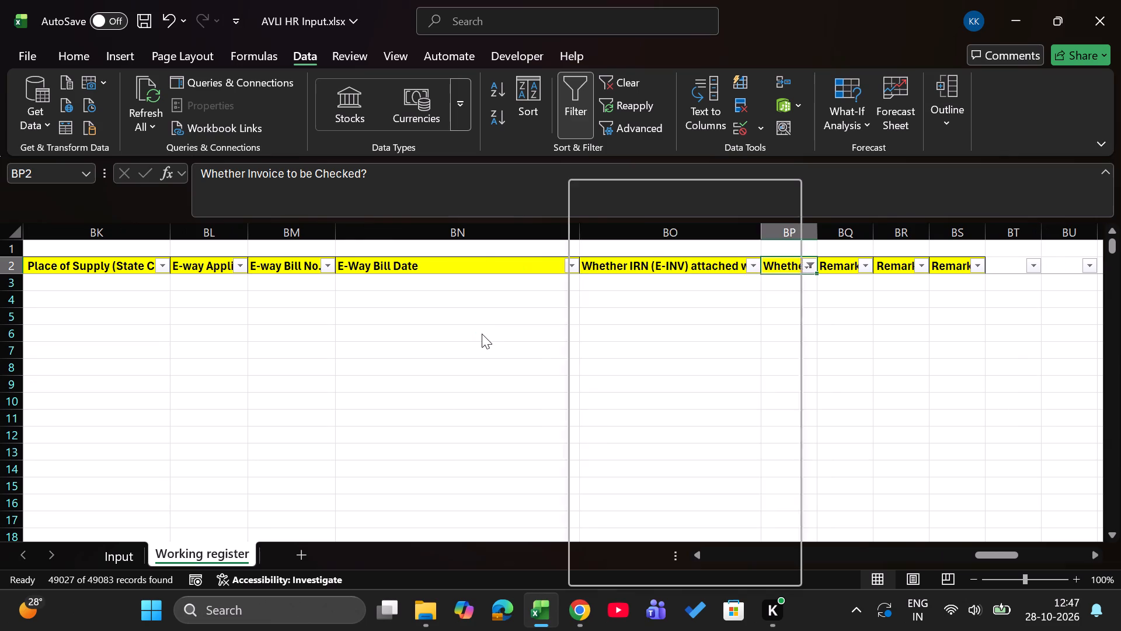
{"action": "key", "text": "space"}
{"action": "key", "text": "Down"}
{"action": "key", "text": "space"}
{"action": "key", "text": "Down"}
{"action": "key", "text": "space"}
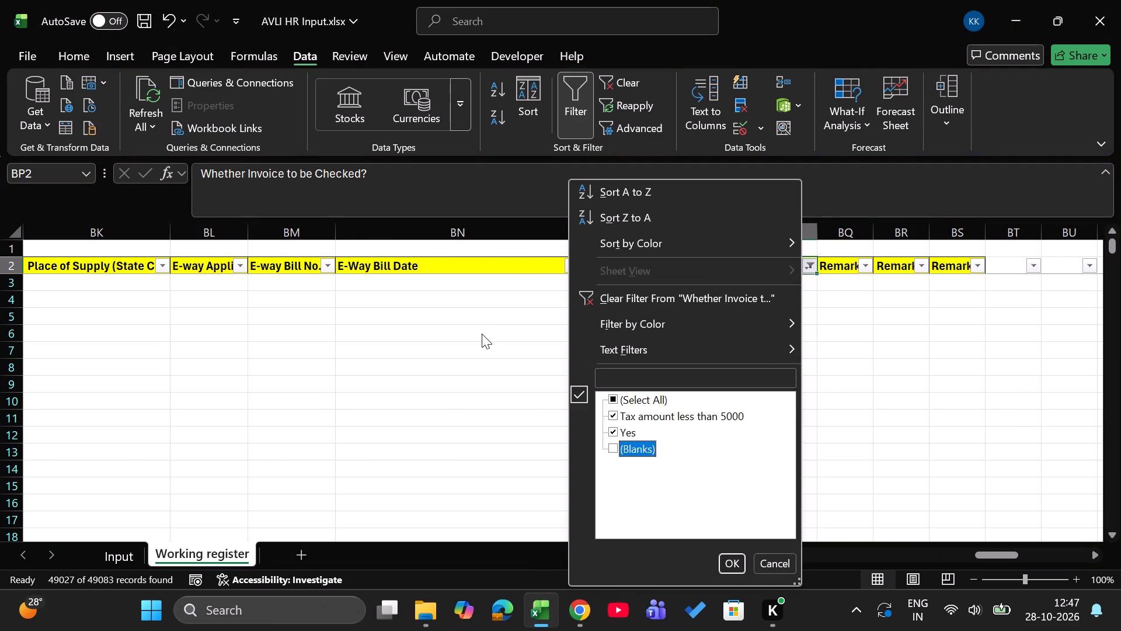
{"action": "key", "text": "Return"}
Examine the Name and File number columns down to the end of the filtered entries.
{"action": "key", "text": "ctrl+Left"}
{"action": "key", "text": "Down"}
{"action": "key", "text": "ctrl+Down"}
{"action": "key", "text": "Right"}
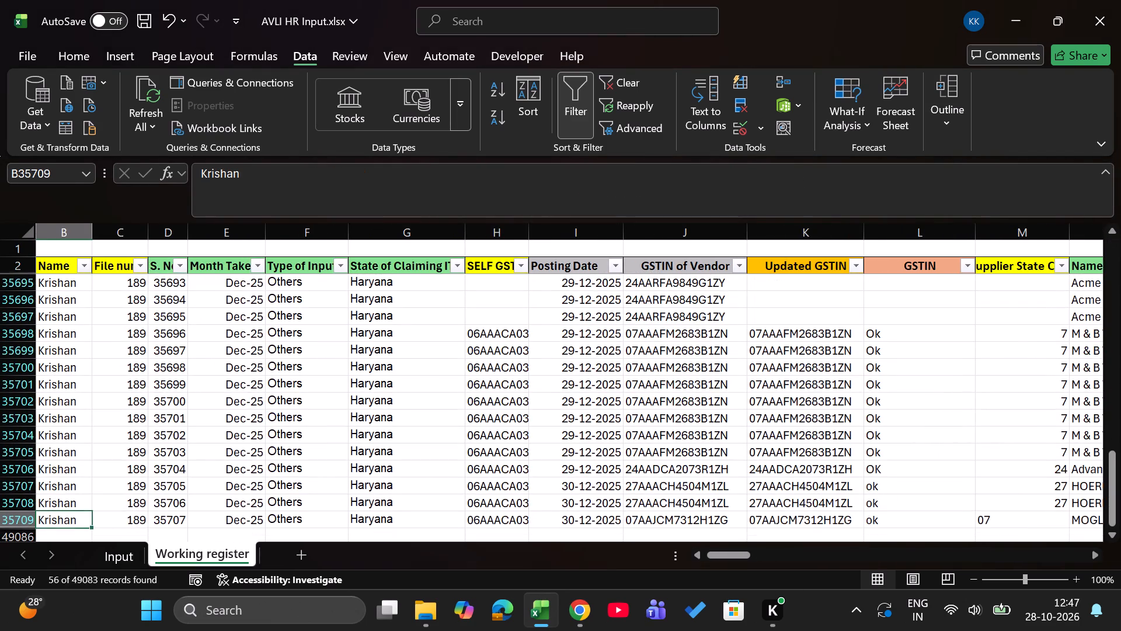
{"action": "key", "text": "Down"}
{"action": "key", "text": "Up"}
{"action": "key", "text": "Down"}
{"action": "key", "text": "Down"}
{"action": "key", "text": "Down"}
{"action": "key", "text": "Down"}
{"action": "key", "text": "Down"}
{"action": "key", "text": "Down"}
{"action": "key", "text": "Down"}
{"action": "key", "text": "Down"}
{"action": "key", "text": "Down"}
{"action": "key", "text": "Down"}
{"action": "key", "text": "Down"}
{"action": "key", "text": "Down"}
{"action": "key", "text": "Down"}
{"action": "key", "text": "Down"}
{"action": "key", "text": "Down"}
{"action": "key", "text": "Down"}
{"action": "key", "text": "Down"}
{"action": "key", "text": "Down"}
{"action": "key", "text": "Down"}
{"action": "key", "text": "Down"}
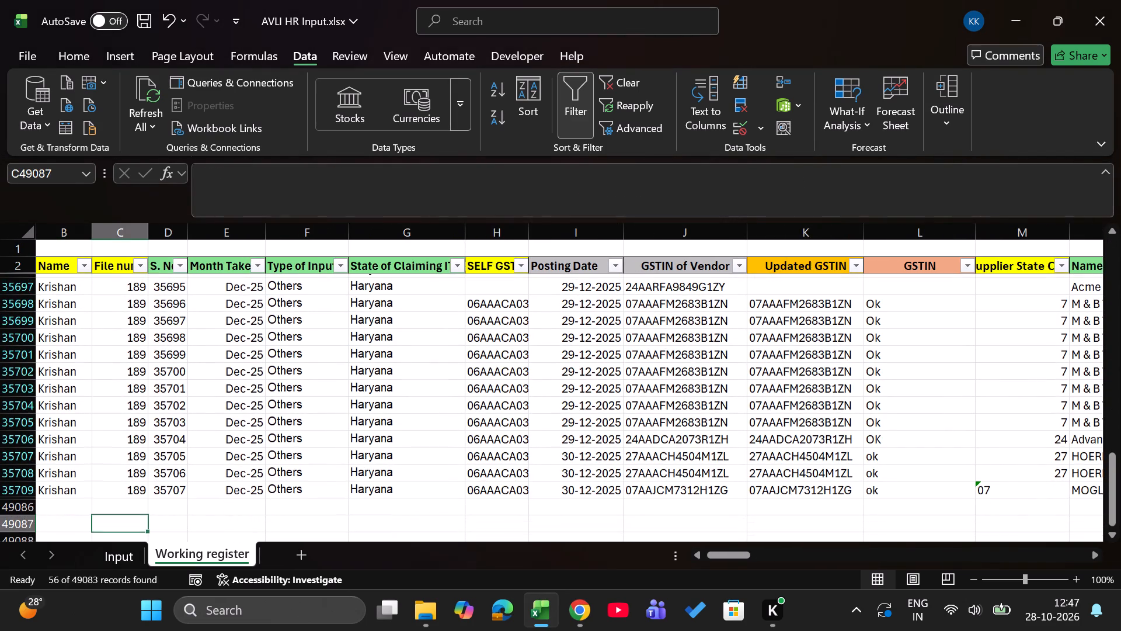
Fill File number 189 down through the visible cells of rows 35654 to 35709.
{"action": "key", "text": "Up"}
{"action": "key", "text": "Up"}
{"action": "key", "text": "Up"}
{"action": "key", "text": "Up"}
{"action": "key", "text": "Up"}
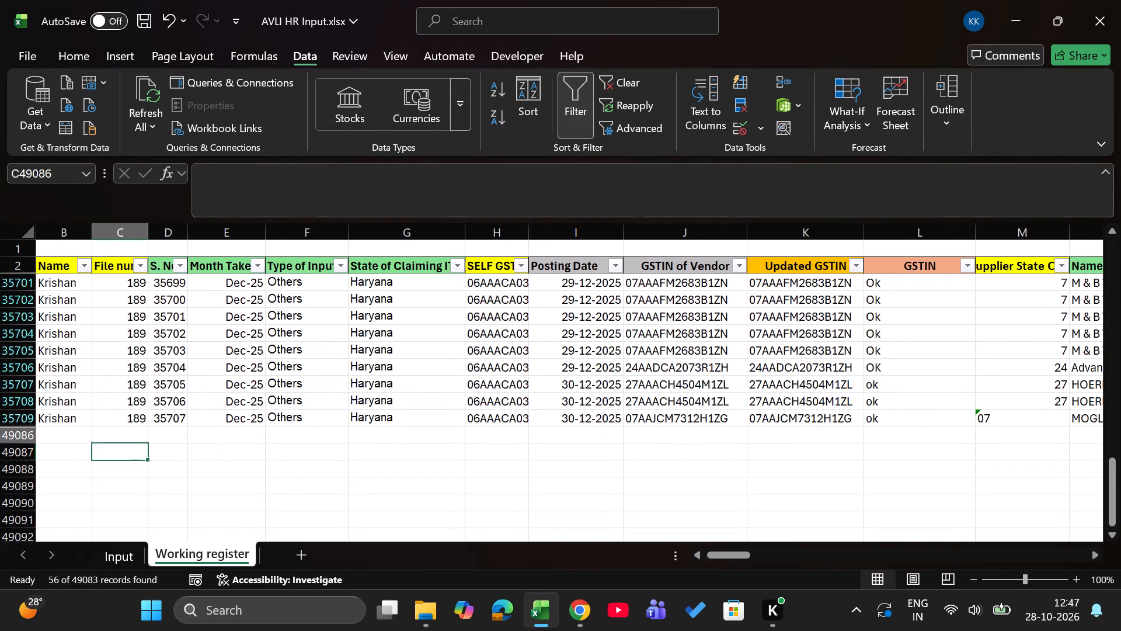
{"action": "key", "text": "Up"}
{"action": "key", "text": "ctrl+shift+Up"}
{"action": "key", "text": "shift+Down"}
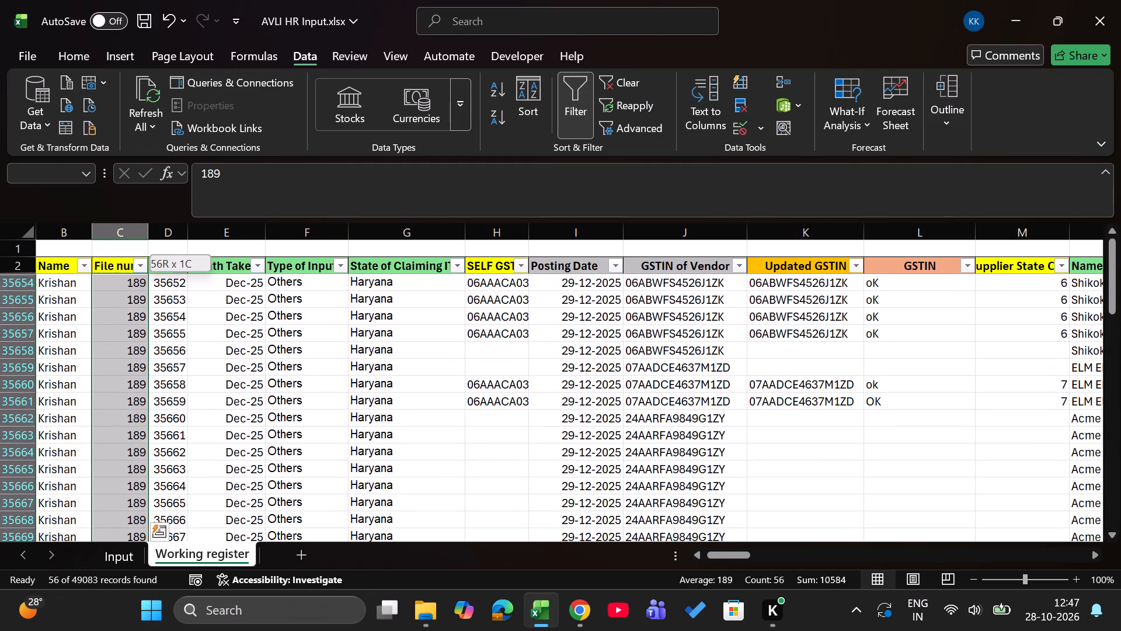
{"action": "key", "text": "shift+Down"}
{"action": "key", "text": "shift+Up"}
{"action": "key", "text": "alt+semicolon"}
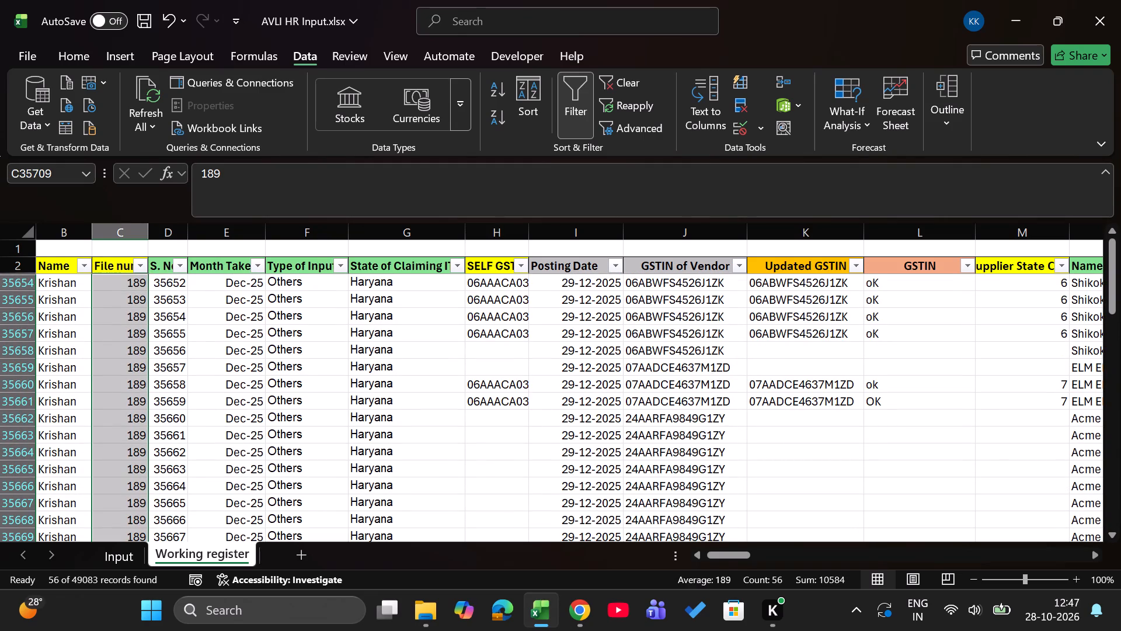
{"action": "key", "text": "ctrl+d"}
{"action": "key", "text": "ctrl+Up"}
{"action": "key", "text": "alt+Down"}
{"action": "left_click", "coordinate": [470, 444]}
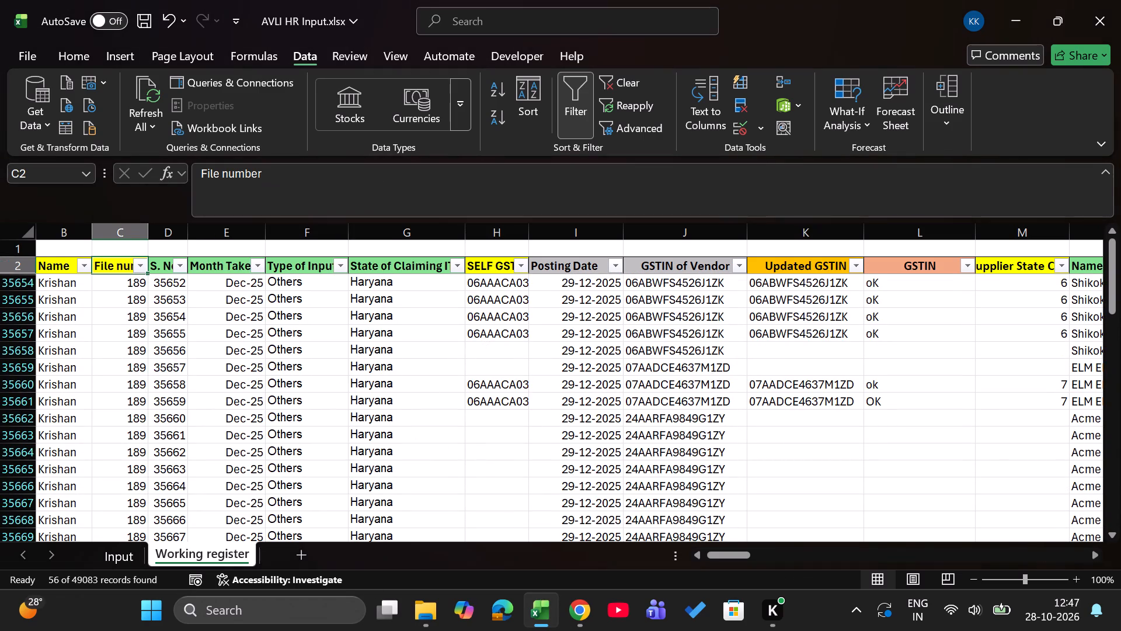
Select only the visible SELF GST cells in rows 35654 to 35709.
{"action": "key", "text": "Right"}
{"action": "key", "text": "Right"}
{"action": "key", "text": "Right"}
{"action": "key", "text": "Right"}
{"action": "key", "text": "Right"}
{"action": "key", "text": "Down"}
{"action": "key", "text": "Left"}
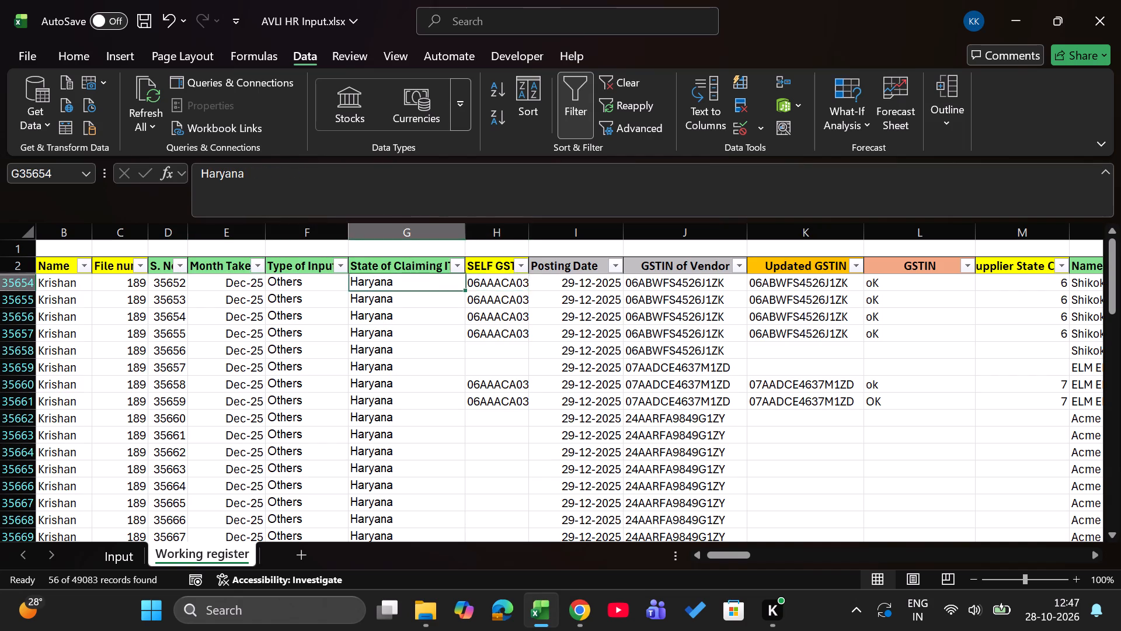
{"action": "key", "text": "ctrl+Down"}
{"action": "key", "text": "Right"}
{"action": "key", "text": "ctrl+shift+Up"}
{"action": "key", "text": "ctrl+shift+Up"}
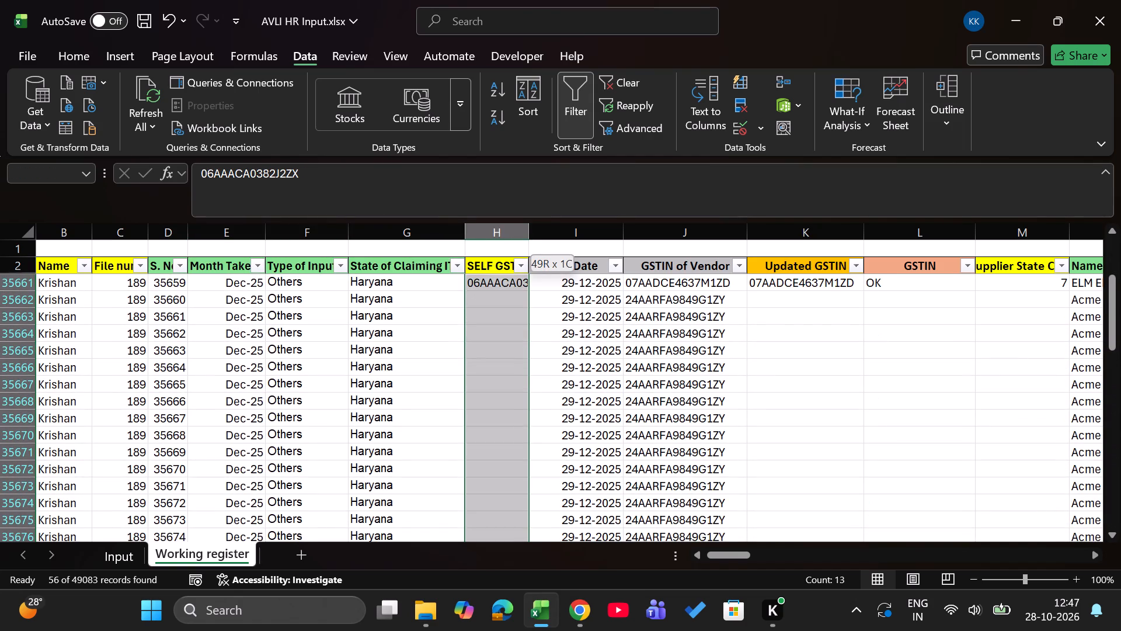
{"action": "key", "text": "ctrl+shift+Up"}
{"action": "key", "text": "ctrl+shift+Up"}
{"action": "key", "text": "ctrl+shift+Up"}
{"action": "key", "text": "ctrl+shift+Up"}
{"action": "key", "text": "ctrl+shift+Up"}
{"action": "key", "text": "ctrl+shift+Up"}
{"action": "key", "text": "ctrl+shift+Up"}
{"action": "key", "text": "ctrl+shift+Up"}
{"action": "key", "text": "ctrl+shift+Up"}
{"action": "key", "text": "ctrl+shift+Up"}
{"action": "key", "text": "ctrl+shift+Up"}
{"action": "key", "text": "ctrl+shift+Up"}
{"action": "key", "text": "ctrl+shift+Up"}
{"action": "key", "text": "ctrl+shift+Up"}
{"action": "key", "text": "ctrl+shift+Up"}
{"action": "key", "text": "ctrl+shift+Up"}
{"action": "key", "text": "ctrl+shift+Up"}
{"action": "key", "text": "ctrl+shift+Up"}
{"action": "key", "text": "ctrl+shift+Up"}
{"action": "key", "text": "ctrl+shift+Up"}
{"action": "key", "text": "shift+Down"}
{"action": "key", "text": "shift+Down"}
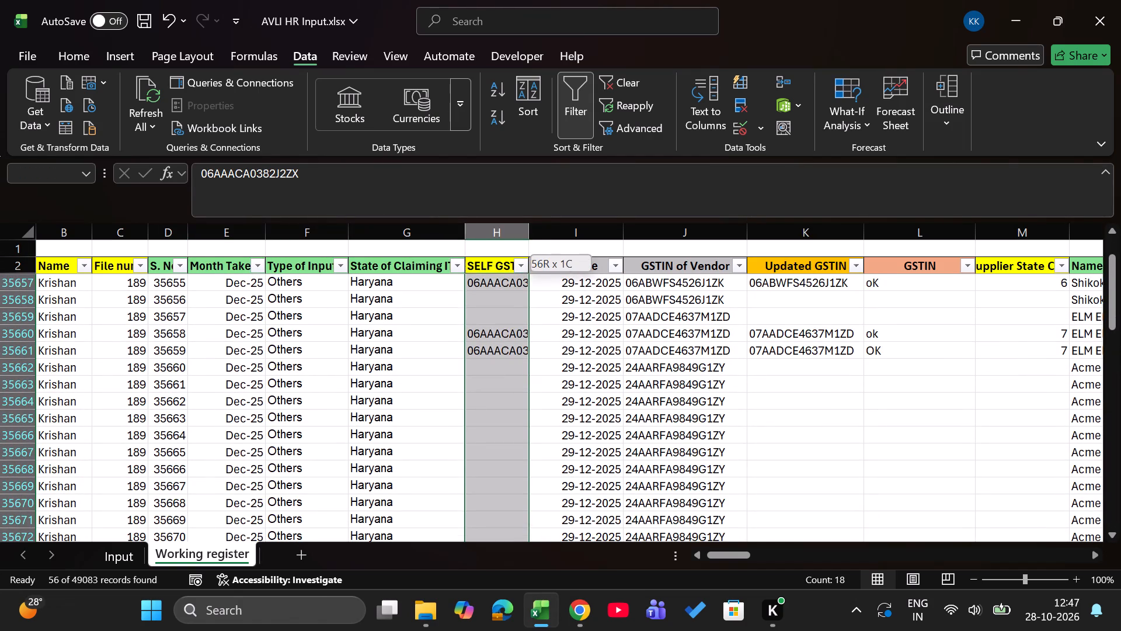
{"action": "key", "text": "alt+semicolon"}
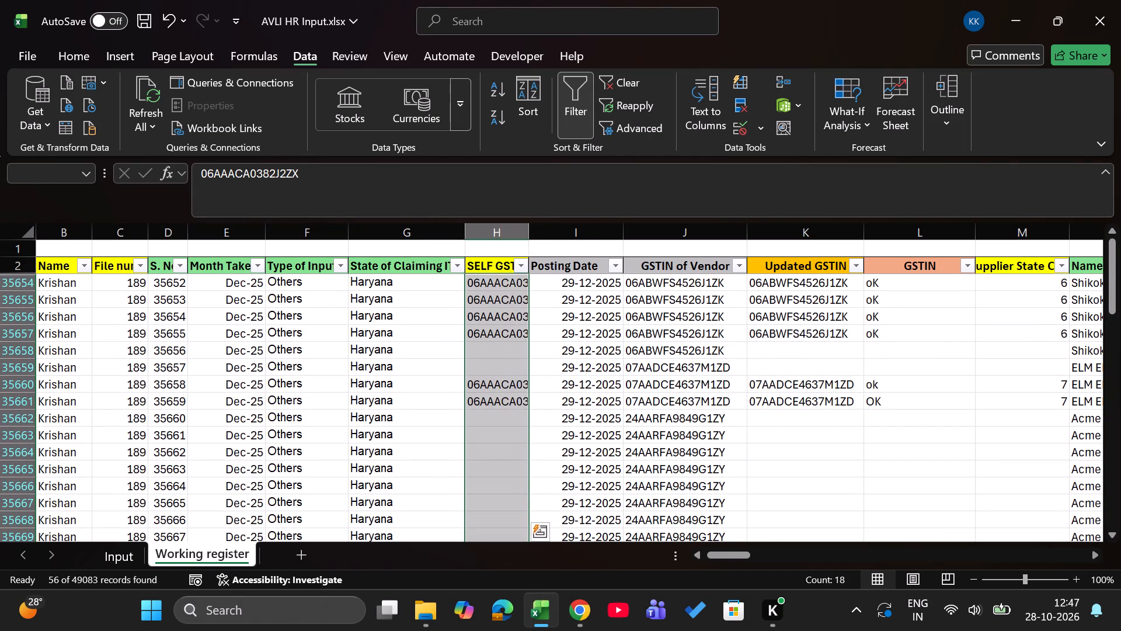
Save the workbook.
{"action": "key", "text": "ctrl+s"}
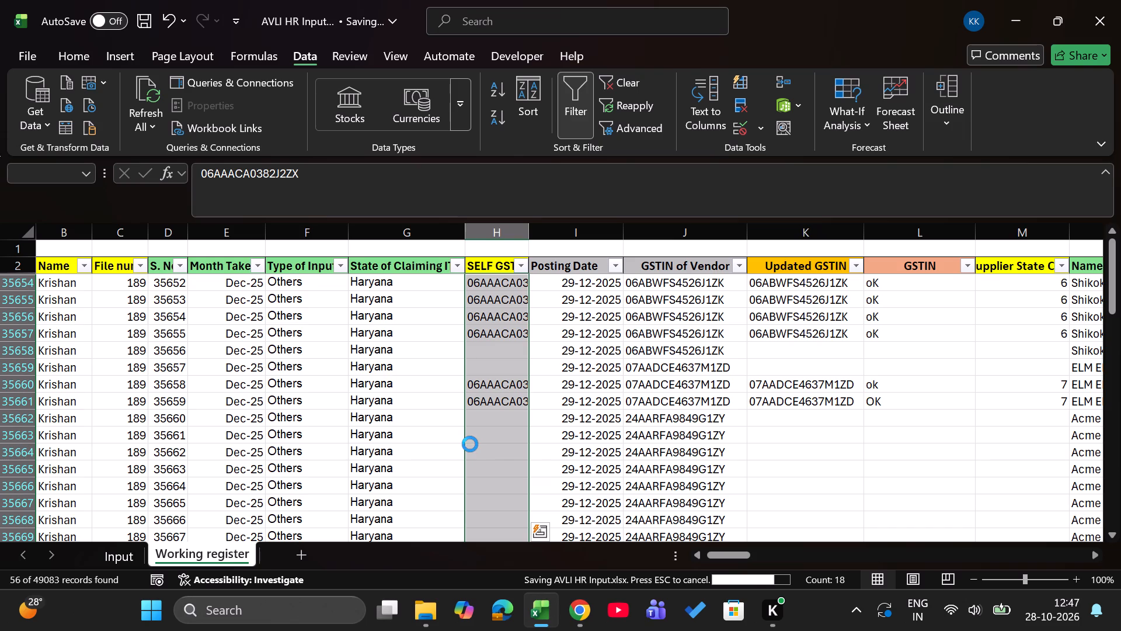
Fill SELF GST 06AAACA0382J2ZX down through only the visible cells of rows 35654 to 35709.
{"action": "key", "text": "Down"}
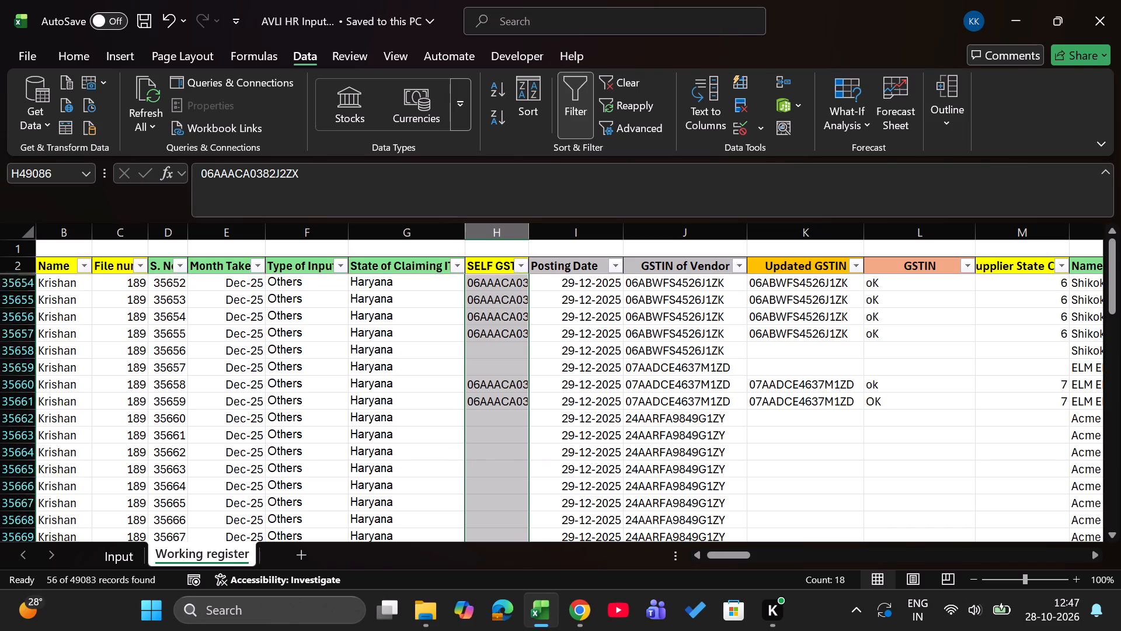
{"action": "key", "text": "Up"}
{"action": "key", "text": "ctrl+shift+Up"}
{"action": "key", "text": "ctrl+shift+Up"}
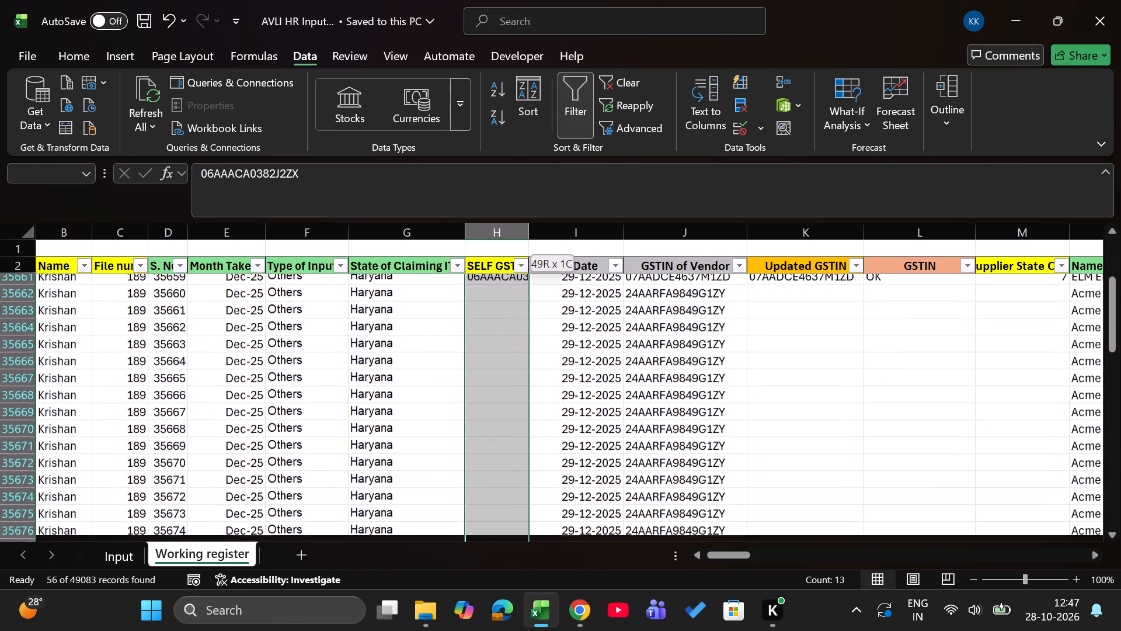
{"action": "key", "text": "ctrl+shift+Up"}
{"action": "key", "text": "ctrl+shift+Up"}
{"action": "key", "text": "ctrl+shift+Up"}
{"action": "key", "text": "ctrl+shift+Up"}
{"action": "key", "text": "ctrl+shift+Up"}
{"action": "key", "text": "ctrl+shift+Up"}
{"action": "key", "text": "ctrl+shift+Up"}
{"action": "key", "text": "ctrl+shift+Up"}
{"action": "key", "text": "ctrl+shift+Up"}
{"action": "key", "text": "ctrl+shift+Up"}
{"action": "key", "text": "ctrl+shift+Up"}
{"action": "key", "text": "ctrl+shift+Up"}
{"action": "key", "text": "ctrl+shift+Up"}
{"action": "key", "text": "ctrl+shift+Up"}
{"action": "key", "text": "ctrl+shift+Up"}
{"action": "key", "text": "ctrl+shift+Up"}
{"action": "key", "text": "ctrl+shift+Up"}
{"action": "key", "text": "ctrl+shift+Up"}
{"action": "key", "text": "ctrl+shift+Up"}
{"action": "key", "text": "ctrl+shift+Up"}
{"action": "key", "text": "shift+Down"}
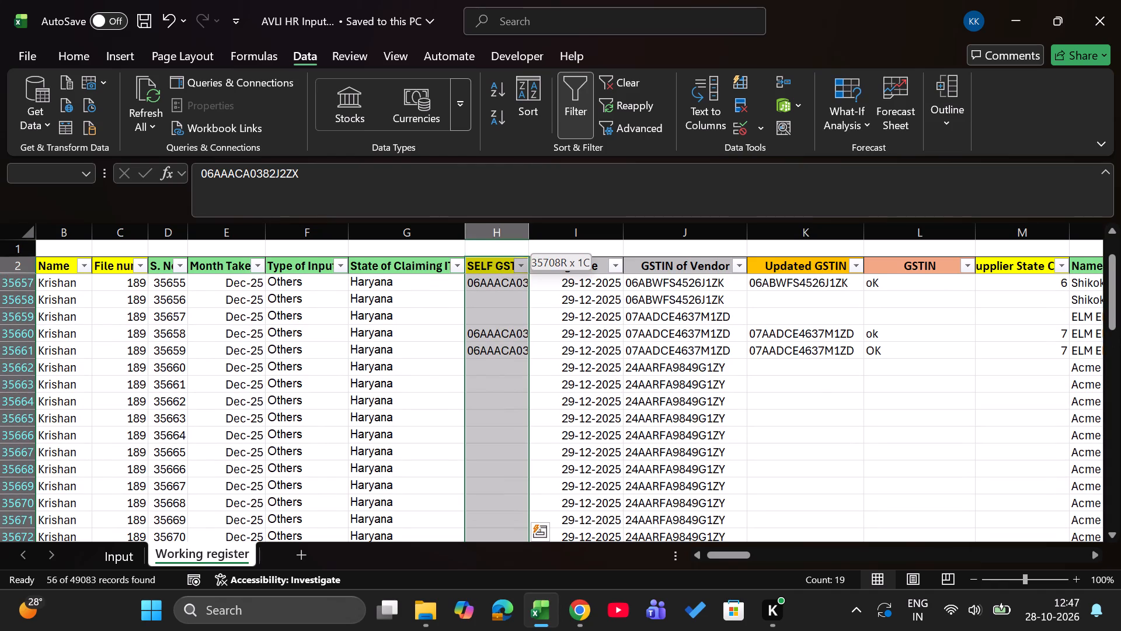
{"action": "key", "text": "shift+Down"}
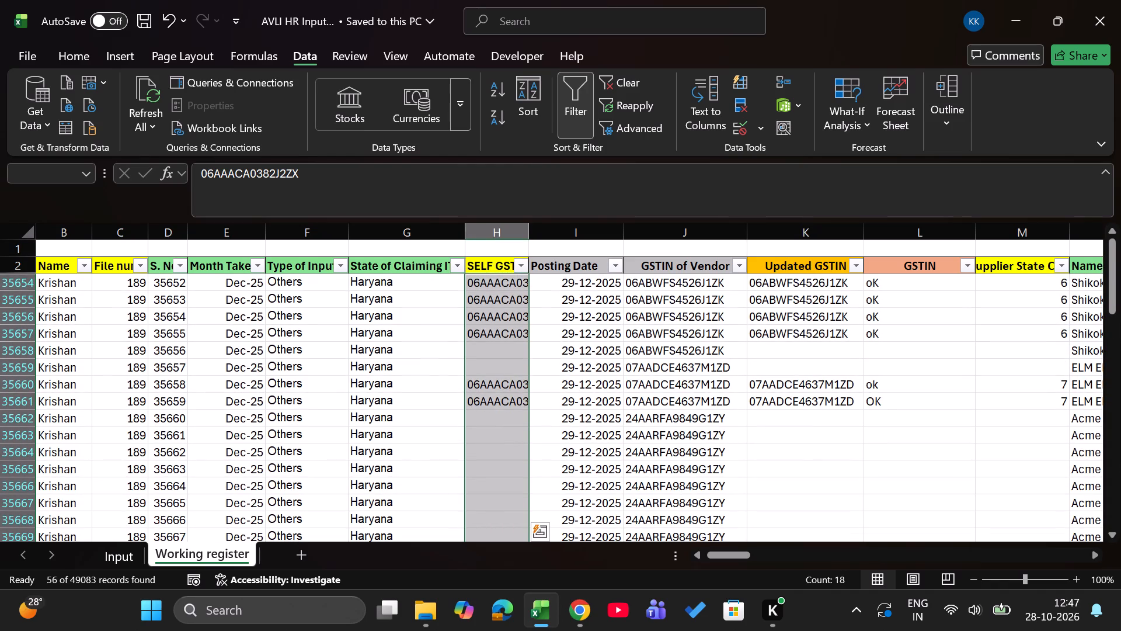
{"action": "key", "text": "alt+semicolon"}
{"action": "key", "text": "alt+semicolon"}
{"action": "key", "text": "ctrl+d"}
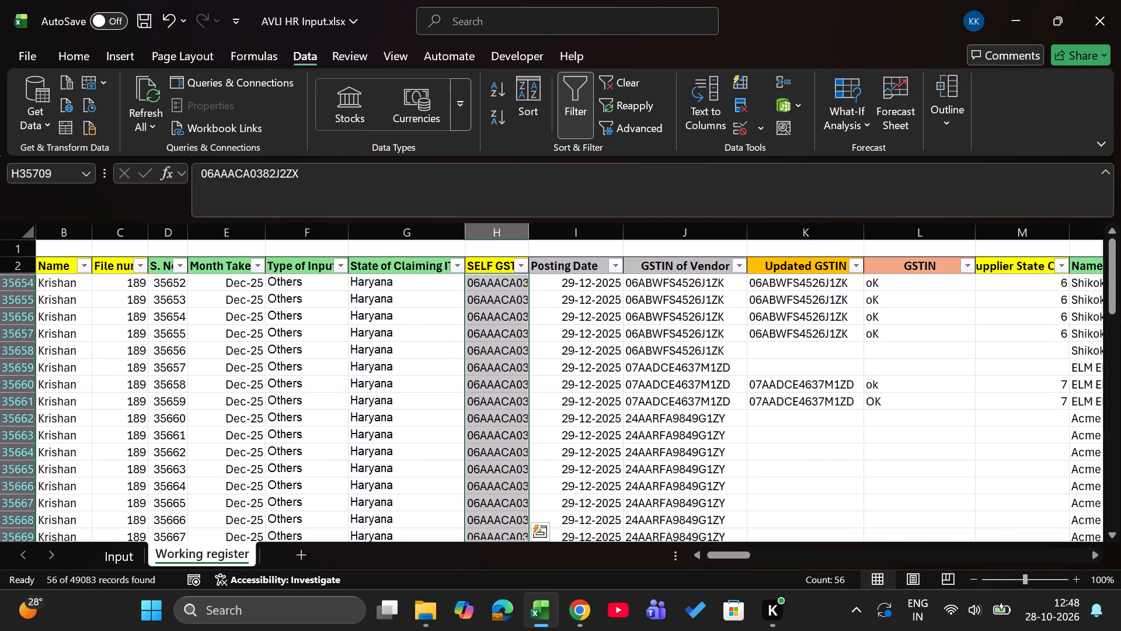
Examine the filled SELF GST cells and the Updated GSTIN, GSTIN and Supplier State Code columns around row 35662.
{"action": "key", "text": "Down"}
{"action": "key", "text": "Up"}
{"action": "key", "text": "ctrl+Up"}
{"action": "key", "text": "Right"}
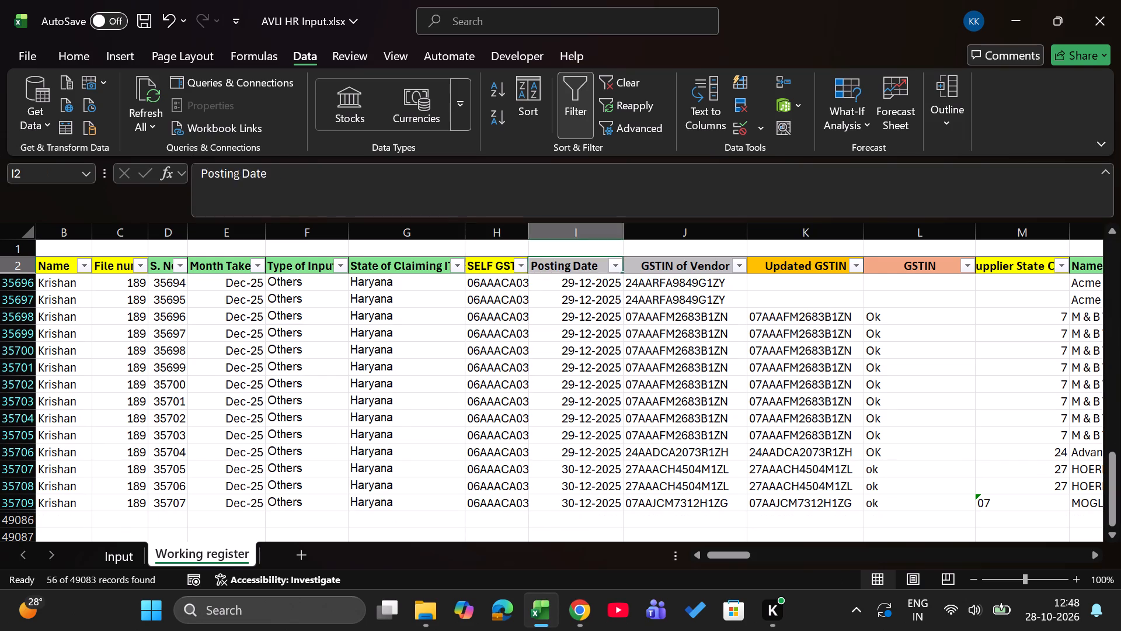
{"action": "key", "text": "Right"}
{"action": "key", "text": "Right"}
{"action": "key", "text": "Right"}
{"action": "key", "text": "Down"}
{"action": "key", "text": "Left"}
{"action": "key", "text": "Down"}
{"action": "key", "text": "Down"}
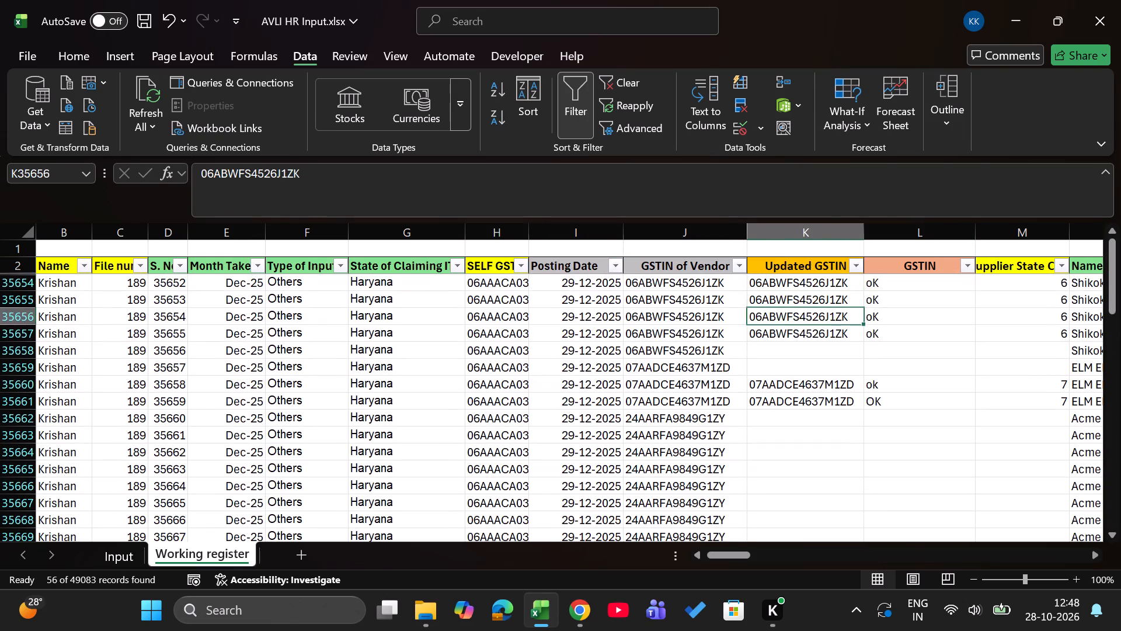
{"action": "key", "text": "Down"}
{"action": "key", "text": "Down"}
{"action": "key", "text": "Down"}
{"action": "key", "text": "Down"}
{"action": "key", "text": "Down"}
{"action": "key", "text": "Down"}
{"action": "key", "text": "Left"}
{"action": "key", "text": "Left"}
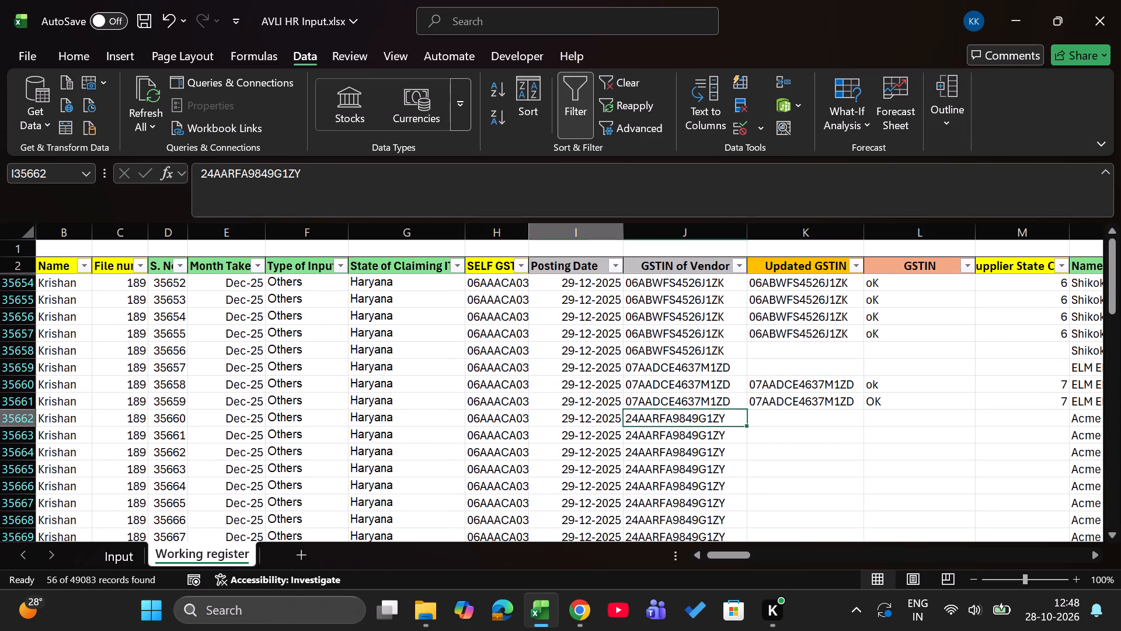
{"action": "key", "text": "Left"}
{"action": "key", "text": "Left"}
{"action": "key", "text": "Right"}
{"action": "key", "text": "Right"}
{"action": "key", "text": "Right"}
{"action": "key", "text": "Right"}
{"action": "key", "text": "Right"}
{"action": "key", "text": "Right"}
{"action": "key", "text": "Right"}
{"action": "key", "text": "Right"}
{"action": "key", "text": "Right"}
{"action": "key", "text": "Right"}
{"action": "key", "text": "Right"}
{"action": "key", "text": "Right"}
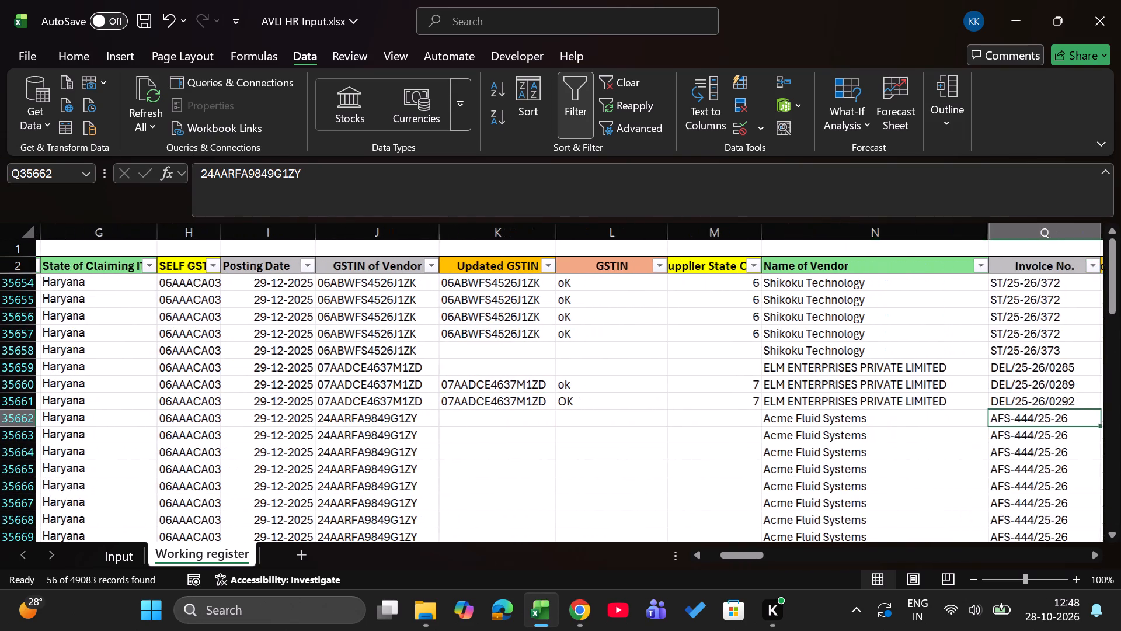
{"action": "key", "text": "Left"}
{"action": "key", "text": "Left"}
{"action": "key", "text": "Left"}
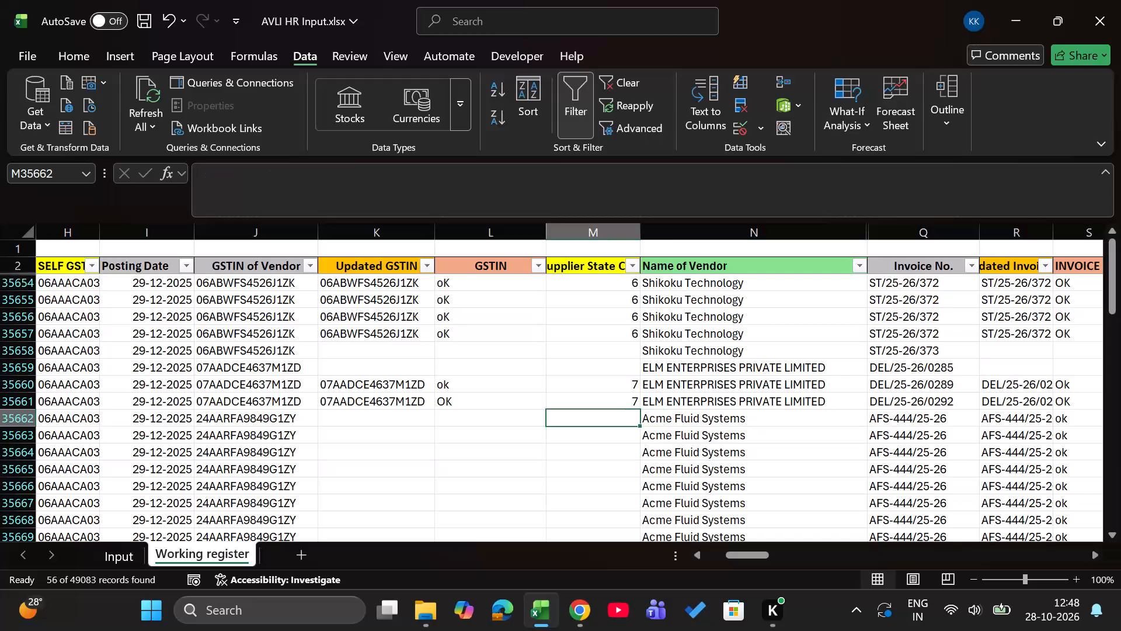
{"action": "key", "text": "Left"}
Examine the invoice number, invoice date, invoice value, HSN/SAC and goods columns across row 35662.
{"action": "key", "text": "Right"}
{"action": "key", "text": "Right"}
{"action": "key", "text": "Right"}
{"action": "key", "text": "Right"}
{"action": "key", "text": "Right"}
{"action": "key", "text": "Right"}
{"action": "key", "text": "Right"}
{"action": "key", "text": "Right"}
{"action": "key", "text": "Left"}
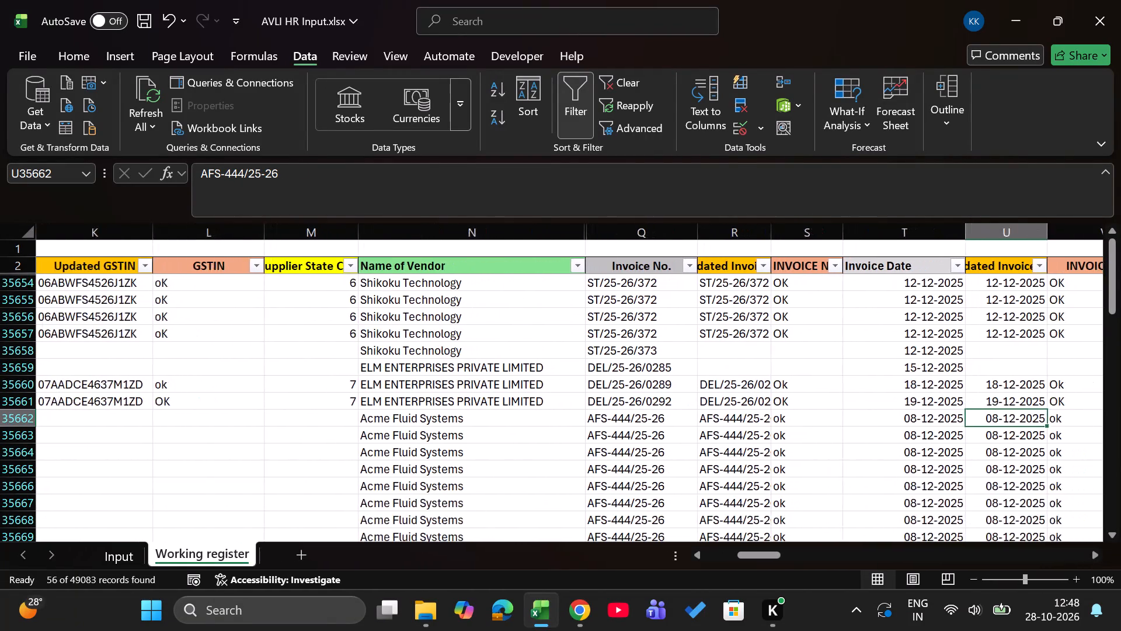
{"action": "key", "text": "Left"}
{"action": "key", "text": "Left"}
{"action": "key", "text": "Left"}
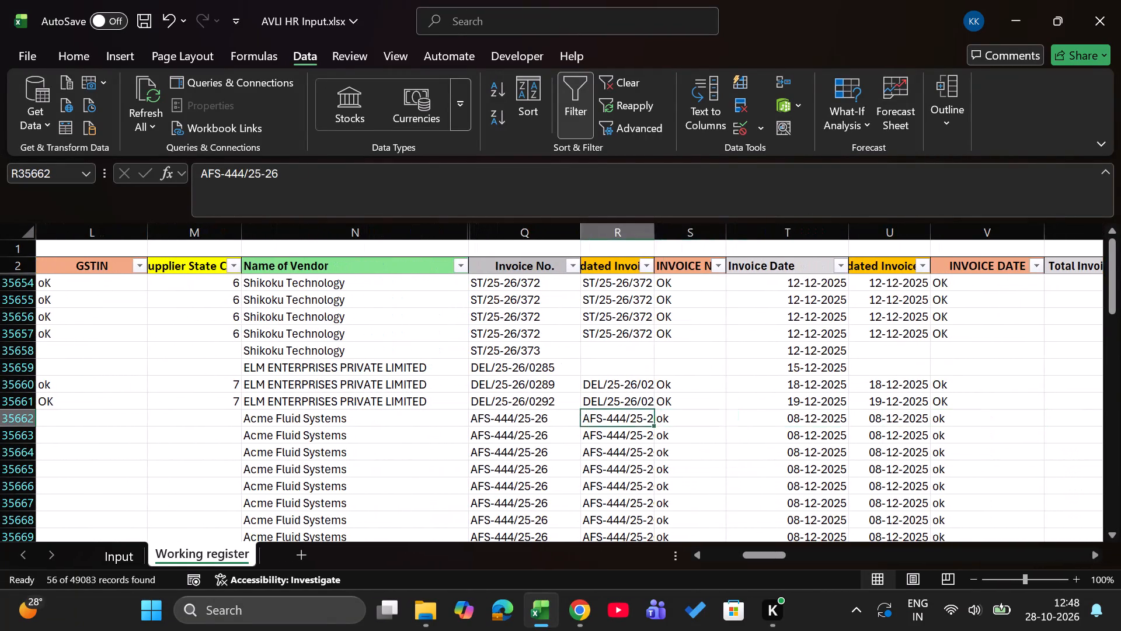
{"action": "key", "text": "Right"}
{"action": "key", "text": "Right"}
{"action": "key", "text": "Right"}
{"action": "key", "text": "Right"}
{"action": "key", "text": "Right"}
{"action": "key", "text": "Right"}
{"action": "key", "text": "Right"}
{"action": "key", "text": "Right"}
{"action": "key", "text": "Right"}
{"action": "key", "text": "Right"}
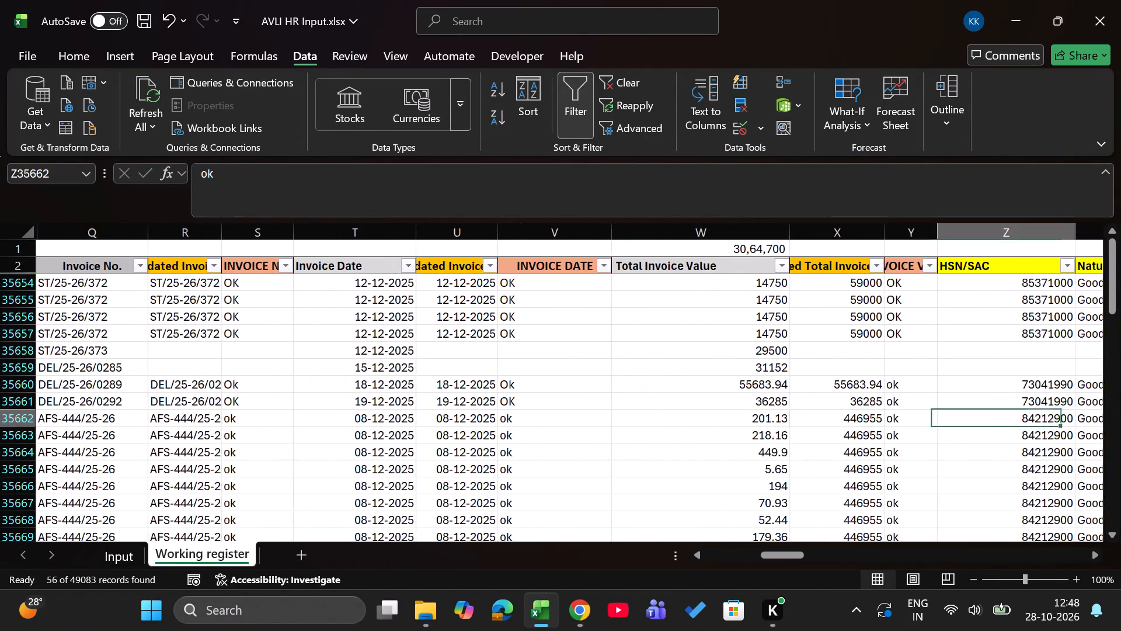
{"action": "key", "text": "Right"}
{"action": "key", "text": "Right"}
{"action": "key", "text": "Right"}
Exclude "Tax amount less than 5000" from the filter on the Whether Invoice column BP, keeping only Yes entries.
{"action": "scroll", "coordinate": [755, 433], "scroll_direction": "left", "scroll_amount": 7}
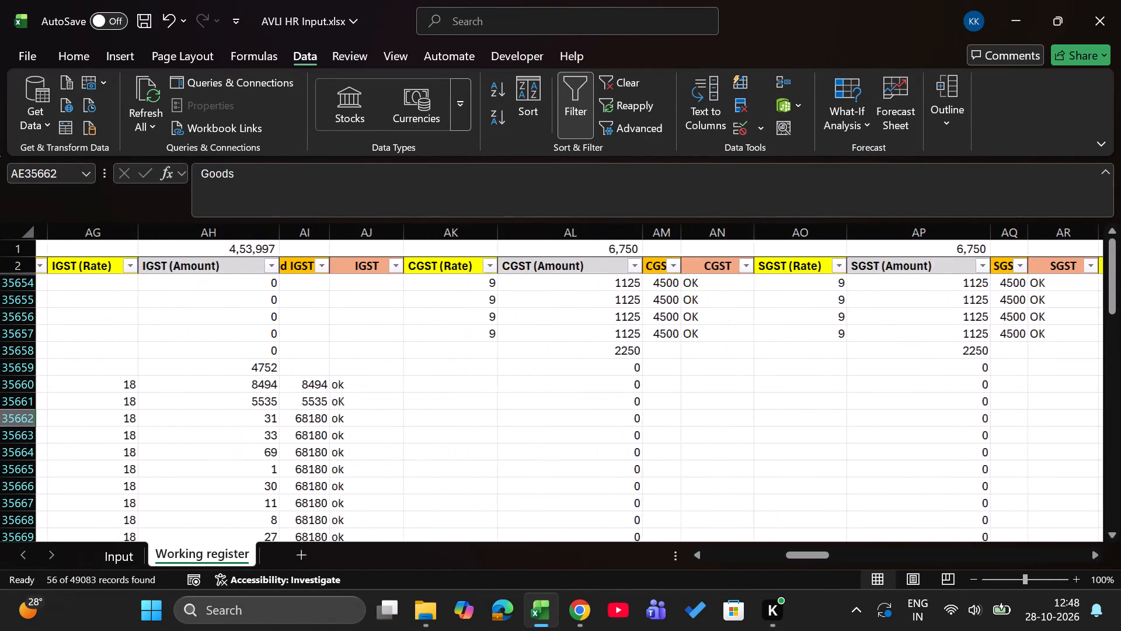
{"action": "scroll", "coordinate": [755, 433], "scroll_direction": "left", "scroll_amount": 5}
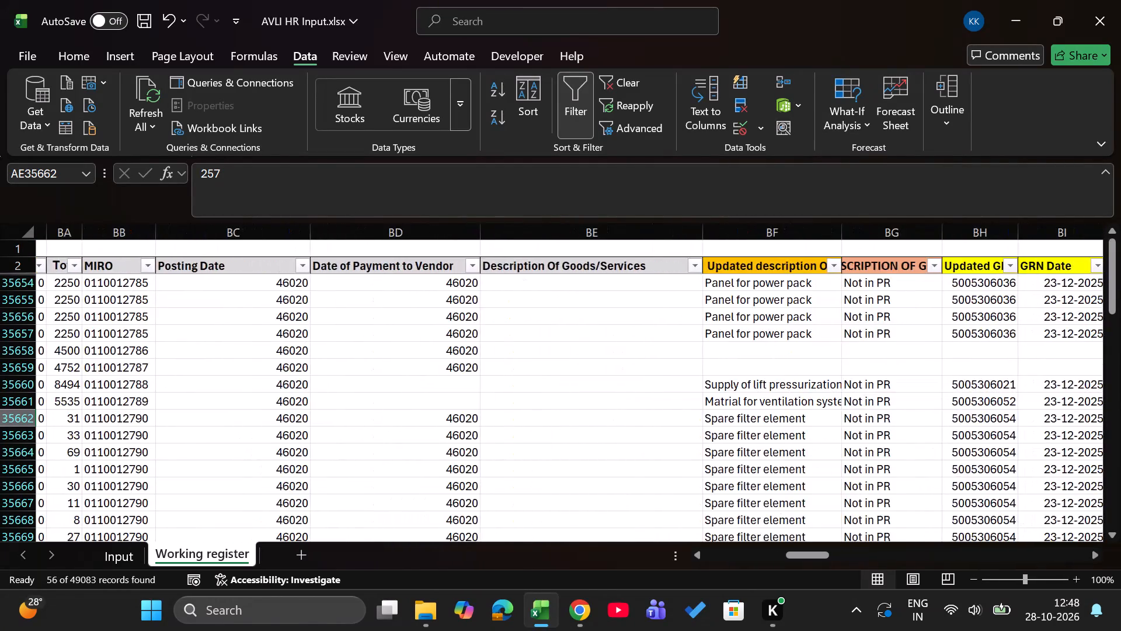
{"action": "scroll", "coordinate": [755, 433], "scroll_direction": "left", "scroll_amount": 1}
{"action": "scroll", "coordinate": [755, 433], "scroll_direction": "right", "scroll_amount": 1}
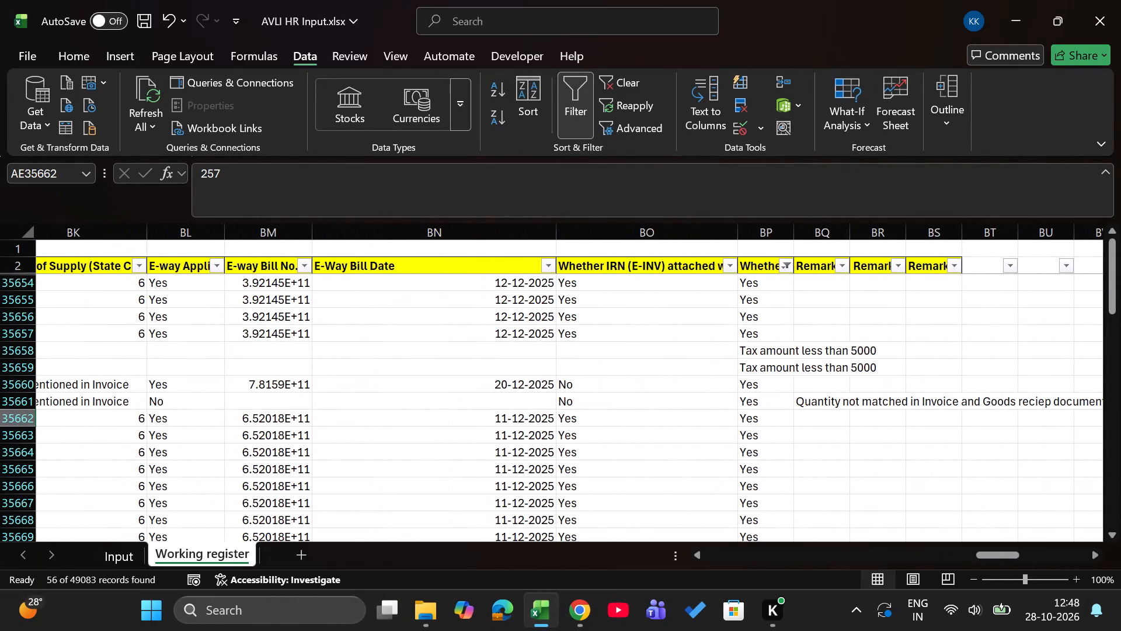
{"action": "left_click", "coordinate": [790, 279]}
{"action": "left_click", "coordinate": [787, 261]}
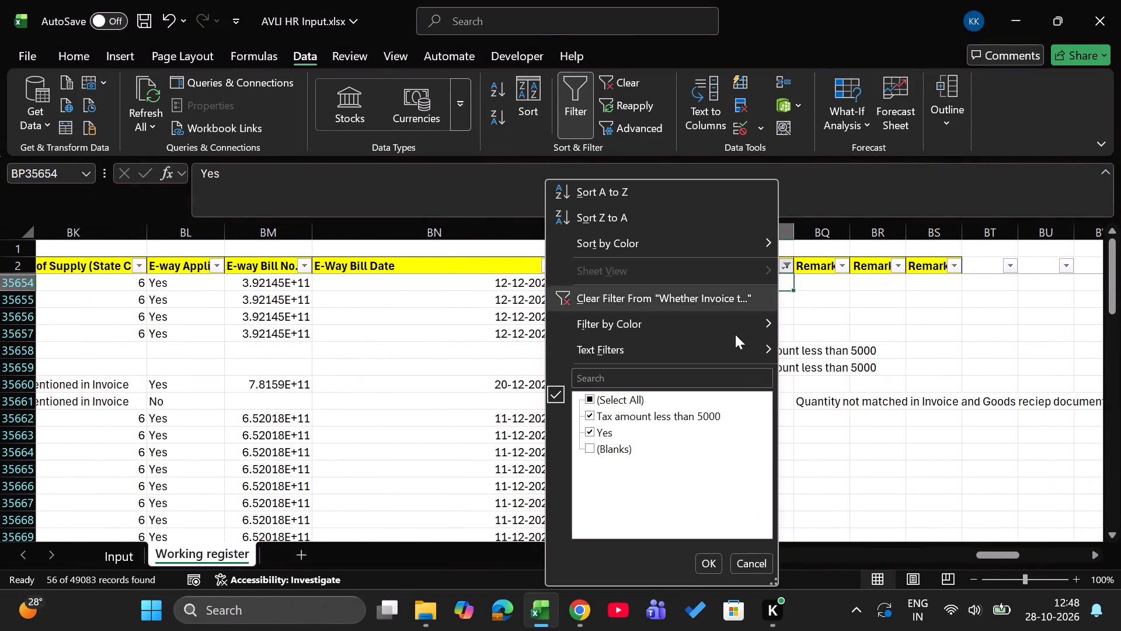
{"action": "left_click", "coordinate": [614, 424]}
{"action": "key", "text": "Return"}
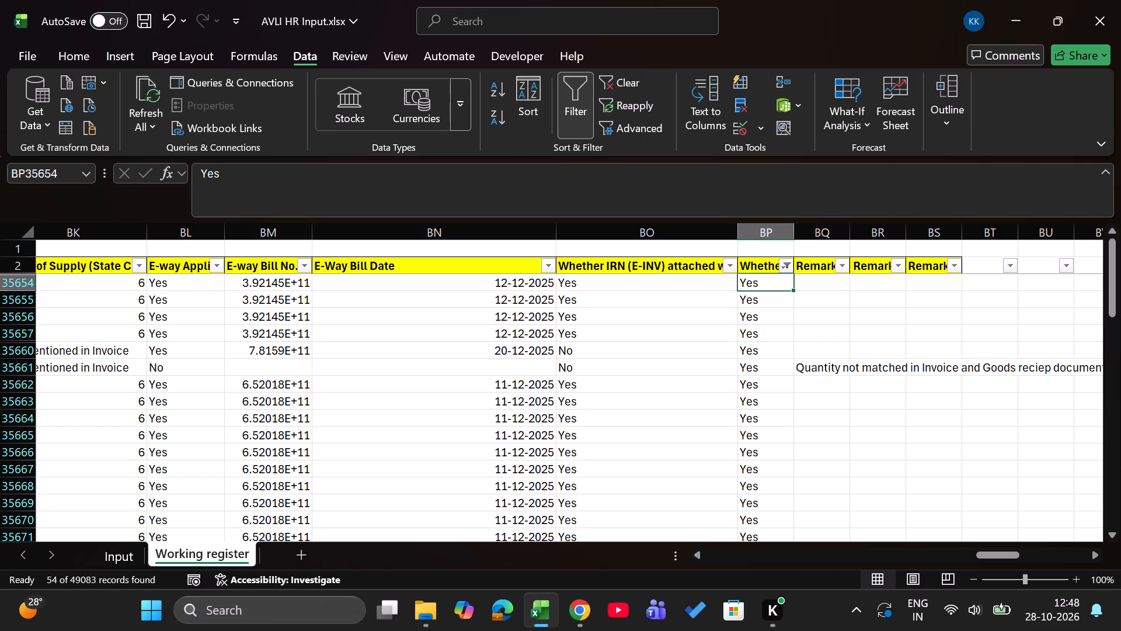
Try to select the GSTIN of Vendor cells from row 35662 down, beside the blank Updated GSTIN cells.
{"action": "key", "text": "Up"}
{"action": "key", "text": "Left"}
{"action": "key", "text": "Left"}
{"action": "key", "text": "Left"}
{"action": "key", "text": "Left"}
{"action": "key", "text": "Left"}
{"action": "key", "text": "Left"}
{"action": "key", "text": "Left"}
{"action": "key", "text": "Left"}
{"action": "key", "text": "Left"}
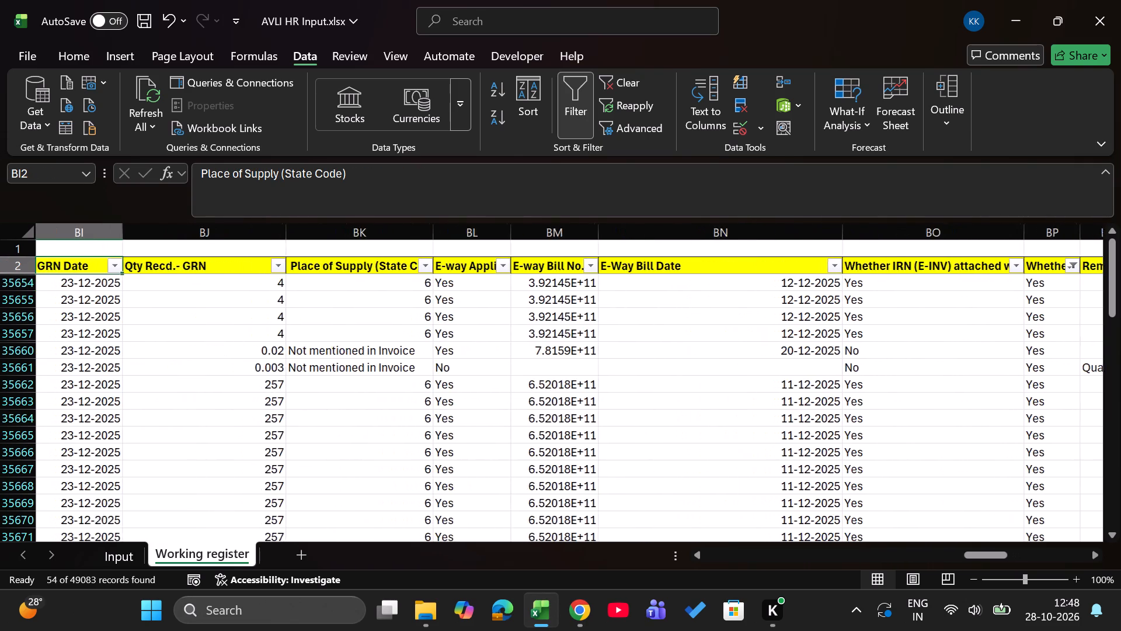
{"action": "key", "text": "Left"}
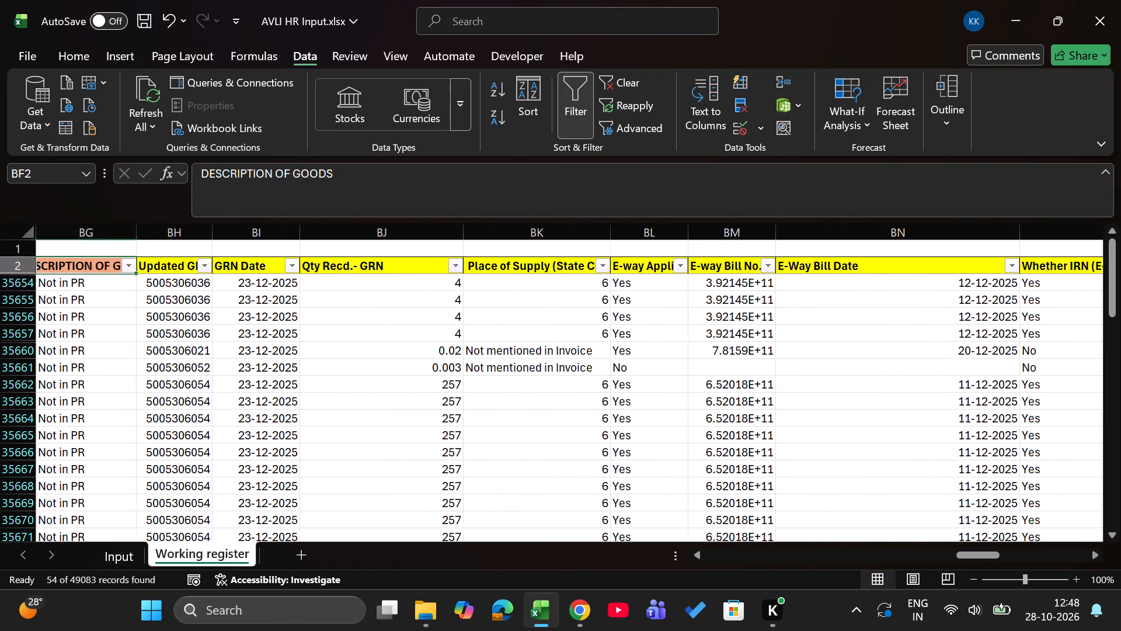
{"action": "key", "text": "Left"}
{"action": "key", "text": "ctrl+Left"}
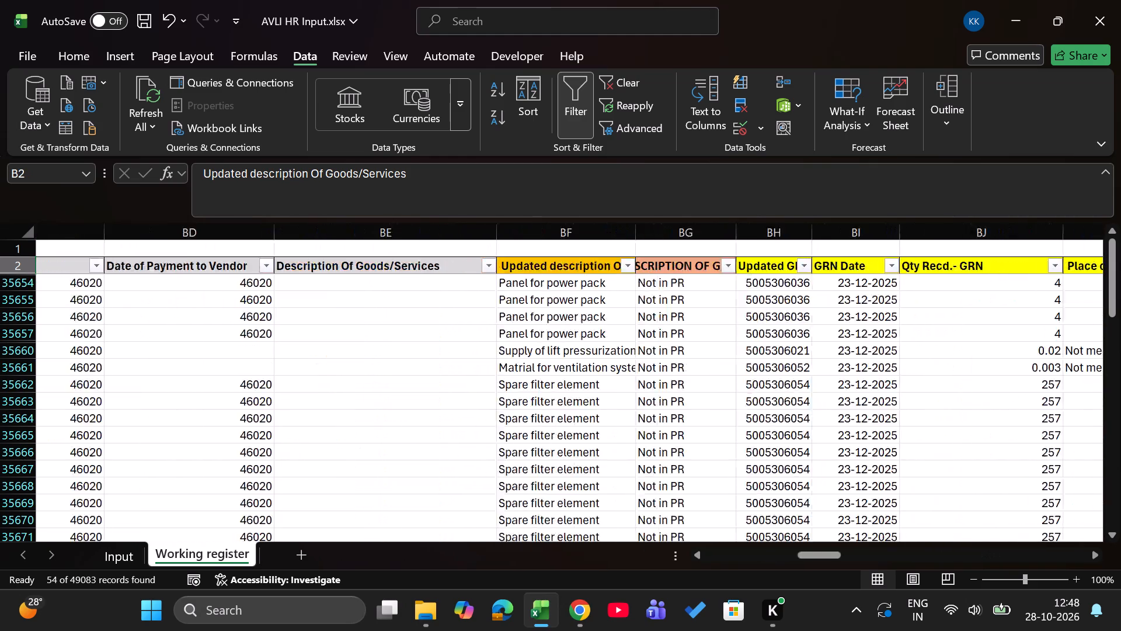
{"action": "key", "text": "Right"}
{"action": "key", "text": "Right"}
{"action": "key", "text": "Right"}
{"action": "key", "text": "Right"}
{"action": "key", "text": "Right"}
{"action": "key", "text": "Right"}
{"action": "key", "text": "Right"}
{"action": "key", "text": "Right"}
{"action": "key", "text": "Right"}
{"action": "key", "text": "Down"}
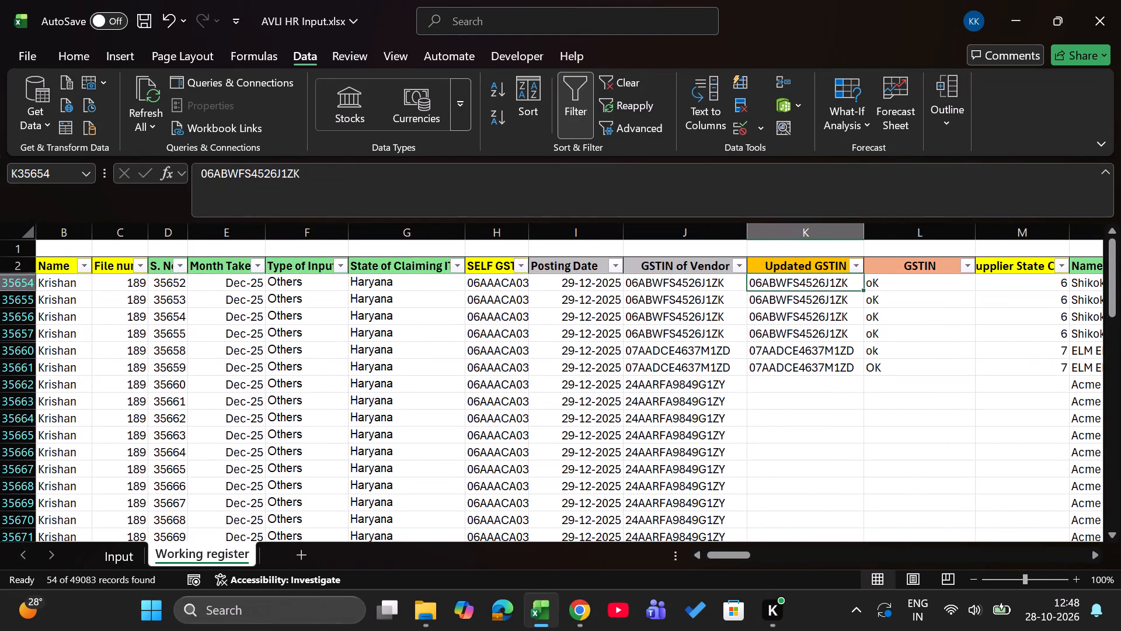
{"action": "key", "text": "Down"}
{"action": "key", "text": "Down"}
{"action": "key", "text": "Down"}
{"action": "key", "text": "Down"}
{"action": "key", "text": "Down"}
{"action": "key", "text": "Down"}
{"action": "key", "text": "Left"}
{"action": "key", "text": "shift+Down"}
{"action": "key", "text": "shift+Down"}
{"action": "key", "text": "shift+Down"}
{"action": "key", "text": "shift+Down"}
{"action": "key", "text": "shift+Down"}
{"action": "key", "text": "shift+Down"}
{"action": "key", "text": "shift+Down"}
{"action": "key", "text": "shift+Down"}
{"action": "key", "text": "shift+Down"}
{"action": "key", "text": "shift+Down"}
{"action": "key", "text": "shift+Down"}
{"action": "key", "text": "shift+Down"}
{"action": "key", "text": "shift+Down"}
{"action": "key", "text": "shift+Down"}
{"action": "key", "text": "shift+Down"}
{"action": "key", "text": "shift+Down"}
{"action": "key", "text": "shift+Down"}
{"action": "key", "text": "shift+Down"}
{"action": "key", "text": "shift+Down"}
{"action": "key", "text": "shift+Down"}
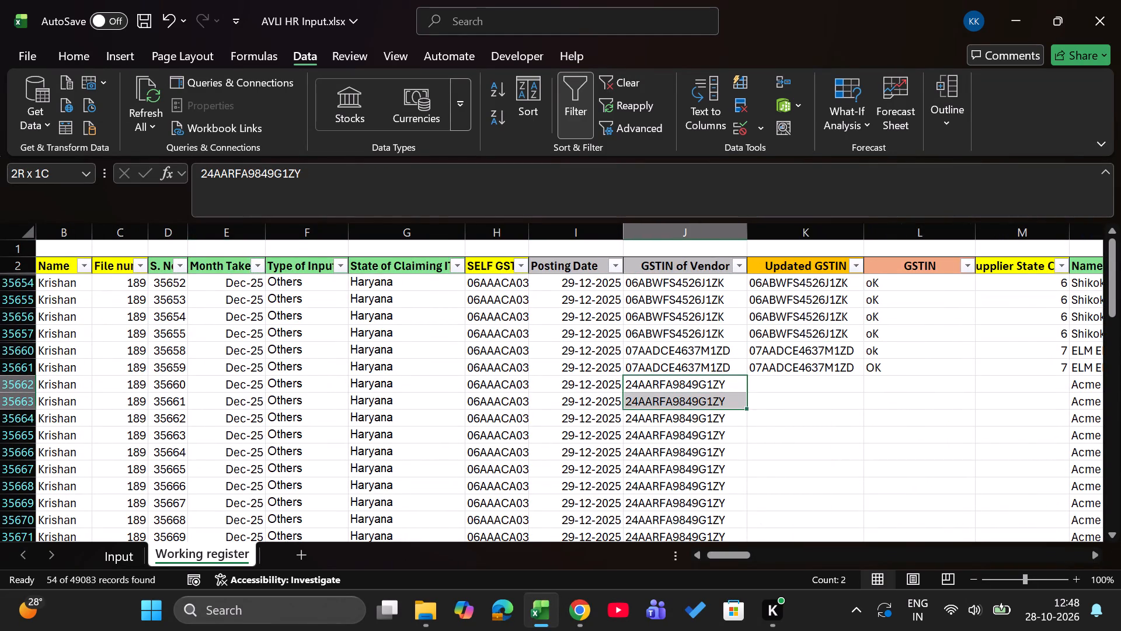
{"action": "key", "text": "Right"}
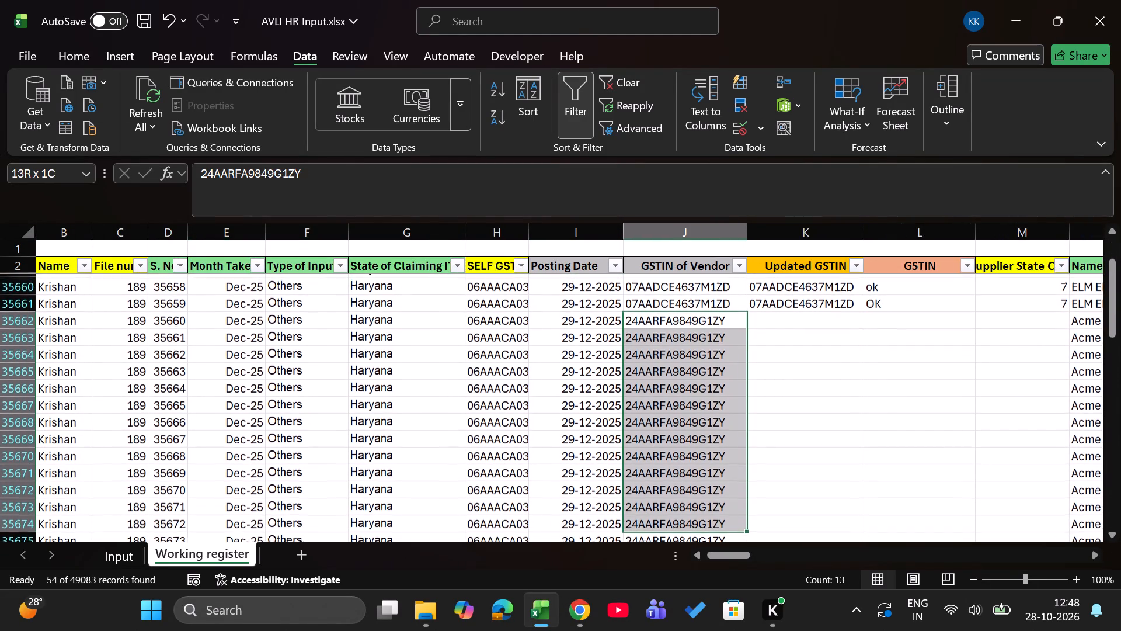
Filter the Updated GSTIN column K to show only blank entries.
{"action": "key", "text": "ctrl+Up"}
{"action": "key", "text": "ctrl+Up"}
{"action": "key", "text": "ctrl+Up"}
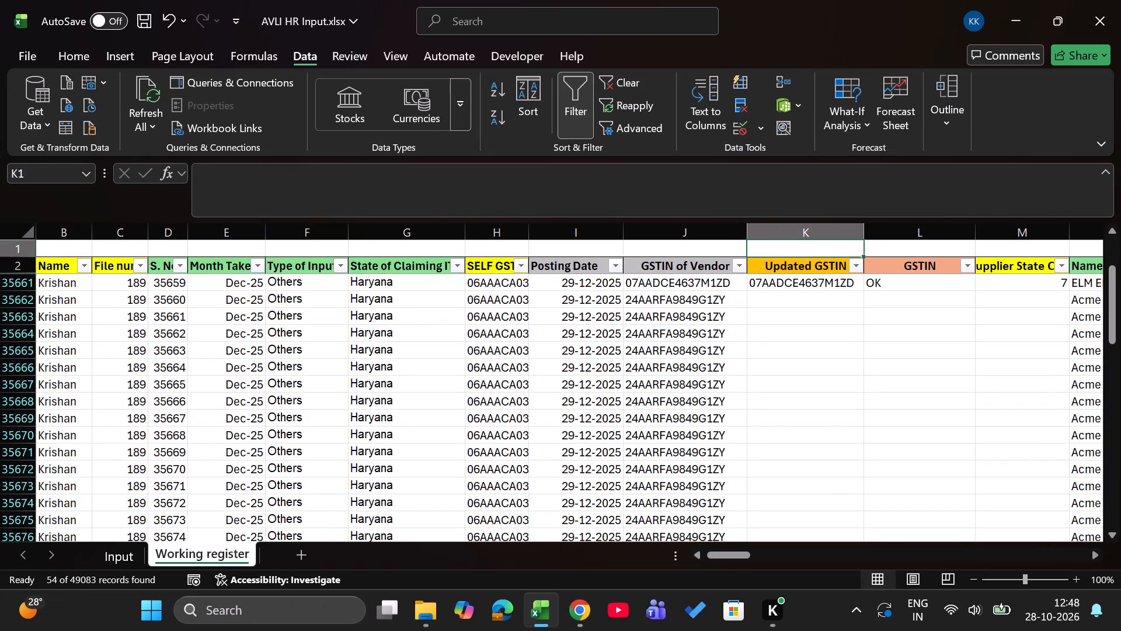
{"action": "key", "text": "Down"}
{"action": "key", "text": "alt+Down"}
{"action": "key", "text": "alt+Down"}
{"action": "key", "text": "alt+Down"}
{"action": "key", "text": "alt+Down"}
{"action": "key", "text": "alt+Down"}
{"action": "key", "text": "alt+Down"}
{"action": "key", "text": "alt+Down"}
{"action": "key", "text": "alt+Down"}
{"action": "key", "text": "alt+Down"}
{"action": "key", "text": "alt+Down"}
{"action": "key", "text": "alt+Down"}
{"action": "key", "text": "Up"}
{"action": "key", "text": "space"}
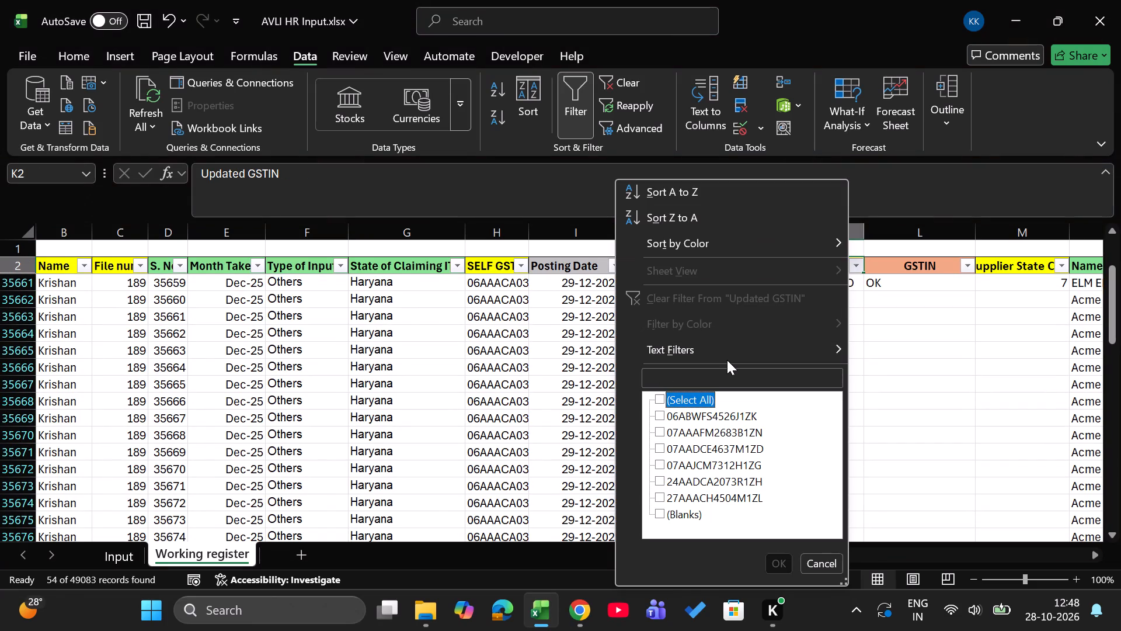
{"action": "key", "text": "Down"}
{"action": "key", "text": "Down"}
{"action": "key", "text": "Down"}
{"action": "key", "text": "Down"}
{"action": "key", "text": "Down"}
{"action": "key", "text": "Down"}
{"action": "key", "text": "Down"}
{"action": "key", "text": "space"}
{"action": "key", "text": "Return"}
Copy the vendor's GSTIN into the Updated GSTIN cell of row 35662 and enter "Ok" in the GSTIN column beside it.
{"action": "key", "text": "Right"}
{"action": "key", "text": "Down"}
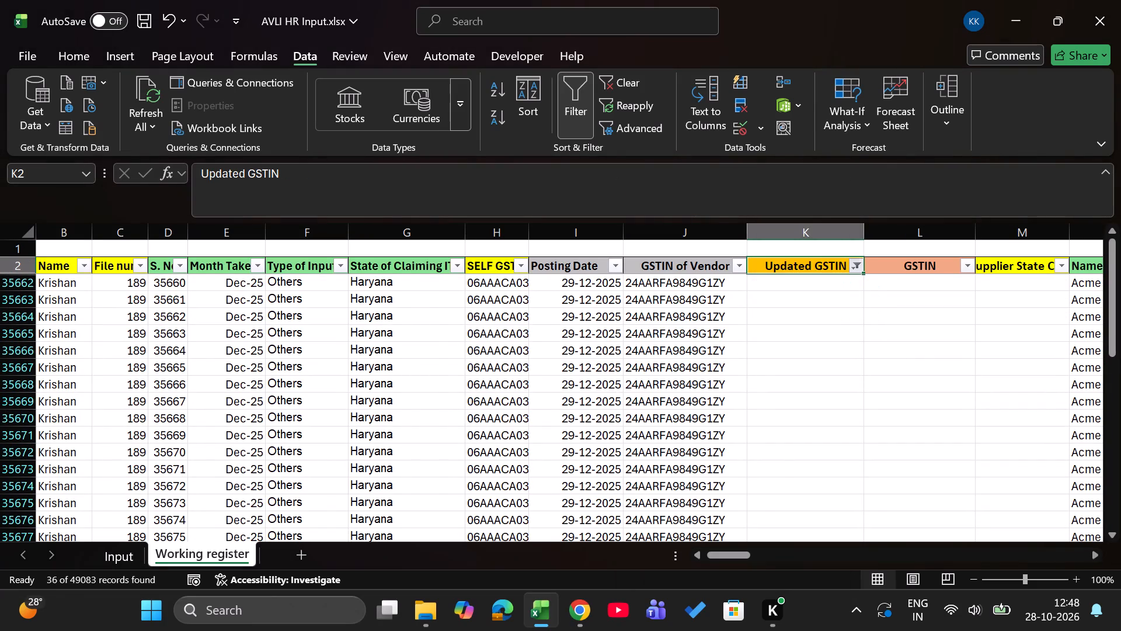
{"action": "key", "text": "Left"}
{"action": "key", "text": "Left"}
{"action": "key", "text": "ctrl+Down"}
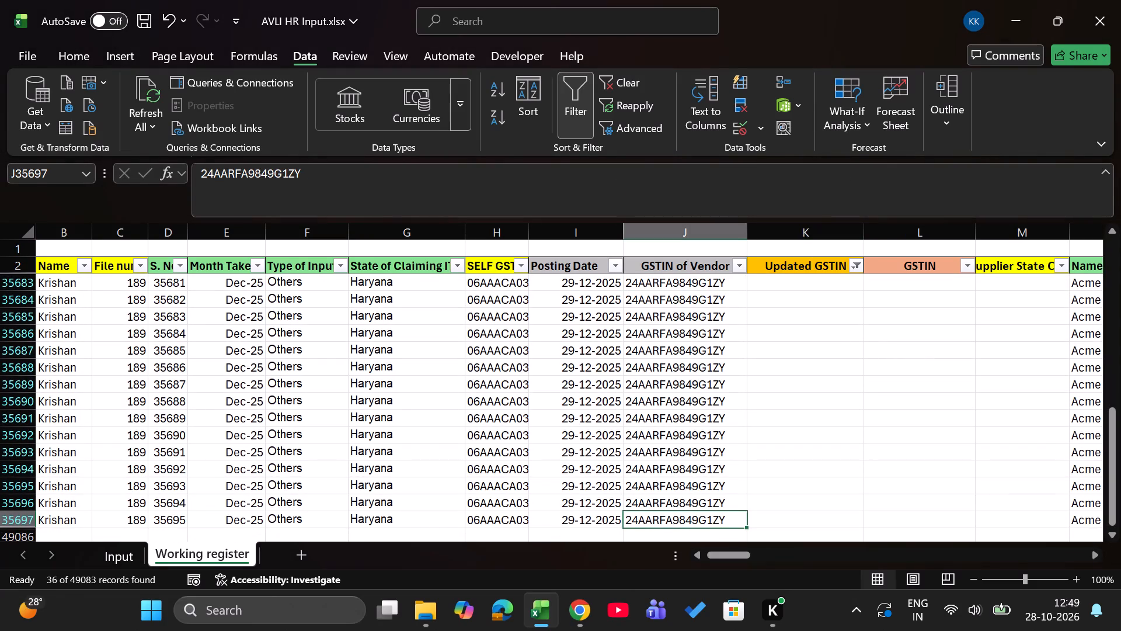
{"action": "key", "text": "ctrl+Up"}
{"action": "key", "text": "Down"}
{"action": "key", "text": "ctrl+c"}
{"action": "key", "text": "Right"}
{"action": "key", "text": "Return"}
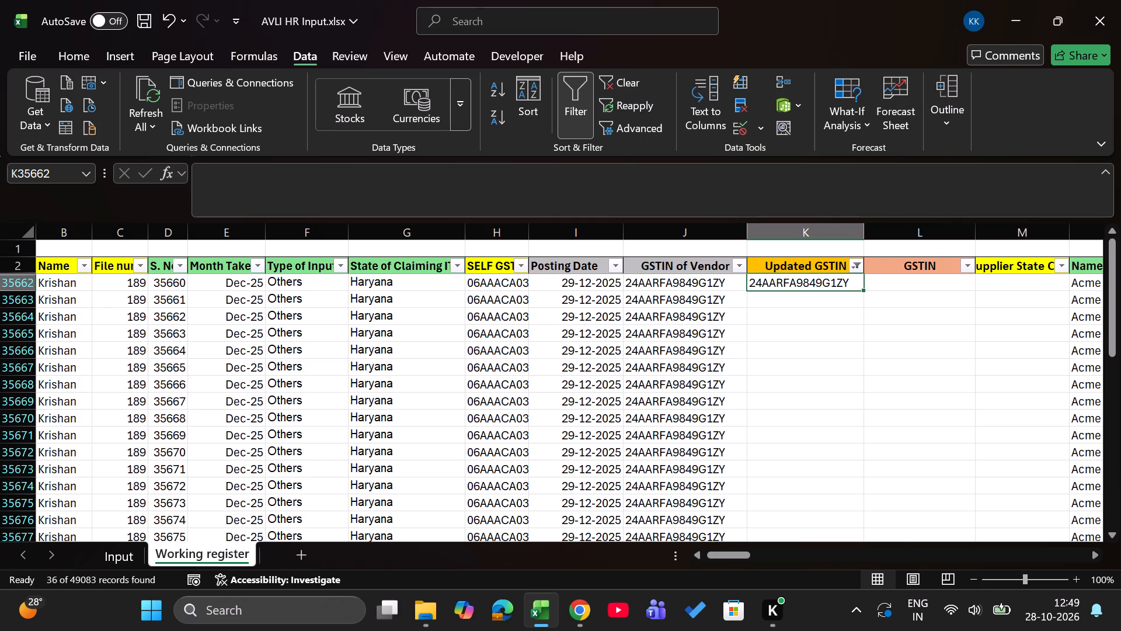
{"action": "key", "text": "Right"}
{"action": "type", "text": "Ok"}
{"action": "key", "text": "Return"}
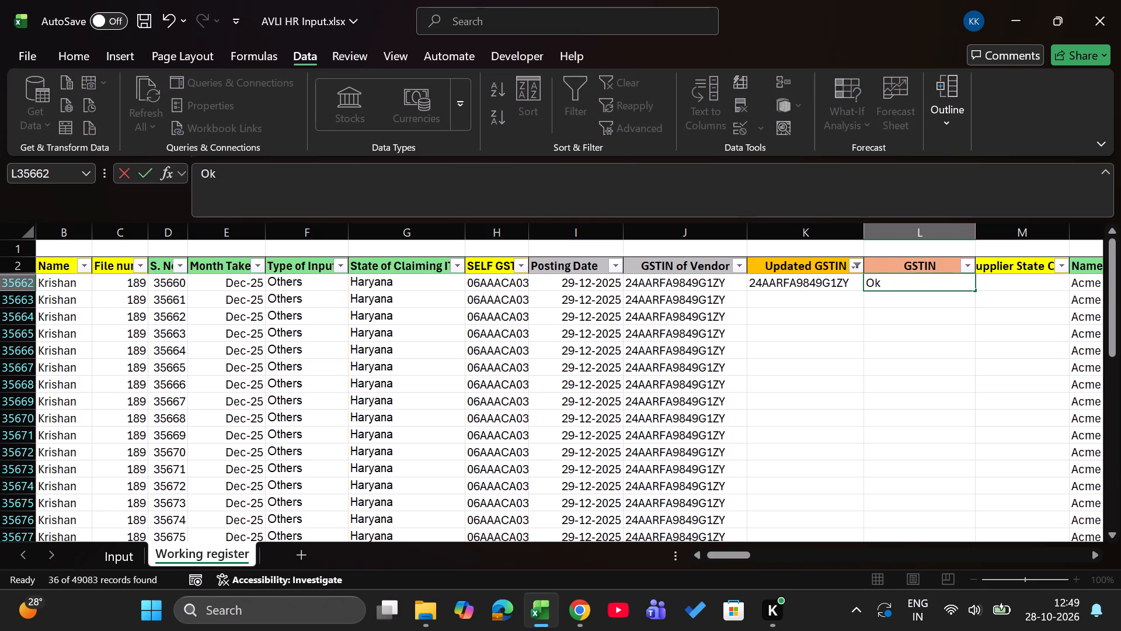
Fill the Updated GSTIN and "Ok" values from row 35662 down the visible rows to row 35697.
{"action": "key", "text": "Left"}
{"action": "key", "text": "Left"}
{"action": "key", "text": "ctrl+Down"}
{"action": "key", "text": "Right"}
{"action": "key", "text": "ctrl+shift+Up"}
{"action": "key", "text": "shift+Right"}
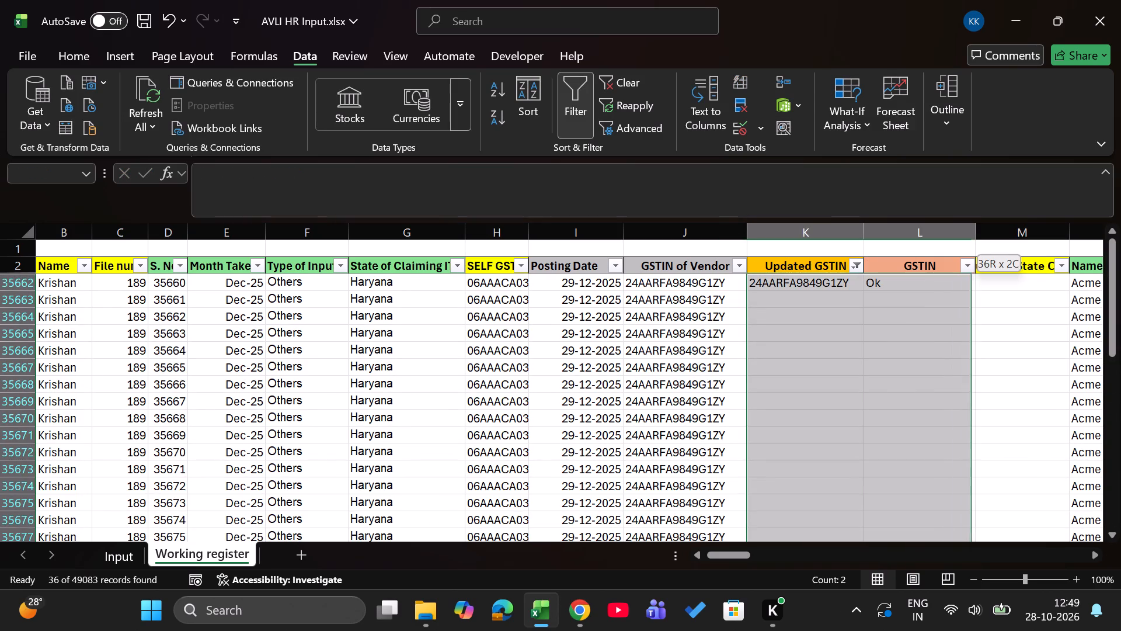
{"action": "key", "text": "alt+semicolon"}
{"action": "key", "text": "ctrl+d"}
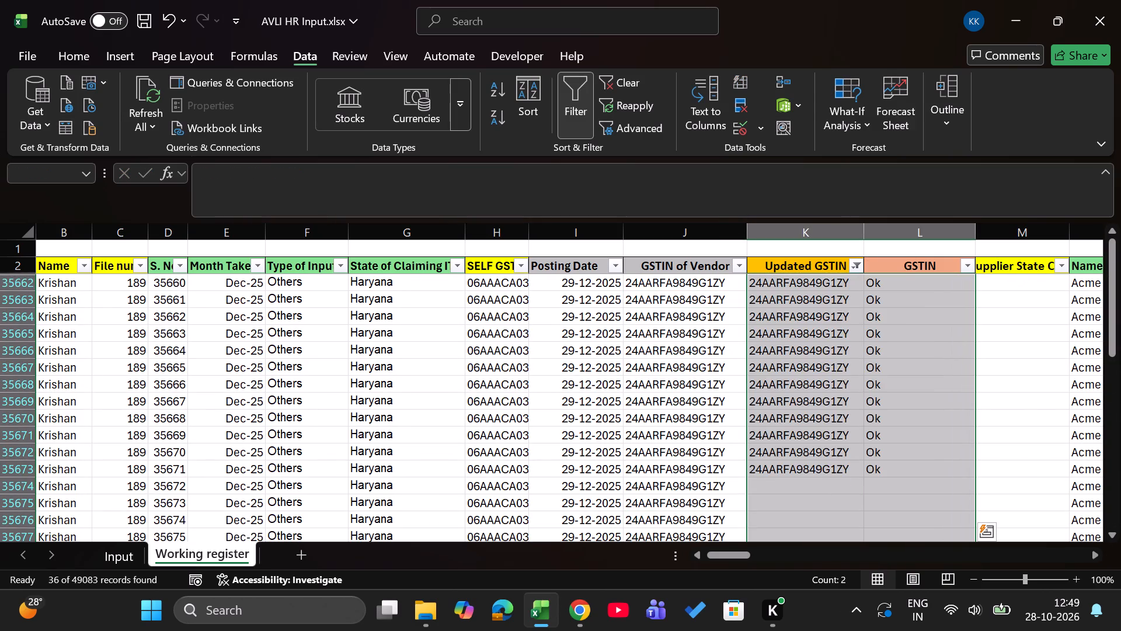
Examine the filled Updated GSTIN and GSTIN cells down to row 35697 against the GSTIN of Vendor column.
{"action": "scroll", "coordinate": [830, 373], "scroll_direction": "left", "scroll_amount": 2}
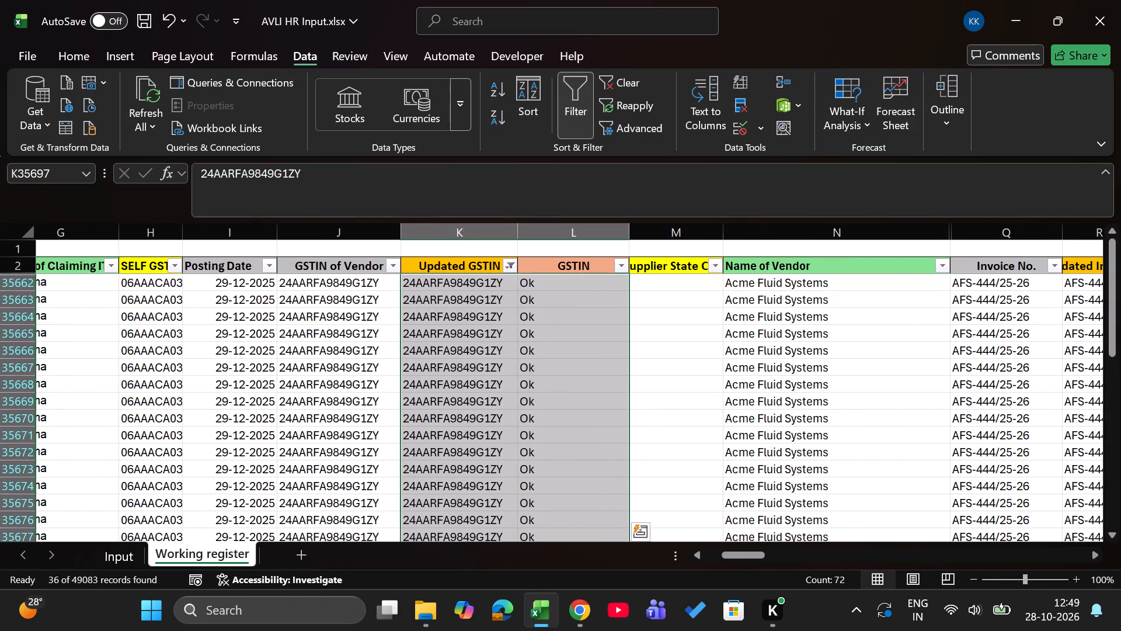
{"action": "left_click", "coordinate": [941, 268]}
{"action": "left_click", "coordinate": [659, 335]}
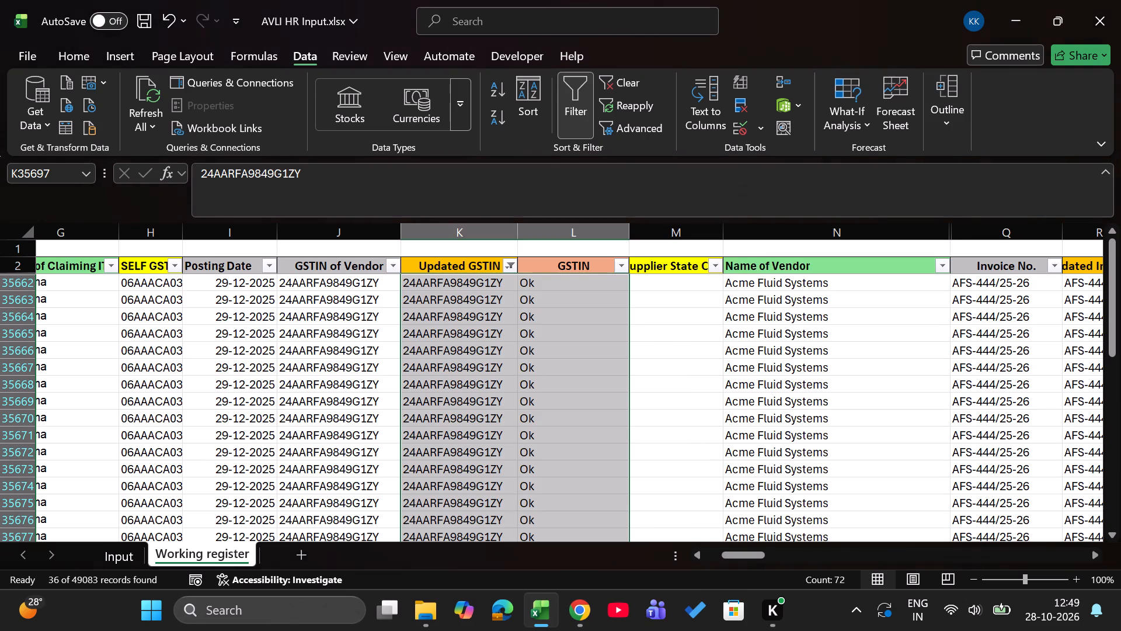
{"action": "key", "text": "Right"}
{"action": "key", "text": "Up"}
{"action": "key", "text": "Up"}
{"action": "key", "text": "Up"}
{"action": "key", "text": "Up"}
{"action": "key", "text": "Up"}
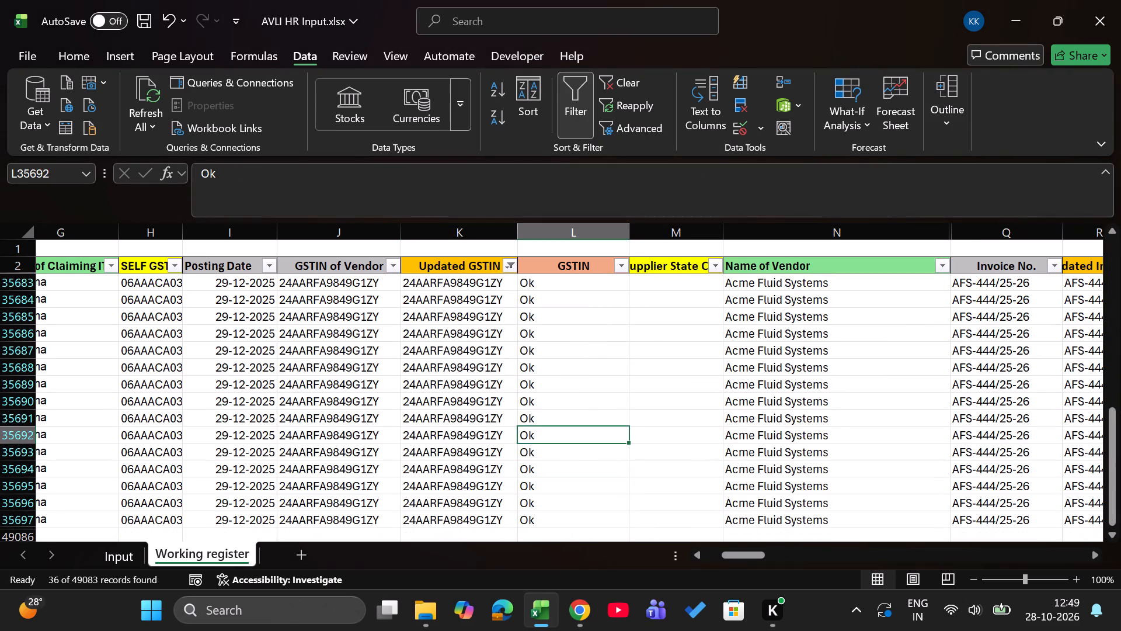
{"action": "key", "text": "ctrl+Up"}
{"action": "left_click", "coordinate": [659, 335], "text": "ctrl"}
{"action": "key", "text": "Left"}
{"action": "key", "text": "ctrl+Left"}
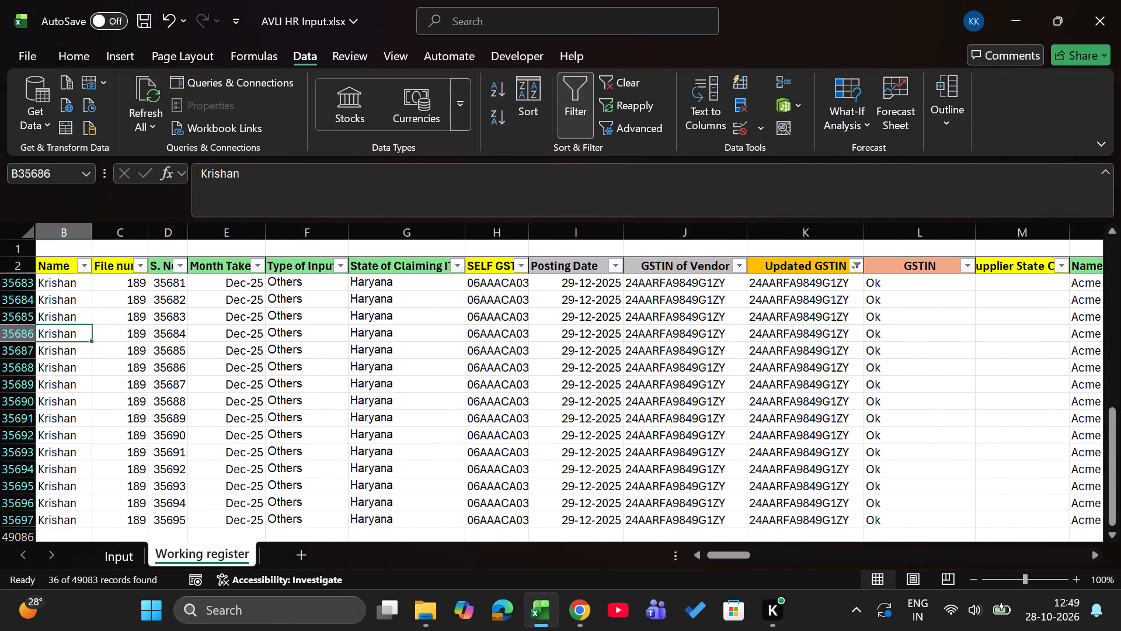
{"action": "key", "text": "Right"}
{"action": "key", "text": "Right"}
{"action": "double_click", "coordinate": [659, 335]}
{"action": "key", "text": "ctrl+Up"}
{"action": "key", "text": "Right"}
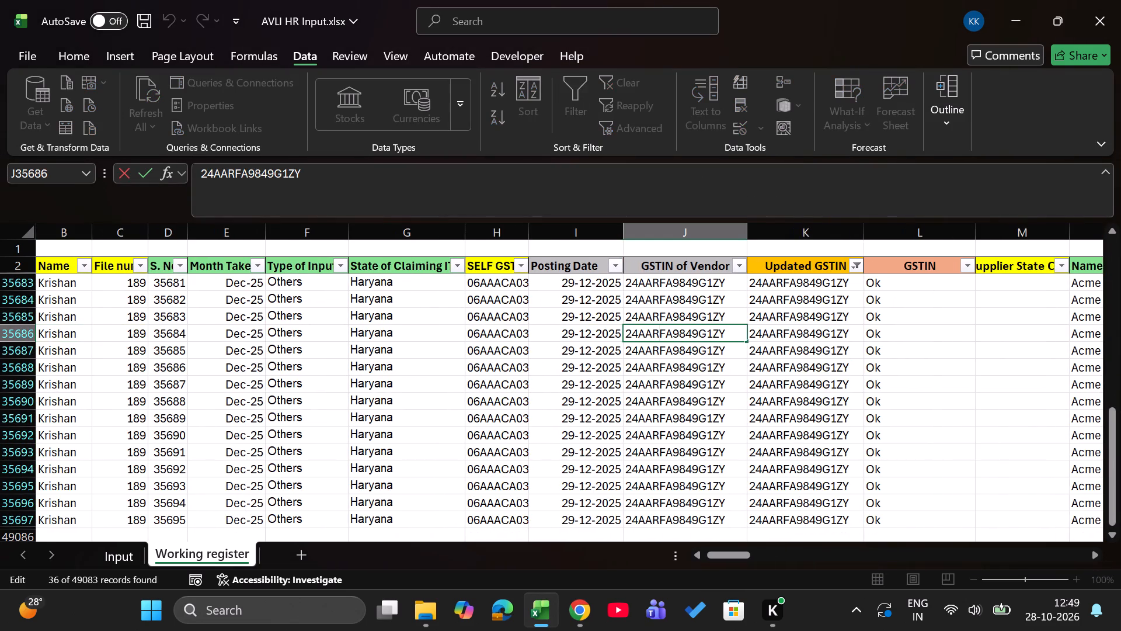
Reset the Updated GSTIN column filter to show all values.
{"action": "left_click", "coordinate": [860, 265]}
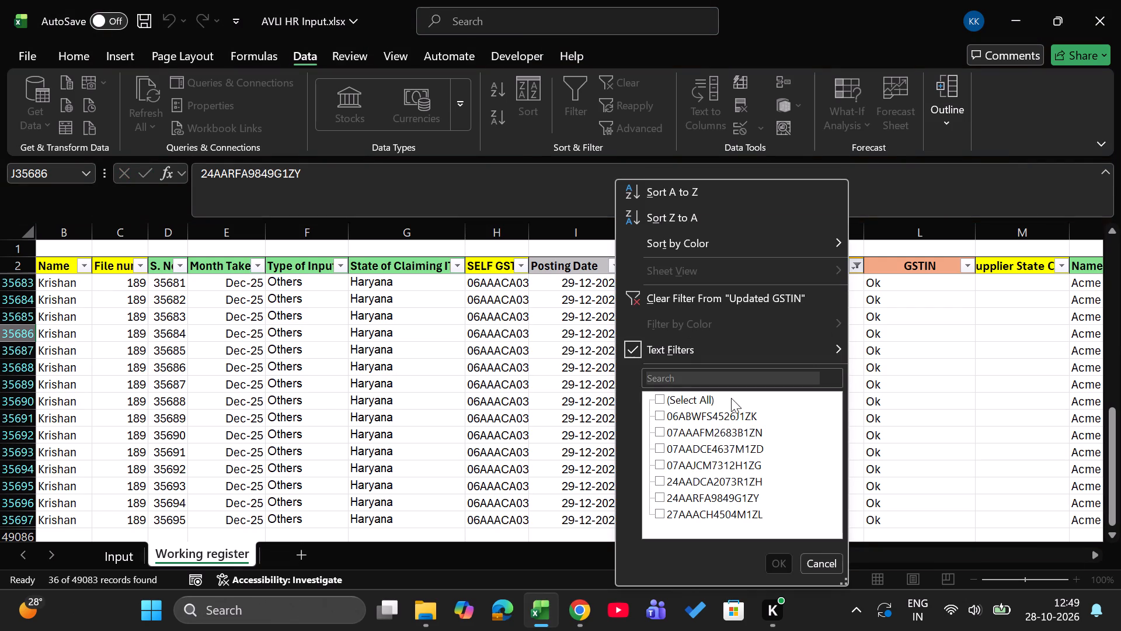
{"action": "left_click", "coordinate": [697, 397]}
{"action": "key", "text": "Return"}
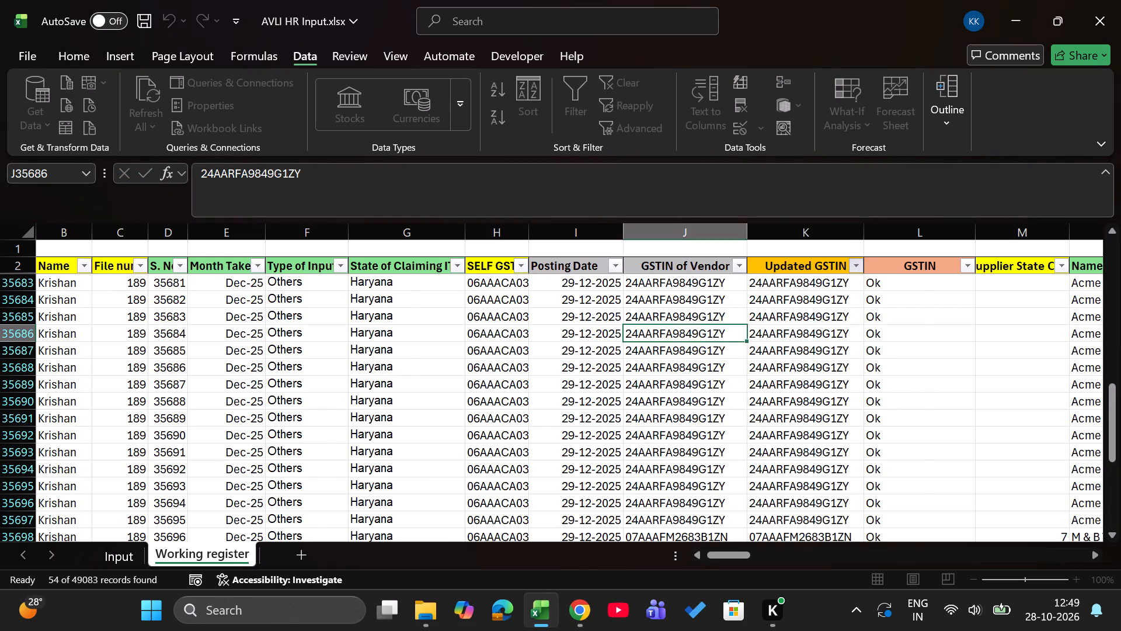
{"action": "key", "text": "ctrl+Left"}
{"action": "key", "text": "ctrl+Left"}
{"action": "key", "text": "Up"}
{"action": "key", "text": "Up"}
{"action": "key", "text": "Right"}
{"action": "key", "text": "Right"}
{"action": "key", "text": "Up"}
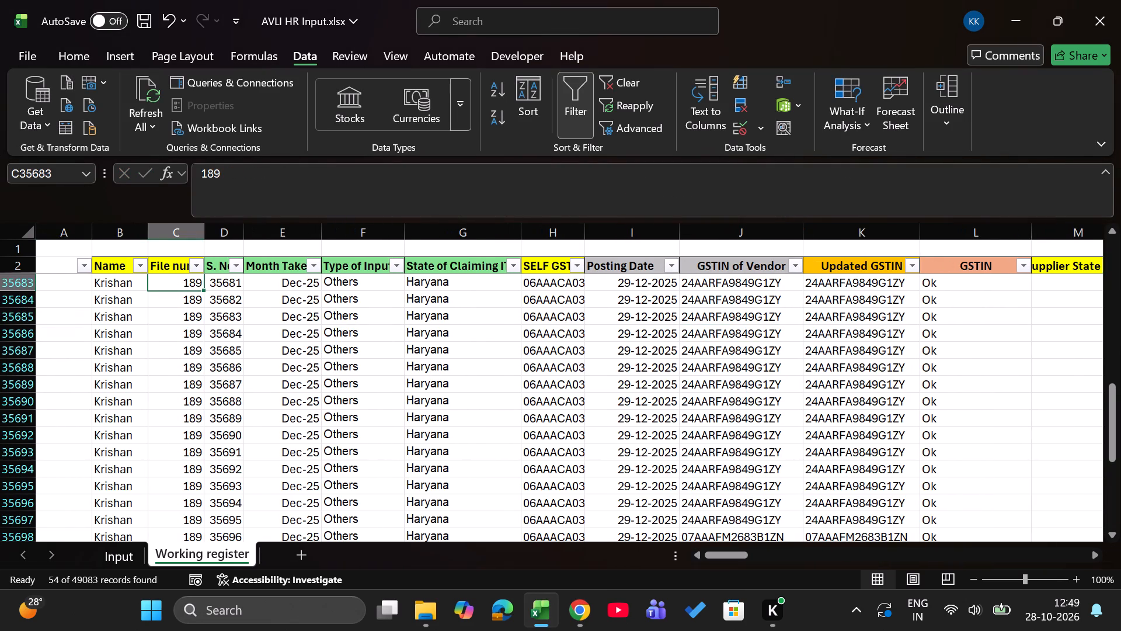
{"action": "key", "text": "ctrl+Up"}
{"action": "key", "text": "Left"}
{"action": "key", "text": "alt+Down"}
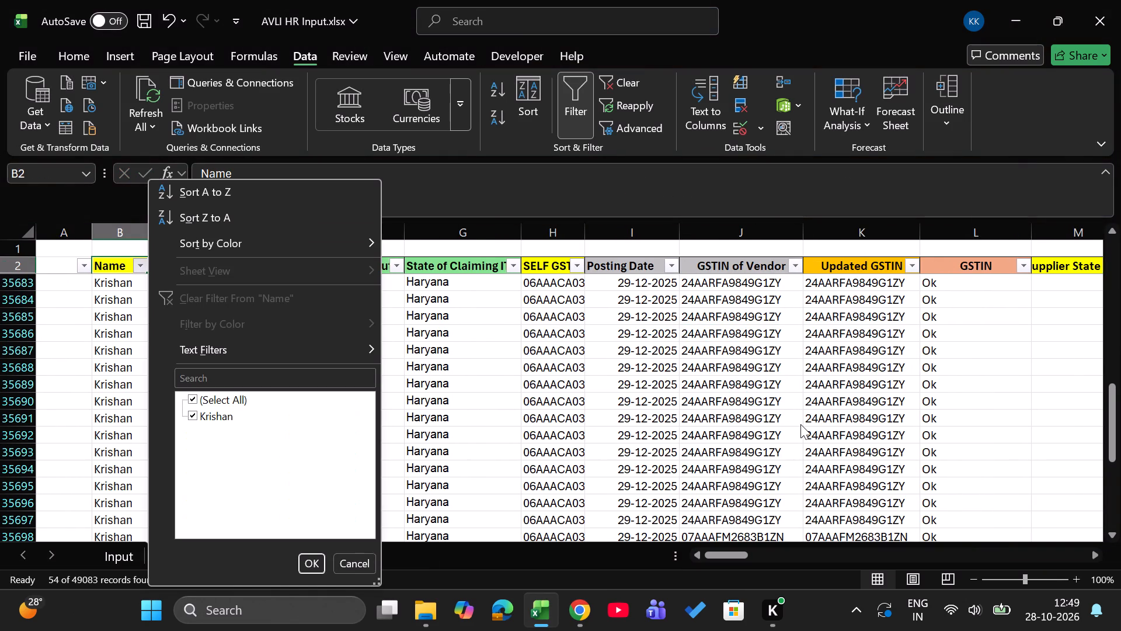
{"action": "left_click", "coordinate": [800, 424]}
Switch the filter on "Whether Invoice to be Checked?" column BP from Yes to blank entries only.
{"action": "key", "text": "ctrl+Right"}
{"action": "key", "text": "Left"}
{"action": "key", "text": "Left"}
{"action": "key", "text": "Left"}
{"action": "key", "text": "alt+Down"}
{"action": "key", "text": "alt+Down"}
{"action": "key", "text": "alt+Down"}
{"action": "key", "text": "alt+Down"}
{"action": "key", "text": "alt+Down"}
{"action": "key", "text": "alt+Down"}
{"action": "key", "text": "alt+Down"}
{"action": "key", "text": "alt+Down"}
{"action": "key", "text": "alt+Down"}
{"action": "key", "text": "alt+Down"}
{"action": "key", "text": "alt+Down"}
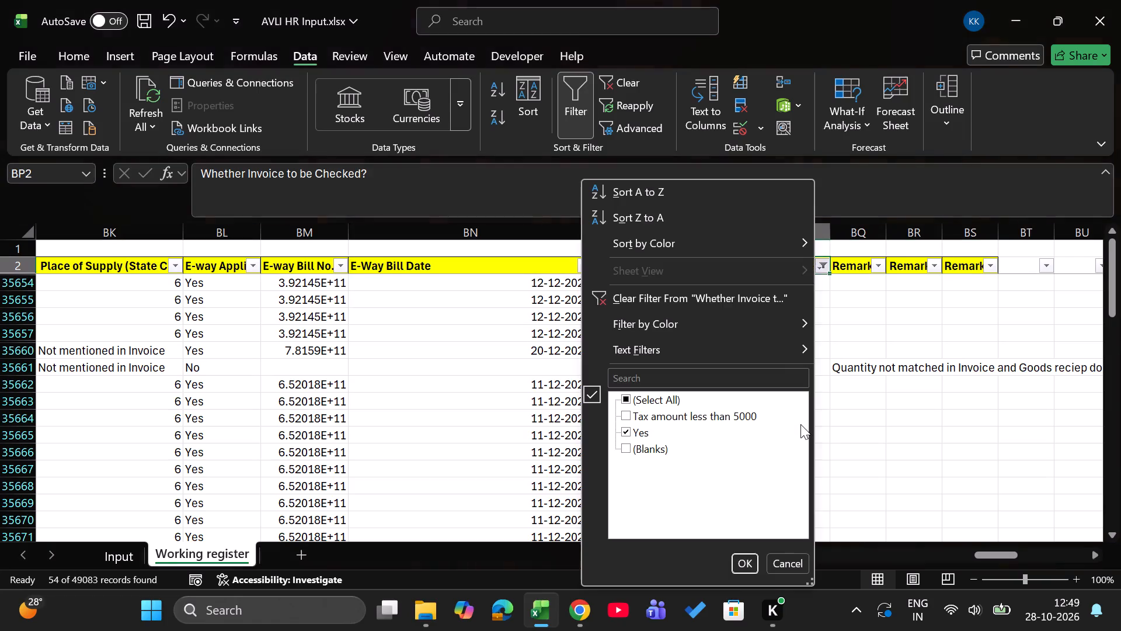
{"action": "key", "text": "Down"}
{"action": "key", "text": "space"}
{"action": "key", "text": "Down"}
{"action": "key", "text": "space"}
{"action": "key", "text": "Return"}
Filter the Name column B to show only the rows assigned to Krishan.
{"action": "key", "text": "ctrl+Left"}
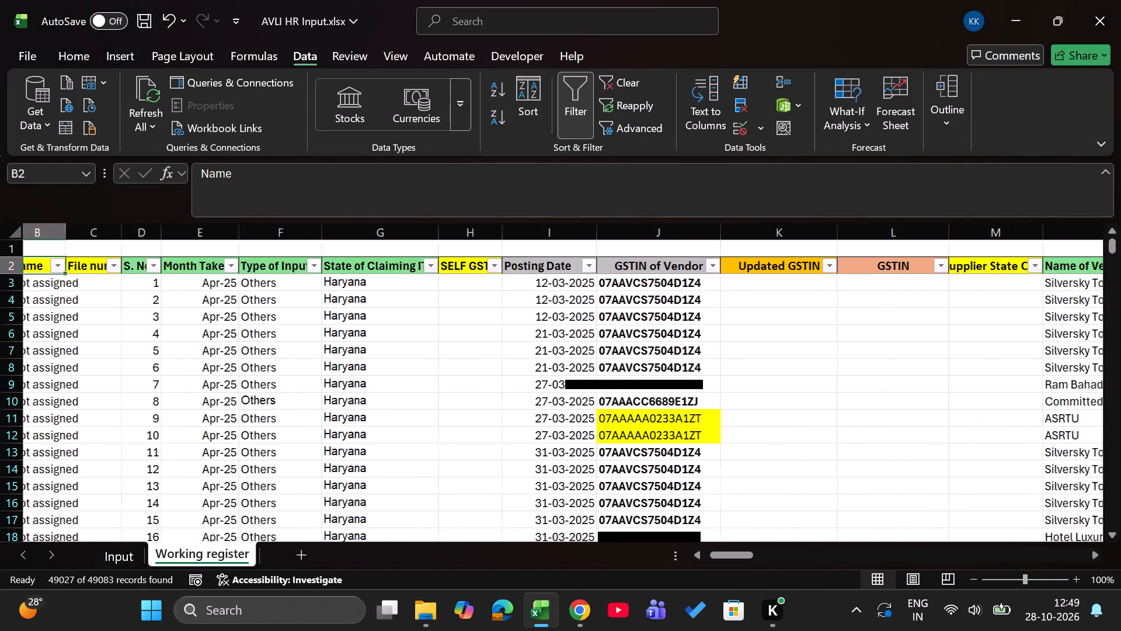
{"action": "key", "text": "Right"}
{"action": "key", "text": "Left"}
{"action": "key", "text": "alt+Down"}
{"action": "key", "text": "alt+Down"}
{"action": "key", "text": "alt+Down"}
{"action": "key", "text": "alt+Down"}
{"action": "key", "text": "alt+Down"}
{"action": "key", "text": "alt+Down"}
{"action": "key", "text": "alt+Down"}
{"action": "key", "text": "alt+Down"}
{"action": "key", "text": "alt+Down"}
{"action": "key", "text": "alt+Down"}
{"action": "key", "text": "alt+Down"}
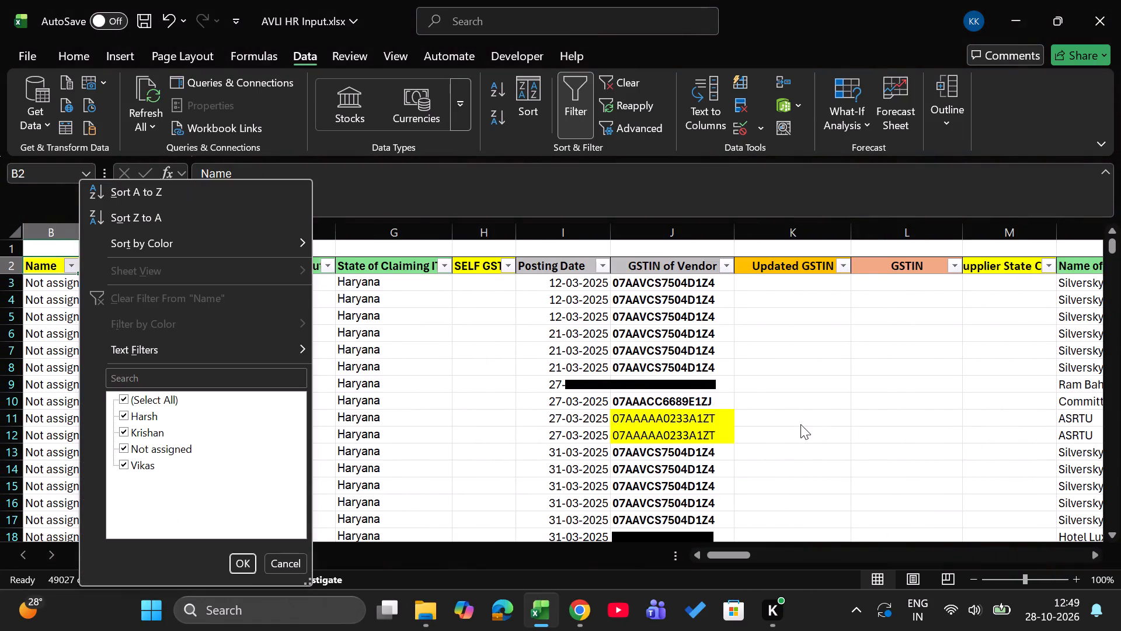
{"action": "key", "text": "Up"}
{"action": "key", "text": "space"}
{"action": "key", "text": "Down"}
{"action": "key", "text": "Down"}
{"action": "key", "text": "Down"}
{"action": "key", "text": "Up"}
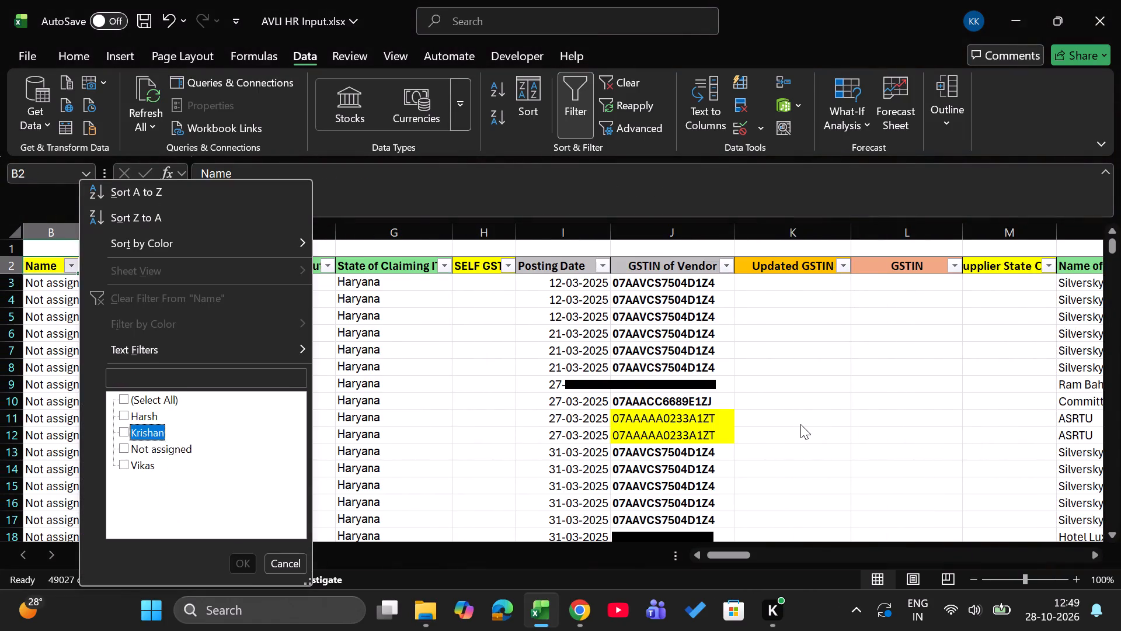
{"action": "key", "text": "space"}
{"action": "key", "text": "Return"}
Select the S. No. cells from row 31899 down to the last filtered row to check how many entries remain.
{"action": "key", "text": "Right"}
{"action": "key", "text": "Down"}
{"action": "key", "text": "Right"}
{"action": "key", "text": "ctrl+shift+Down"}
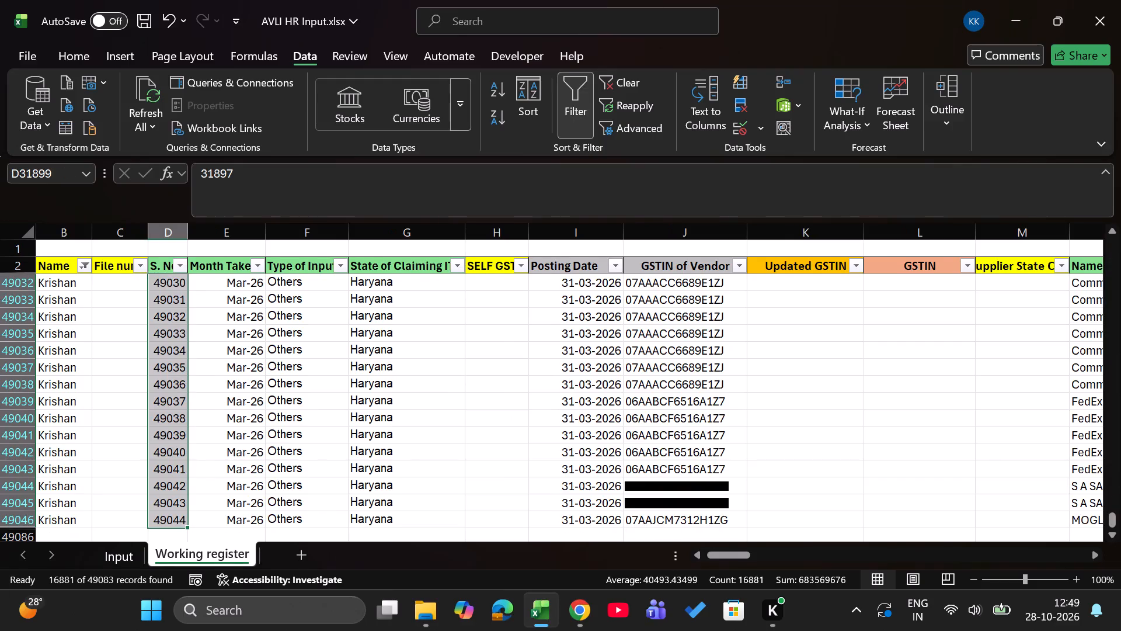
Deselect the S. No. range and lock the computer.
{"action": "key", "text": "alt+l"}
{"action": "left_click", "coordinate": [738, 382]}
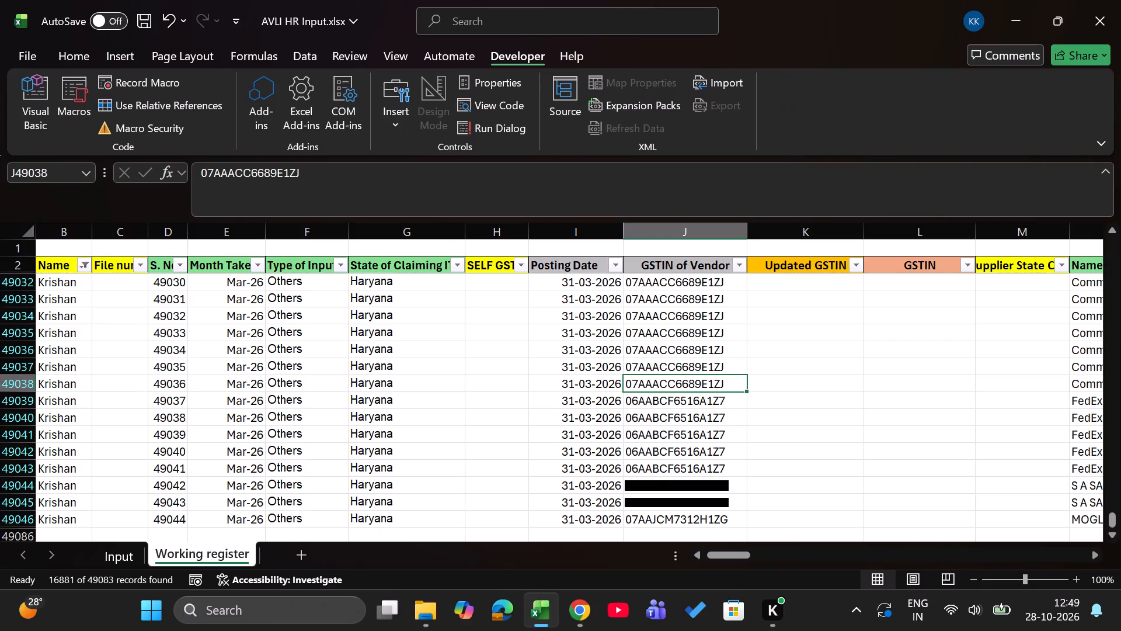
{"action": "key", "text": "super+l"}
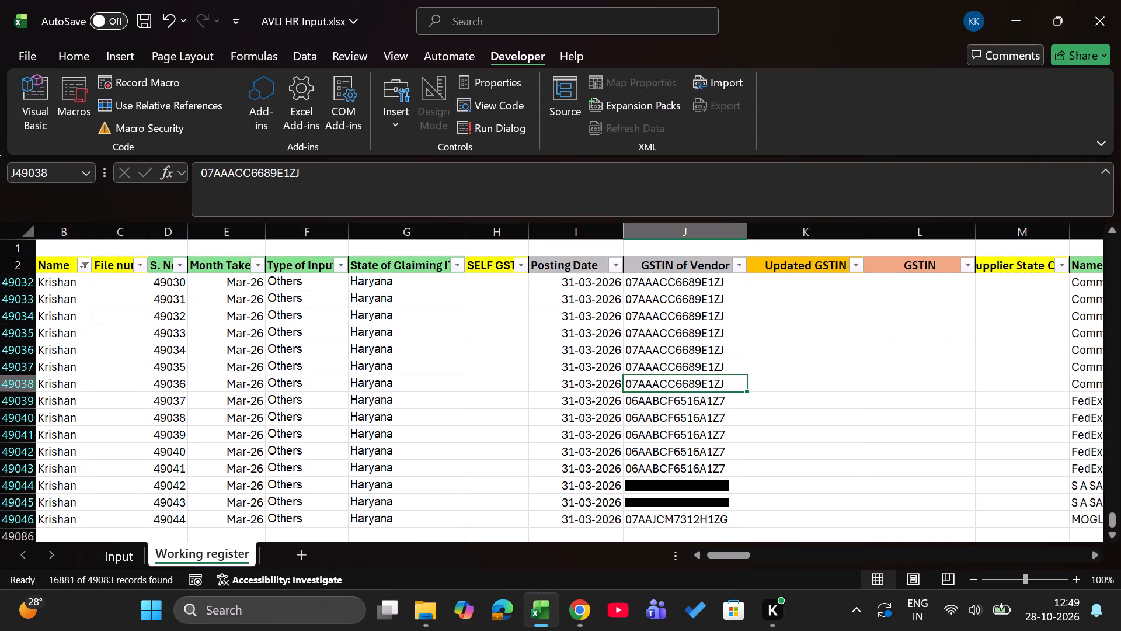